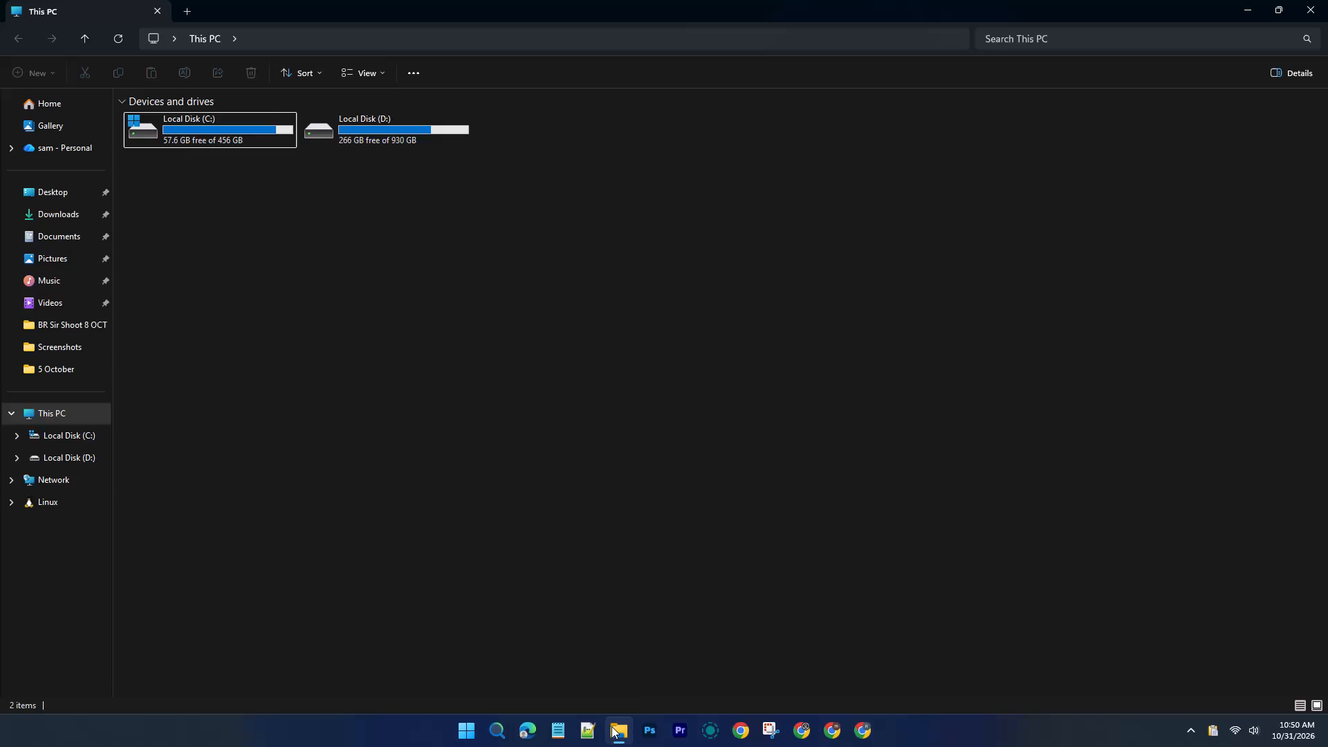
Look in the Downloads folder for the pink oaks video footage.
click(45, 216)
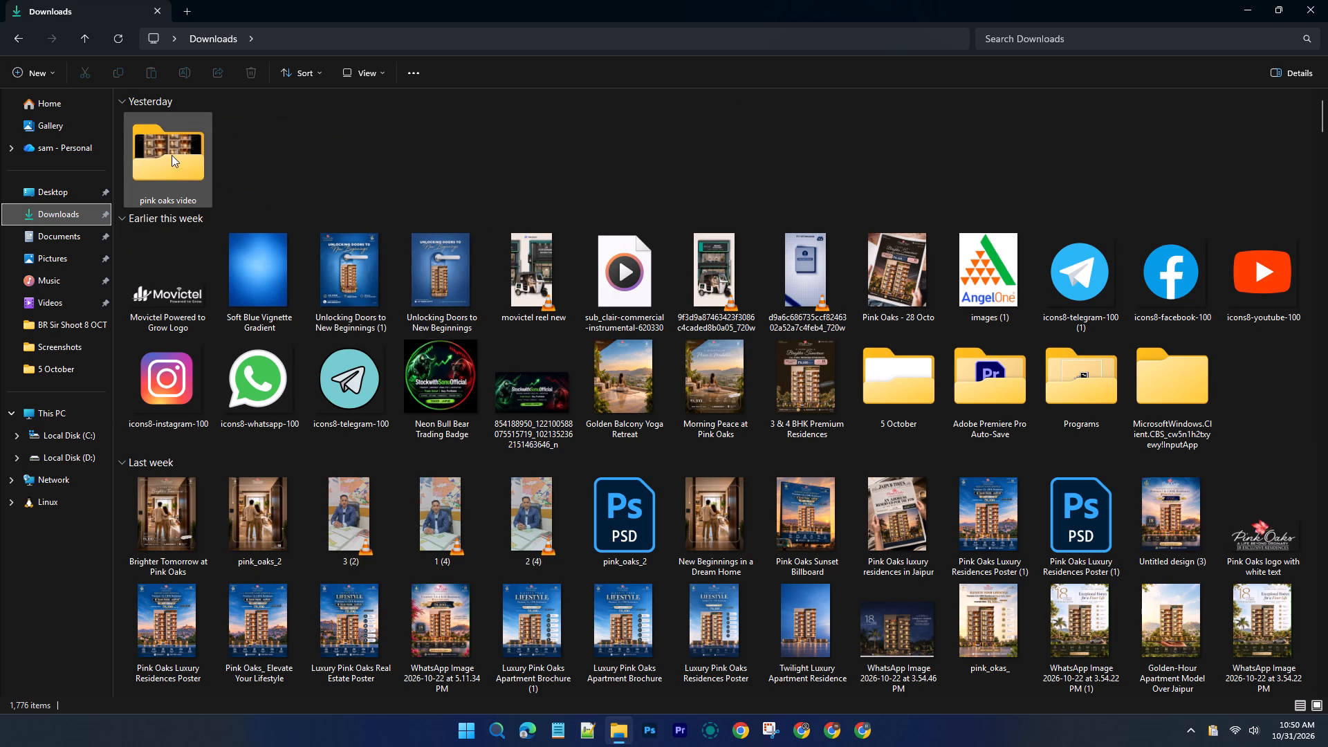
click(1242, 10)
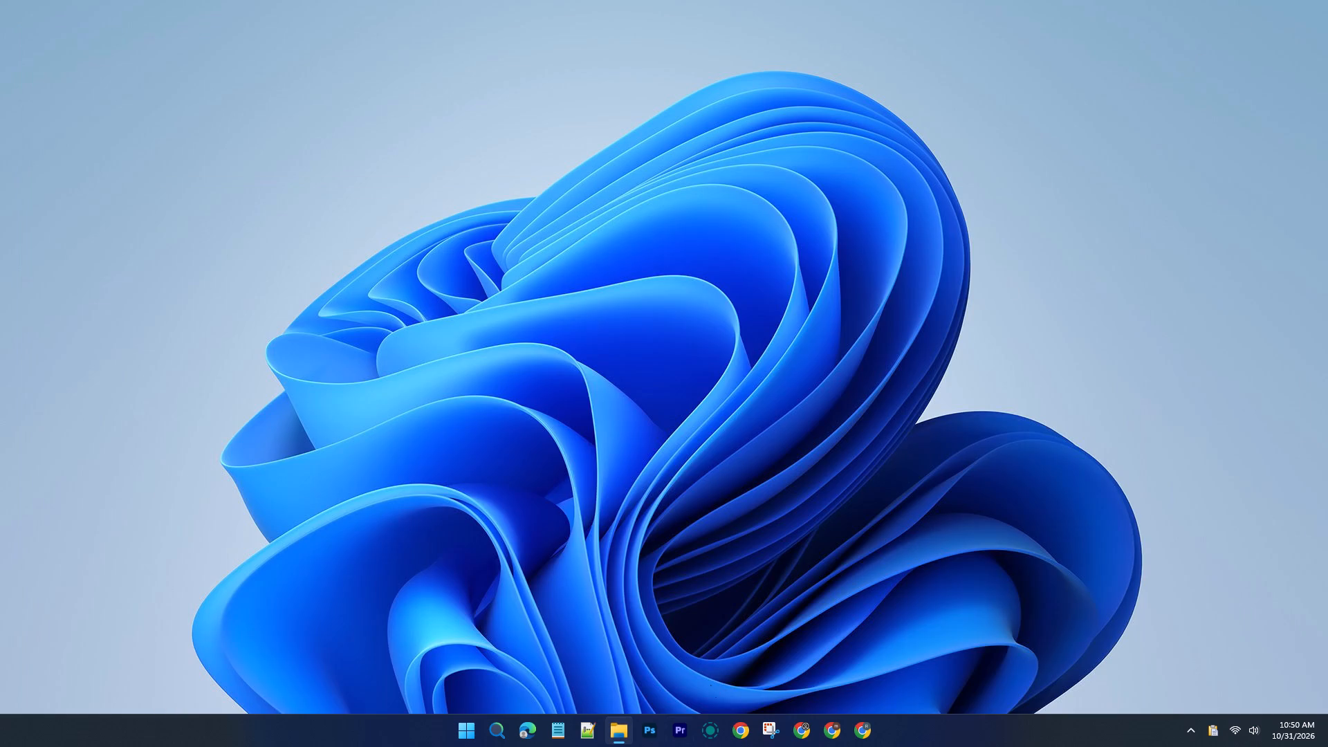
Switch to Adobe Premiere and create a new project named "pink oaks reel".
click(690, 732)
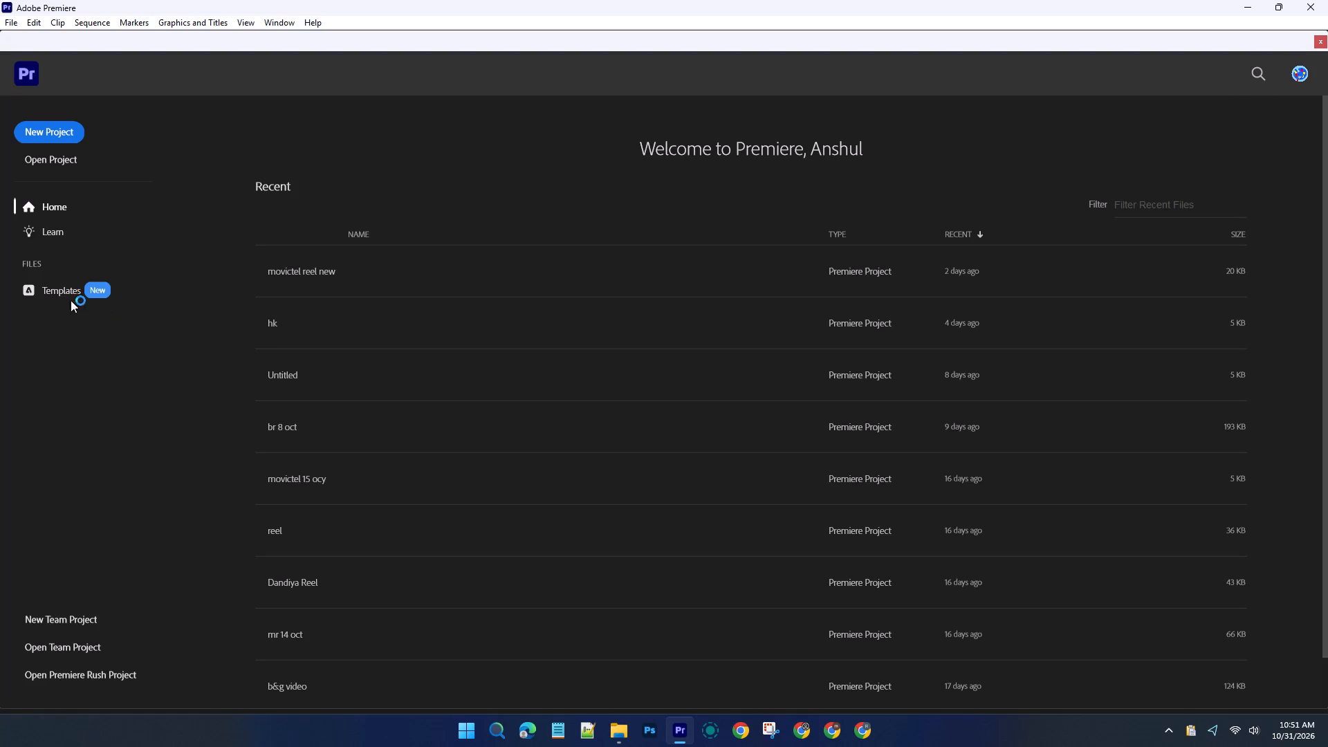
click(50, 125)
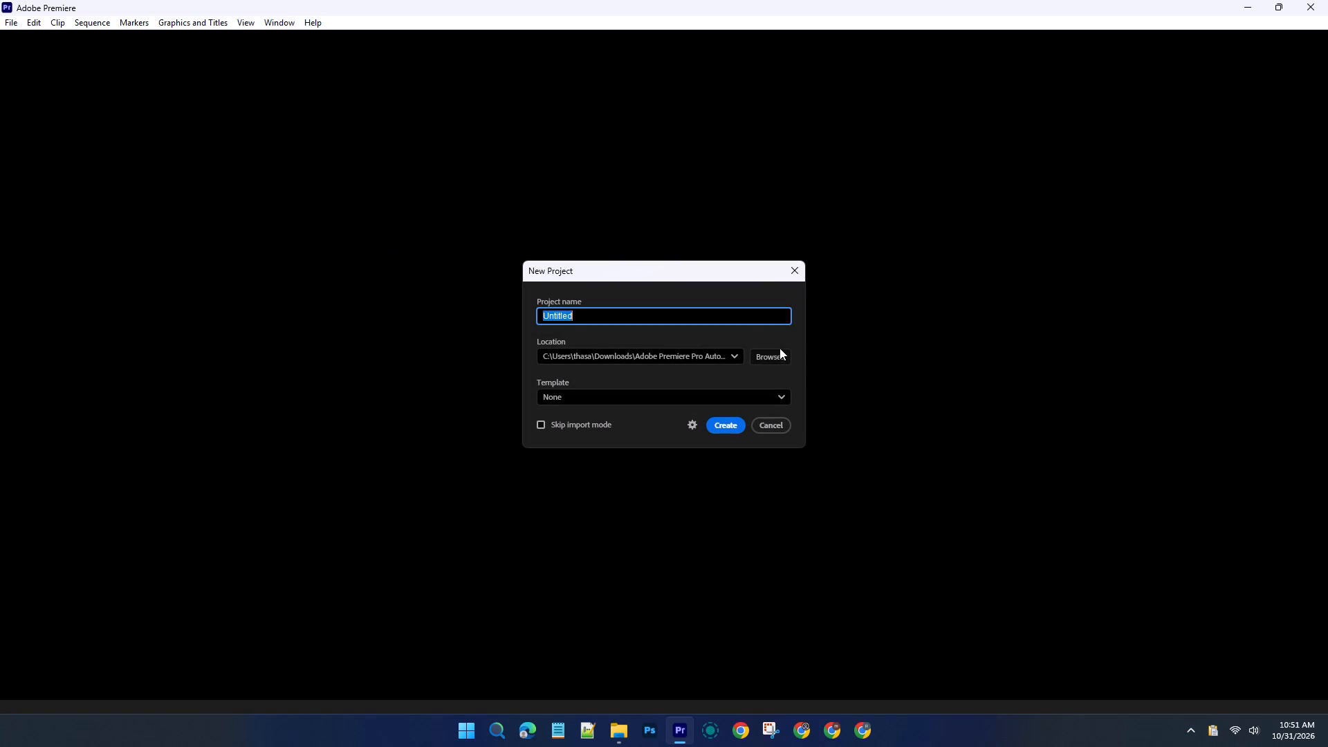
drag(573, 317, 465, 317)
key(equal)
key(BackSpace)
text(pink i)
key(BackSpace)
key(o)
text(aks)
key(space)
text(reel)
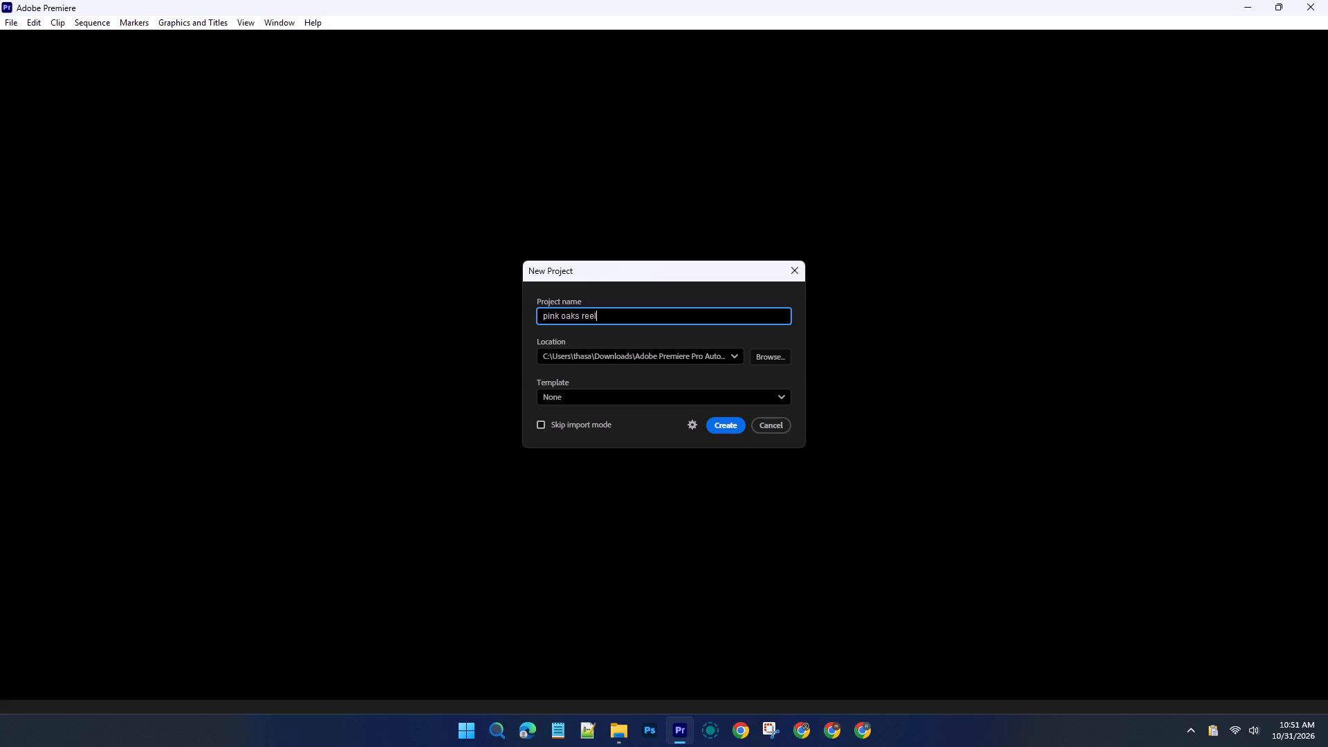
click(738, 429)
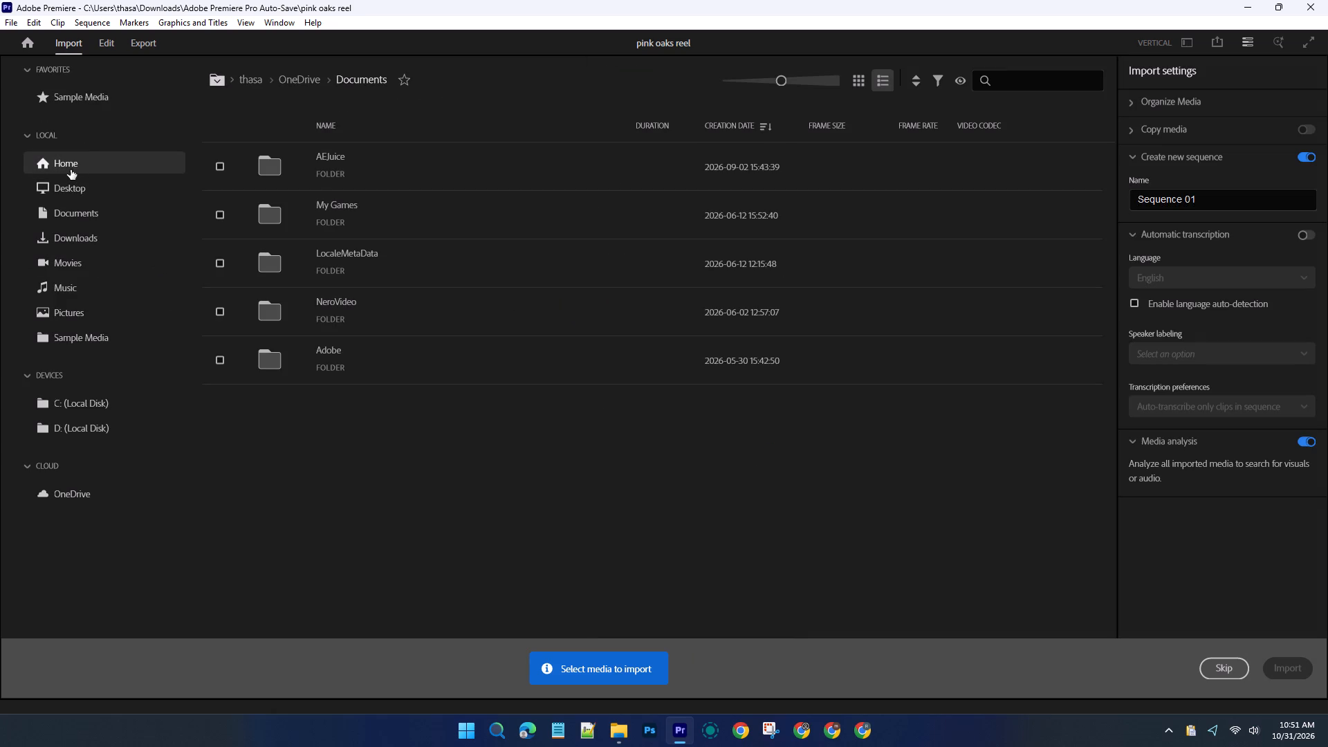
Browse to the "pink oaks video" folder inside Downloads as the source of the media to import.
click(69, 243)
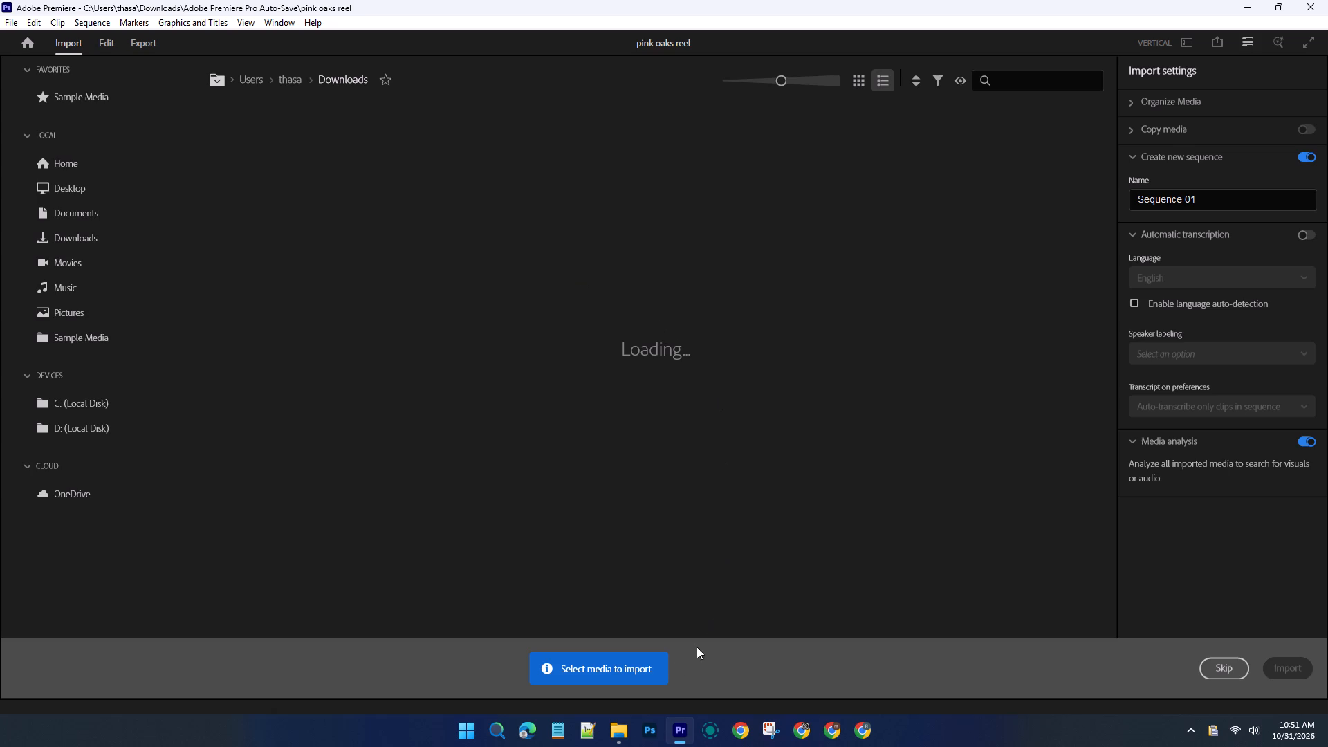
click(611, 663)
double_click(362, 159)
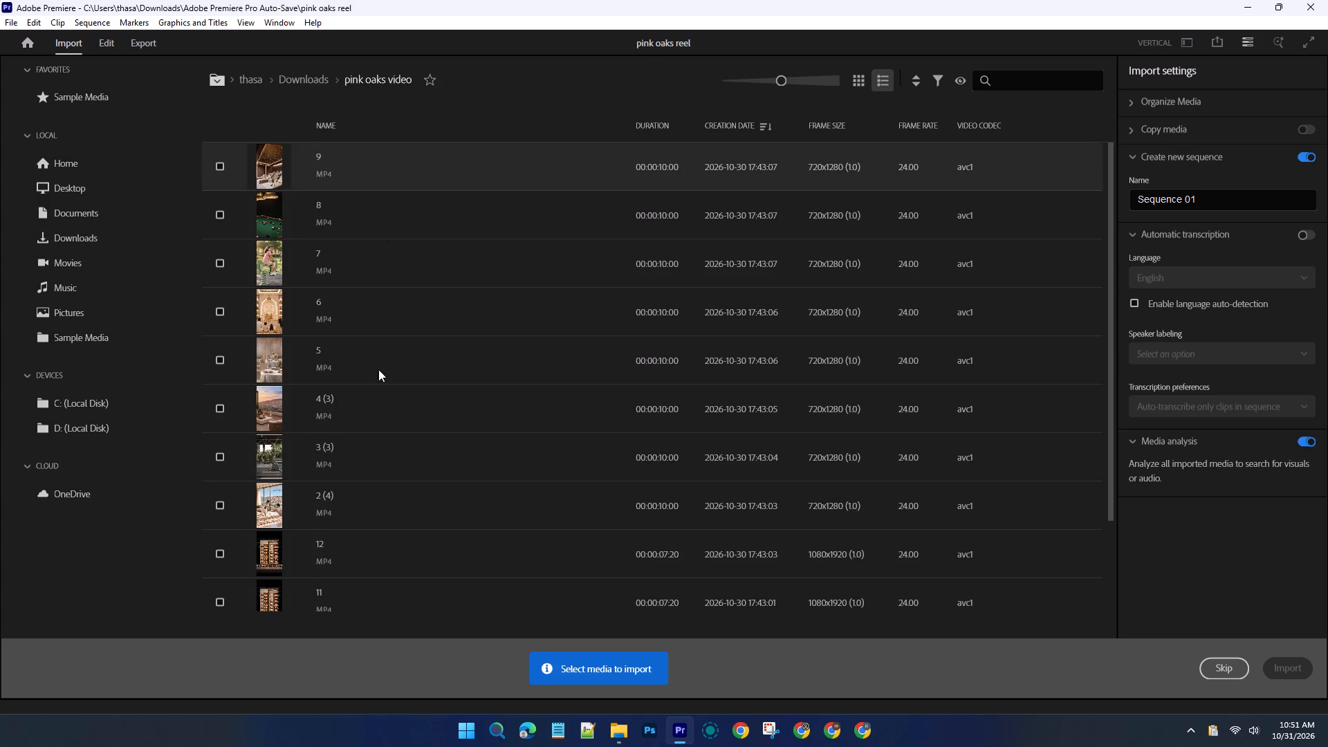
scroll(377, 412, down, 6)
key(ctrl+a)
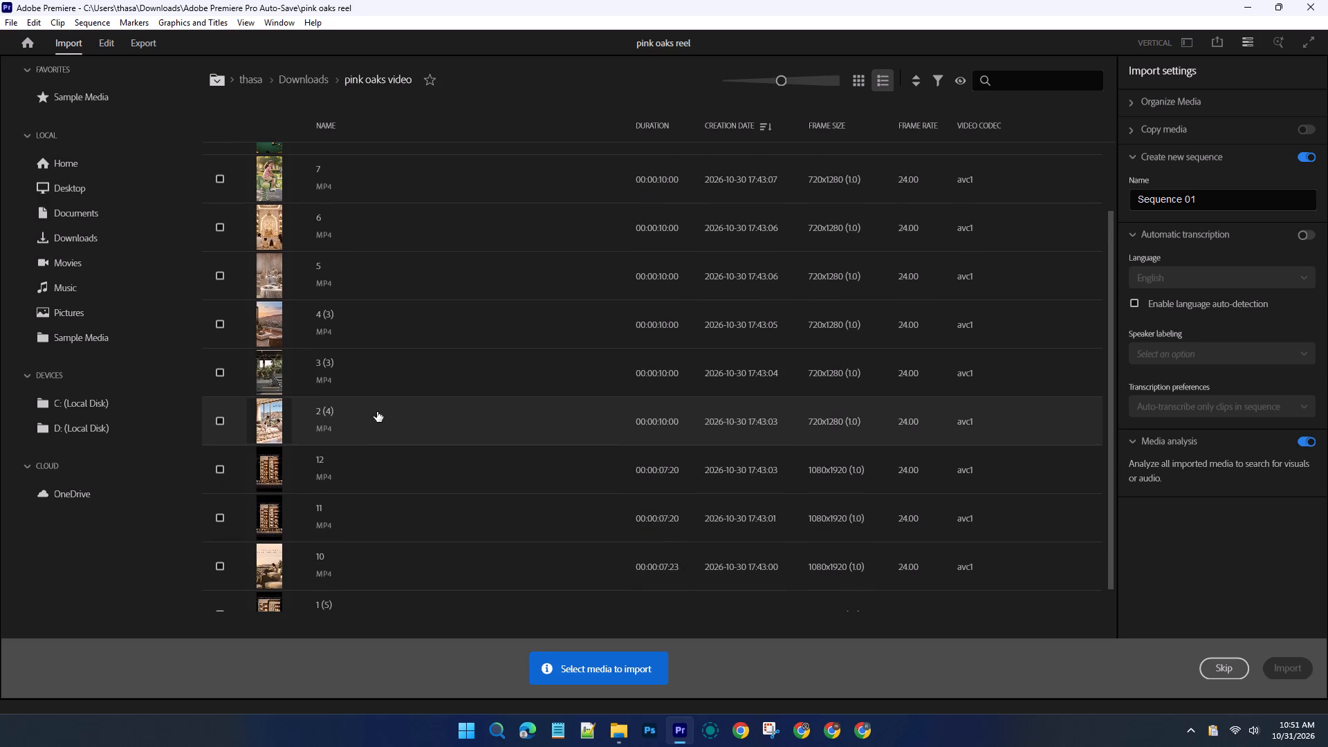
scroll(277, 270, up, 12)
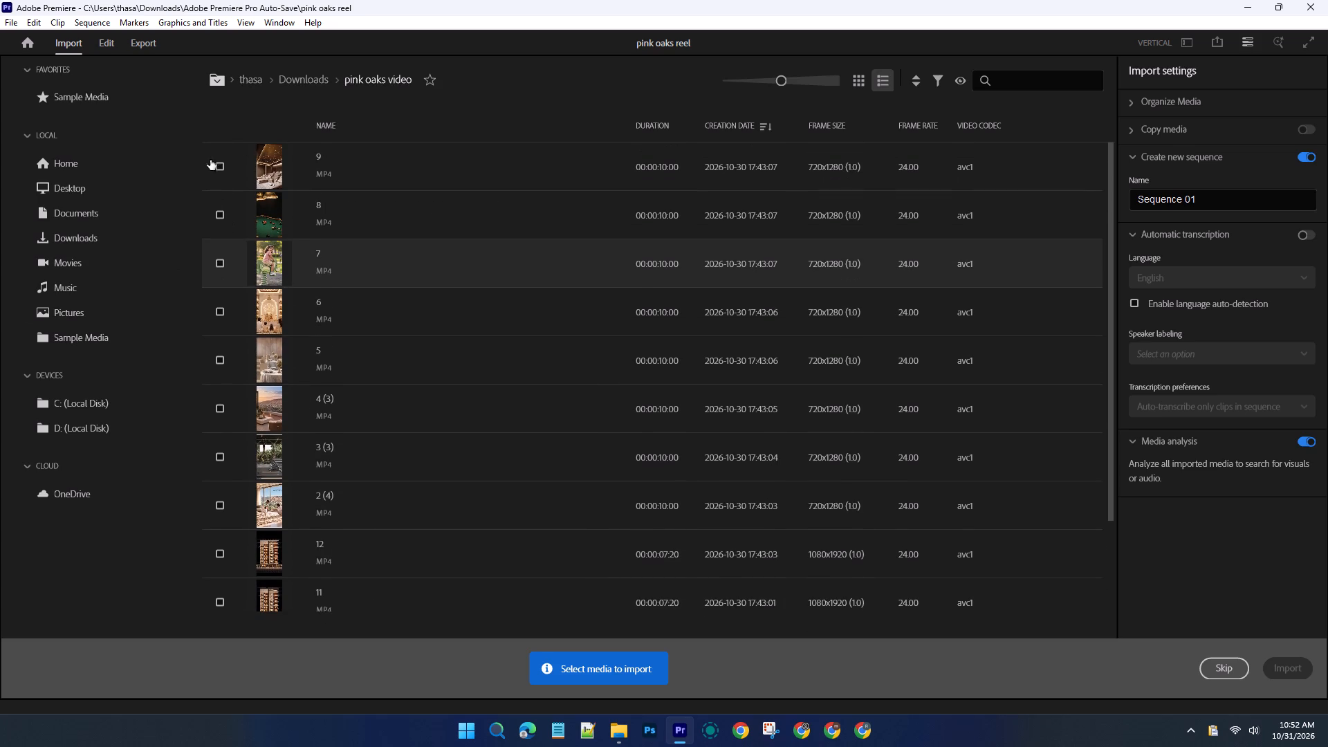
Select all twelve MP4 clips in the "pink oaks video" folder and import them into a new sequence, Sequence 01.
click(228, 167)
click(220, 213)
click(248, 260)
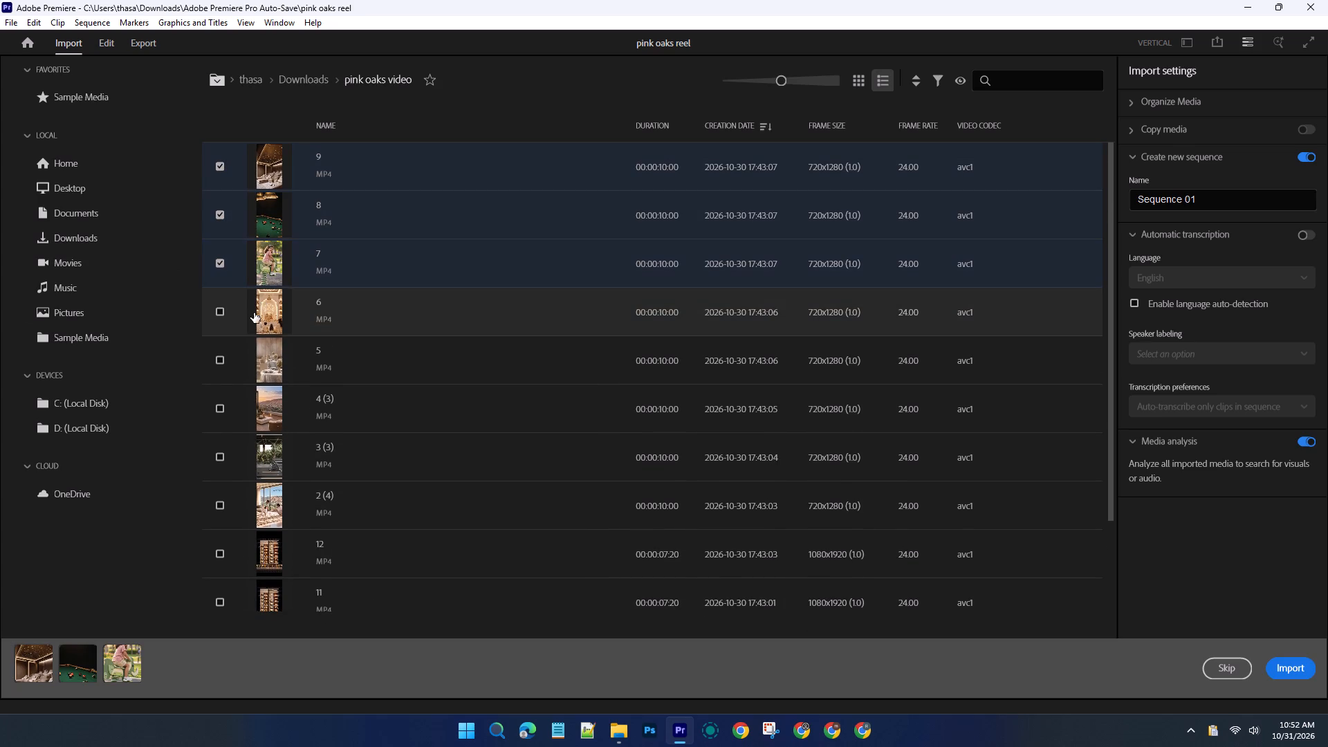
click(254, 313)
click(259, 350)
click(269, 394)
click(306, 461)
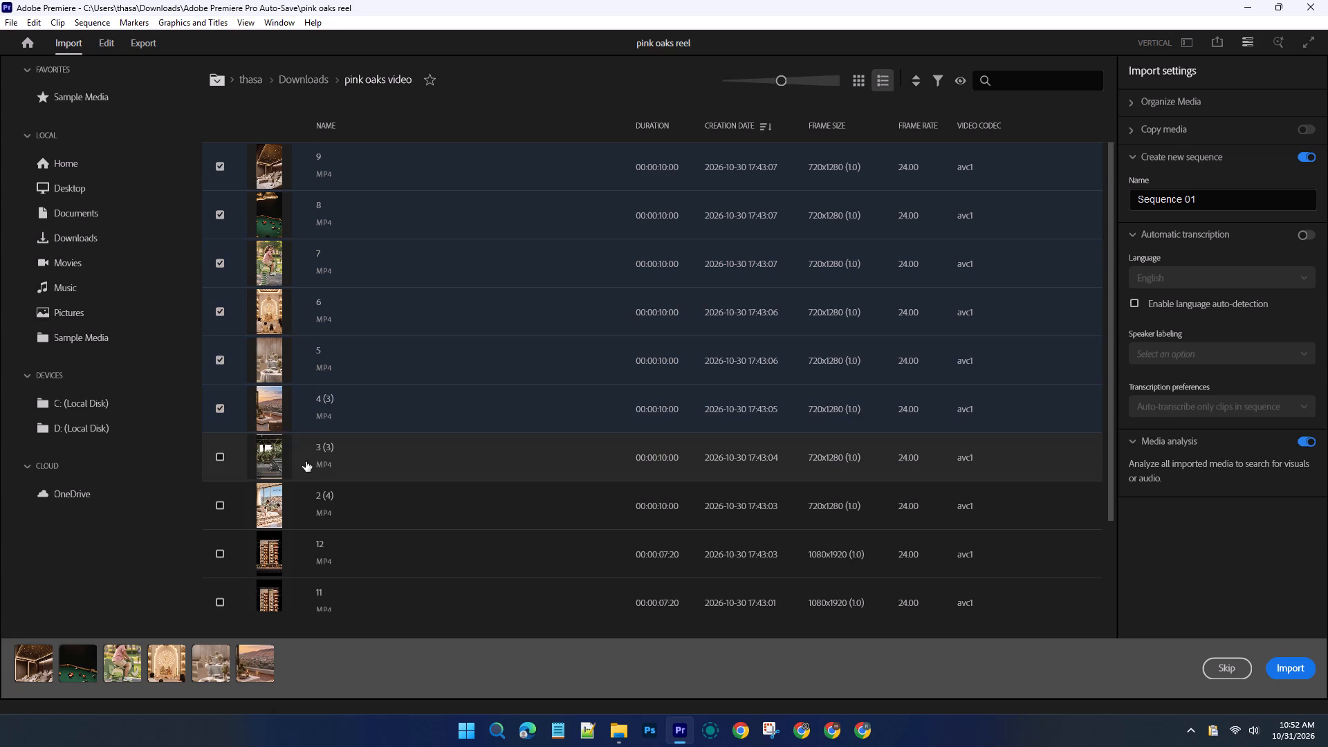
click(333, 507)
click(342, 556)
click(343, 588)
scroll(367, 488, down, 4)
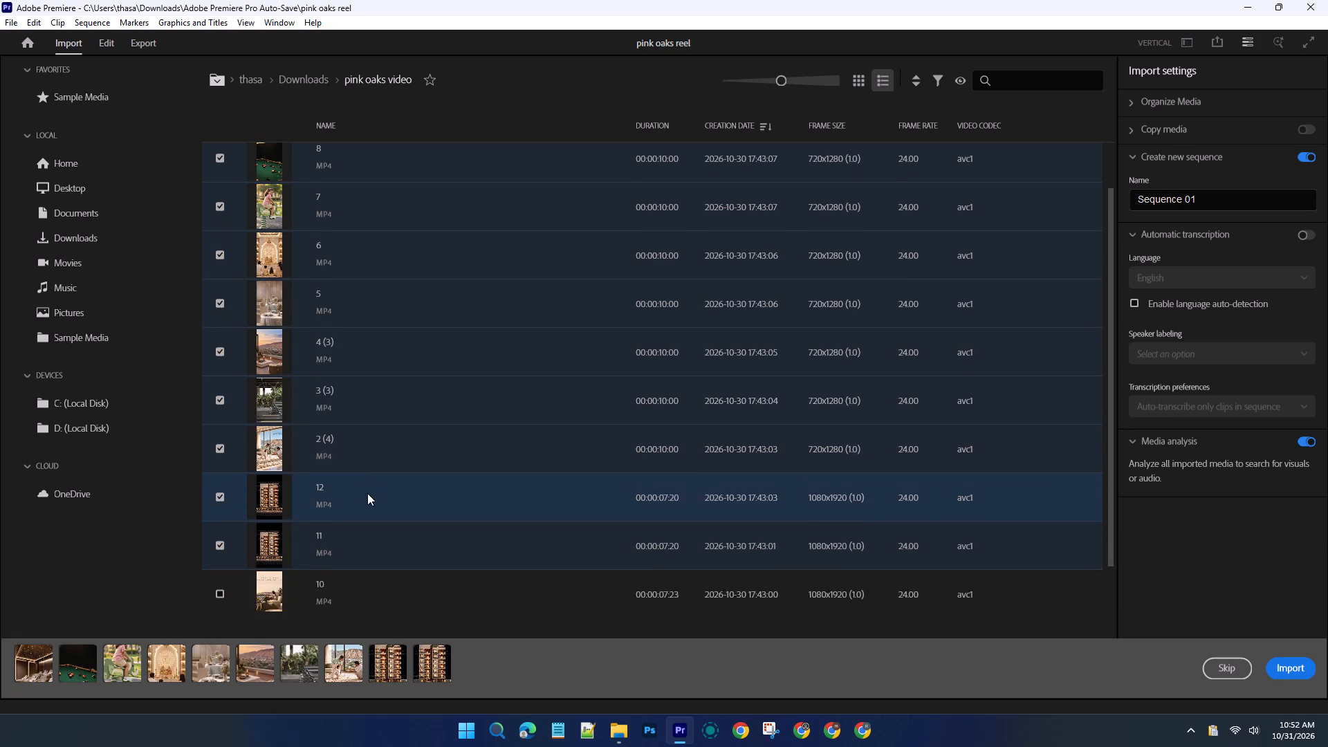
scroll(367, 493, down, 2)
click(373, 548)
scroll(398, 586, down, 2)
click(389, 574)
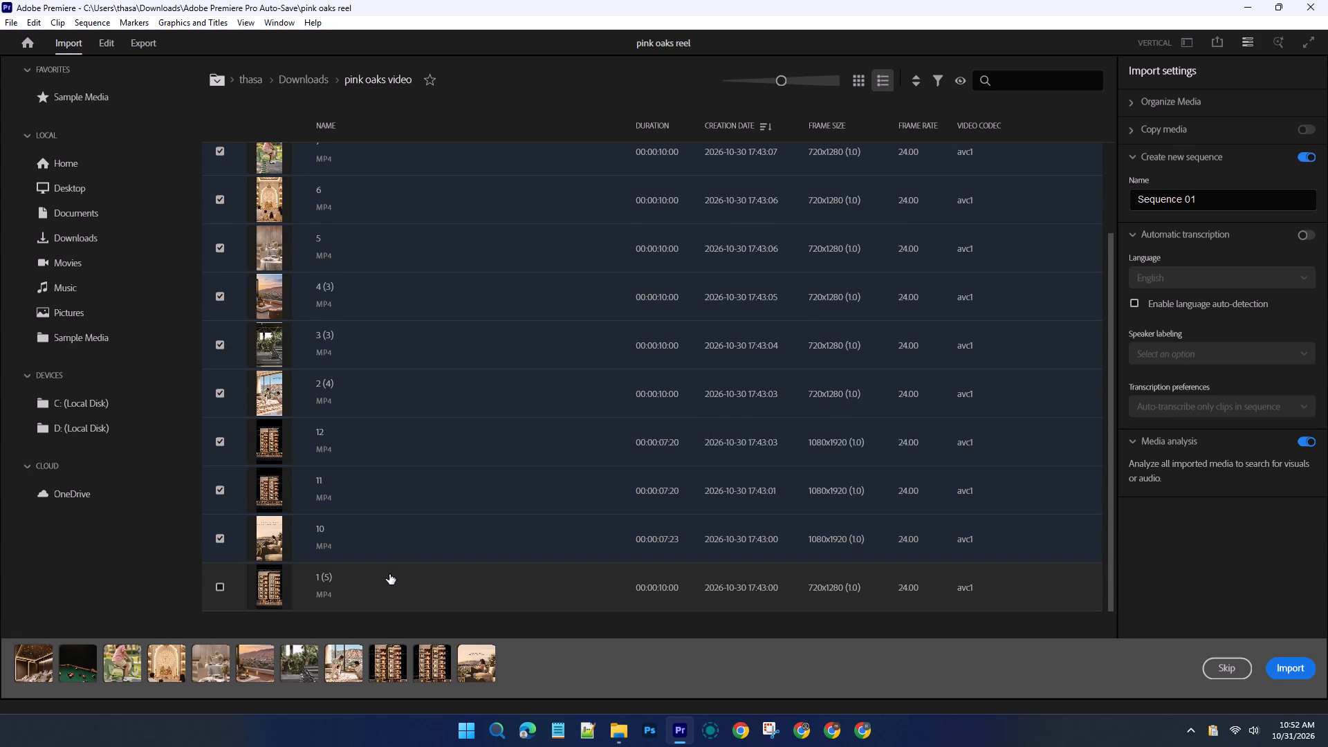
scroll(445, 587, down, 3)
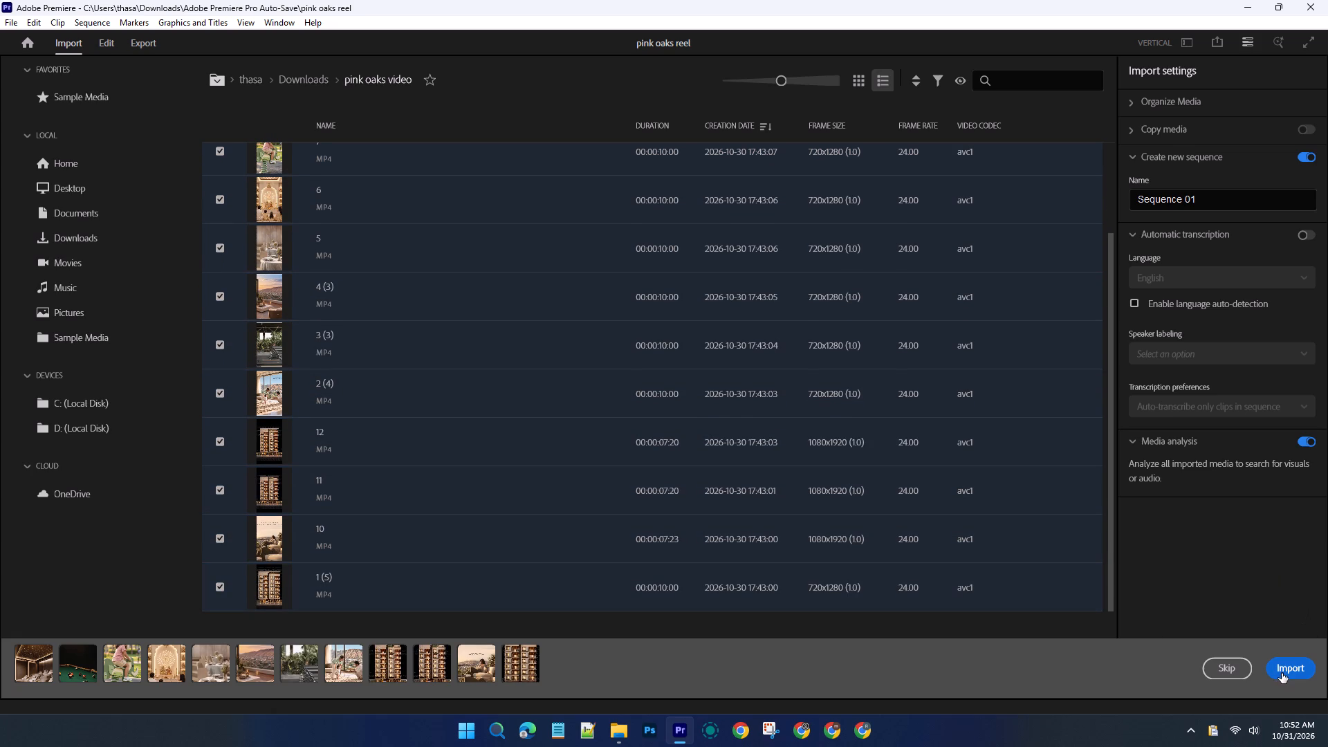
click(1282, 673)
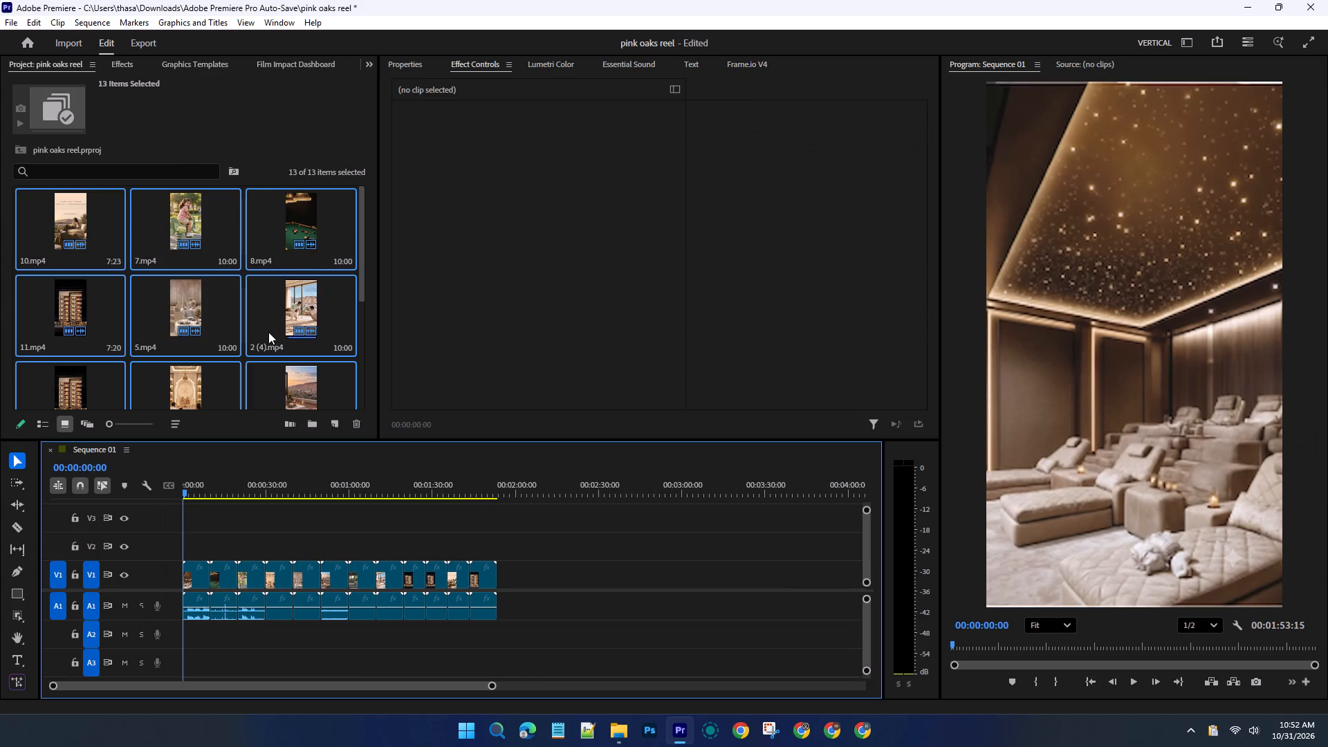
Play back the start of Sequence 01 to review the first clips, and stop within the pool table clip.
click(1128, 679)
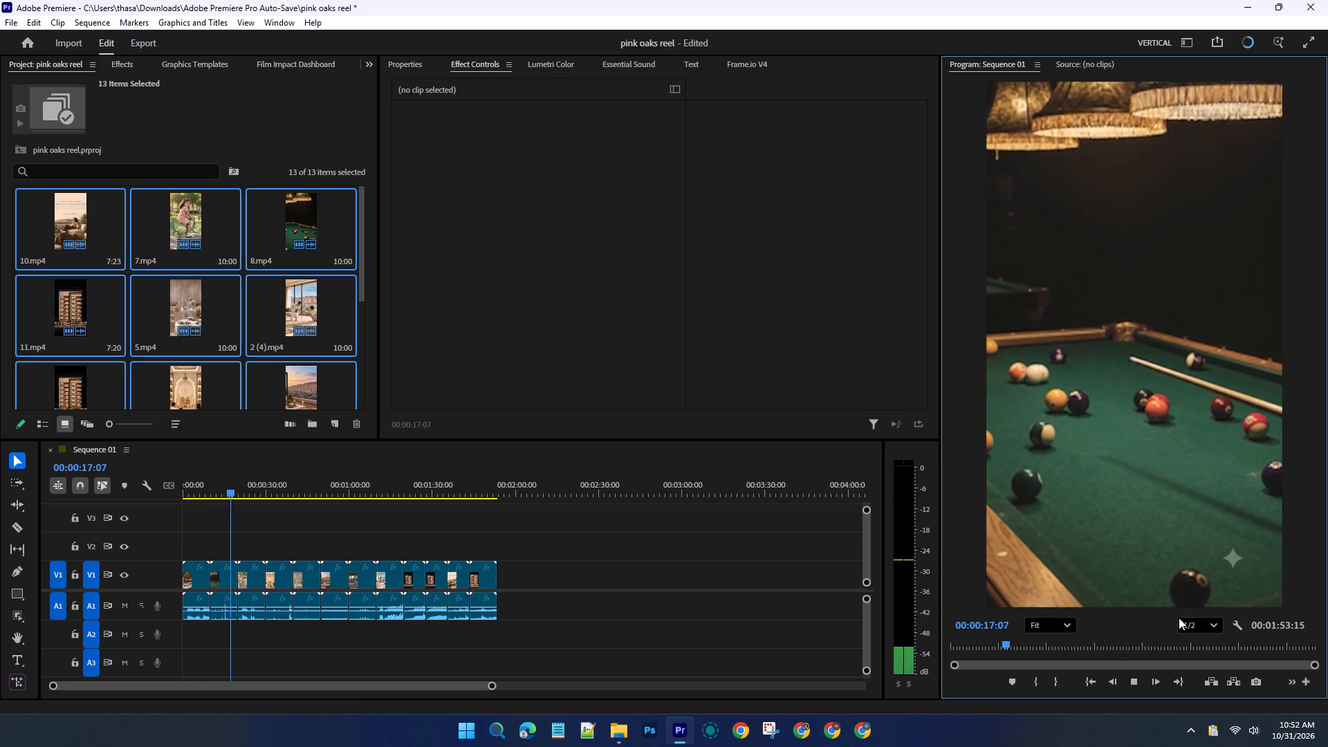
click(1136, 677)
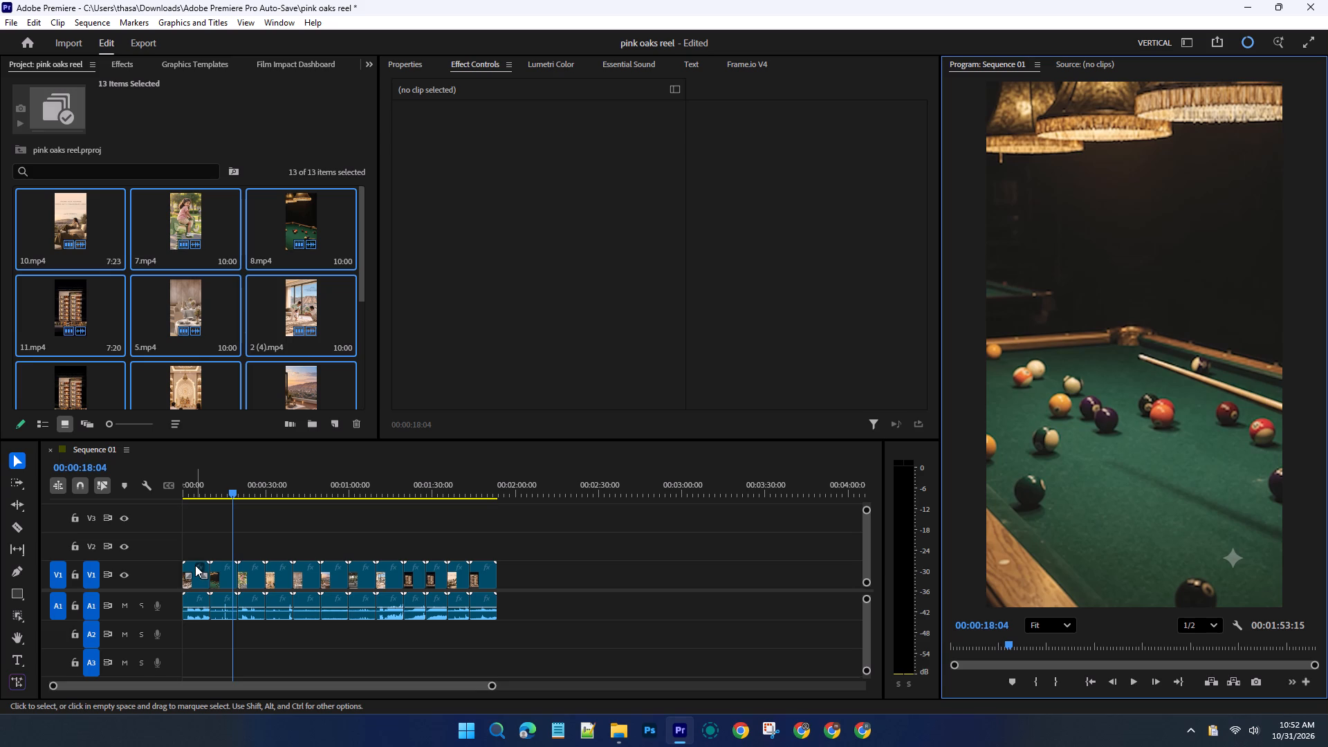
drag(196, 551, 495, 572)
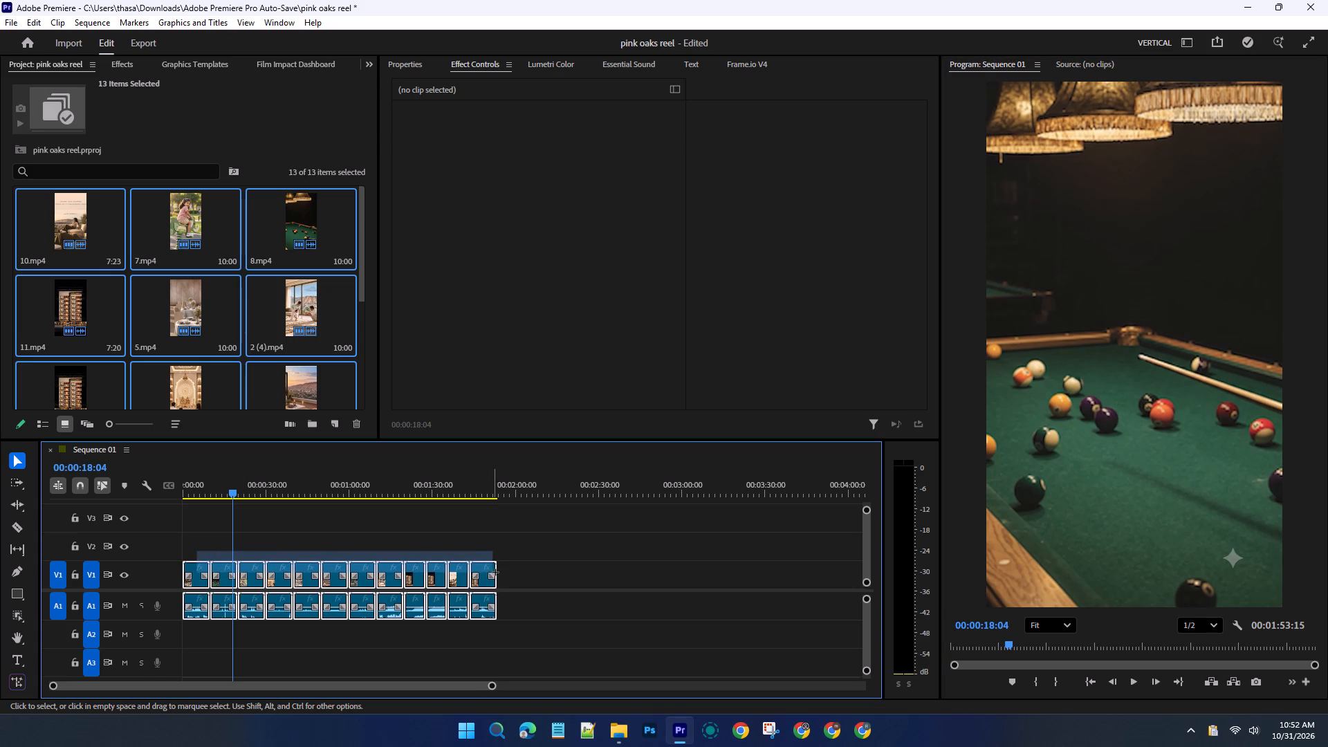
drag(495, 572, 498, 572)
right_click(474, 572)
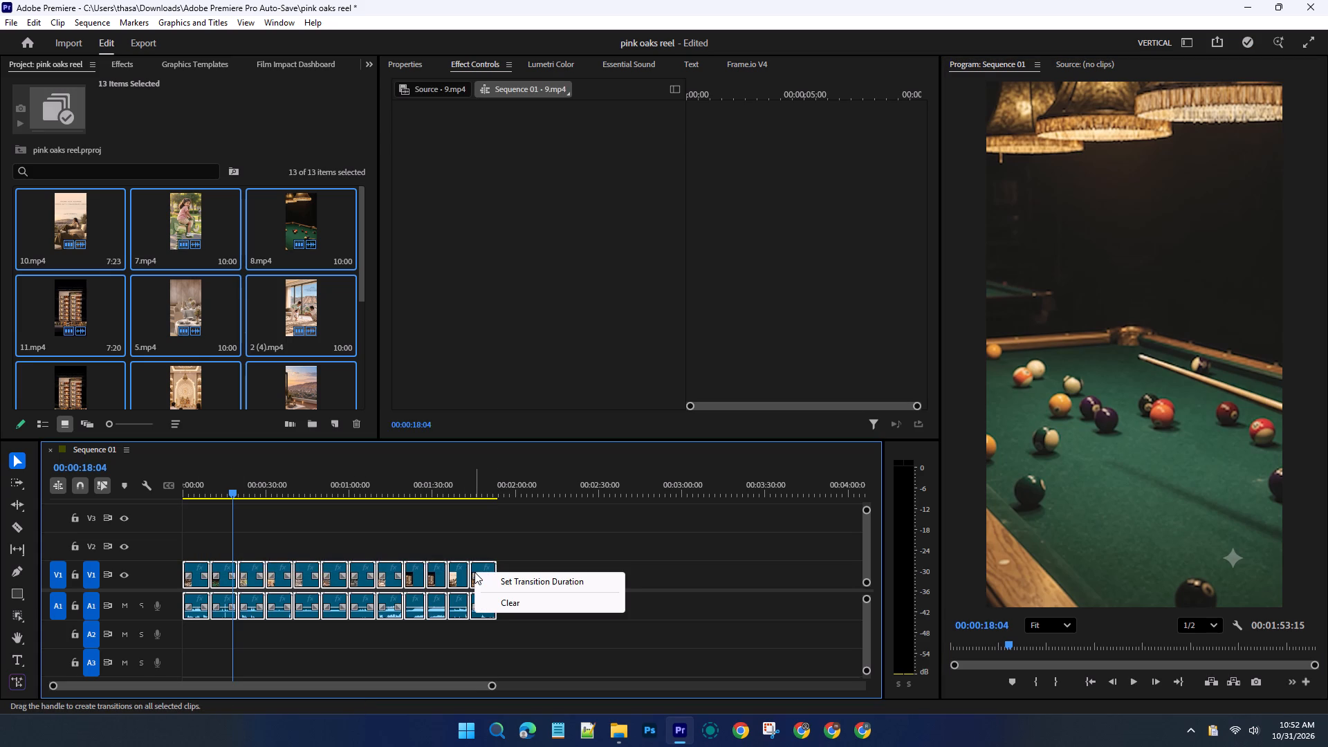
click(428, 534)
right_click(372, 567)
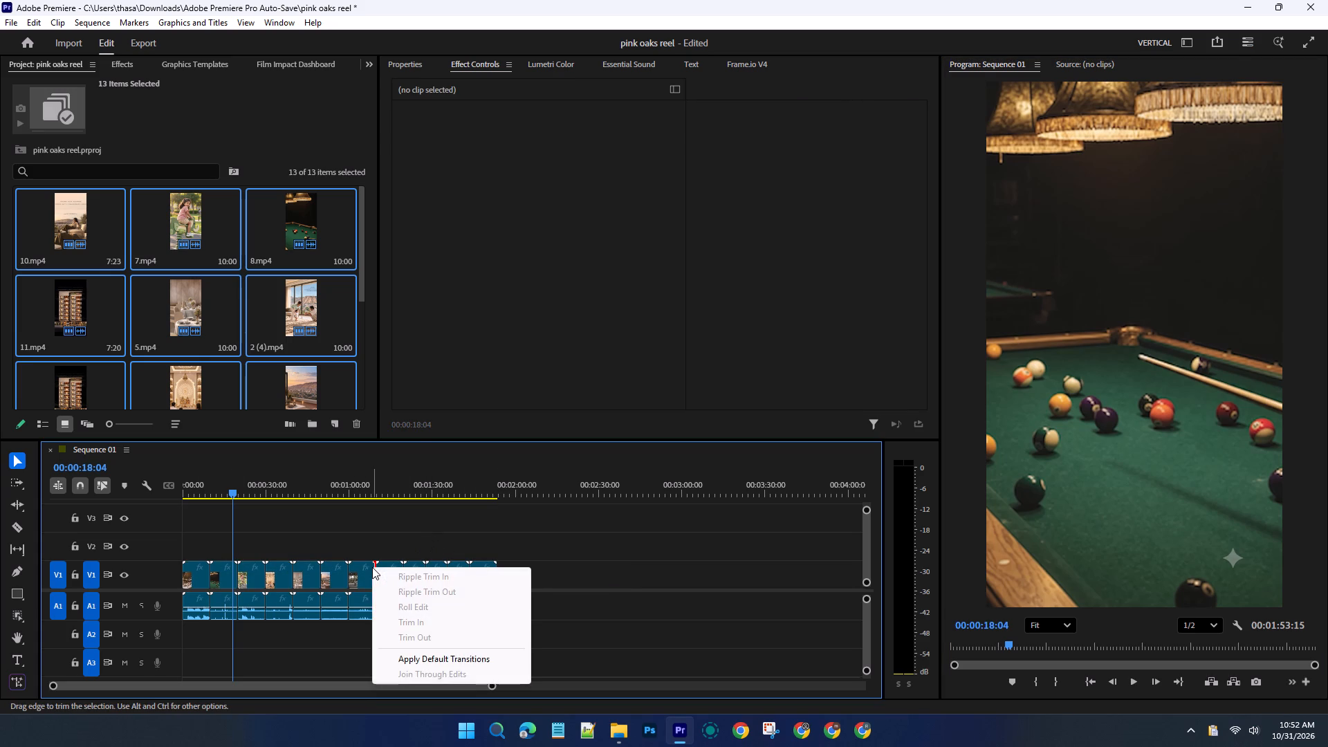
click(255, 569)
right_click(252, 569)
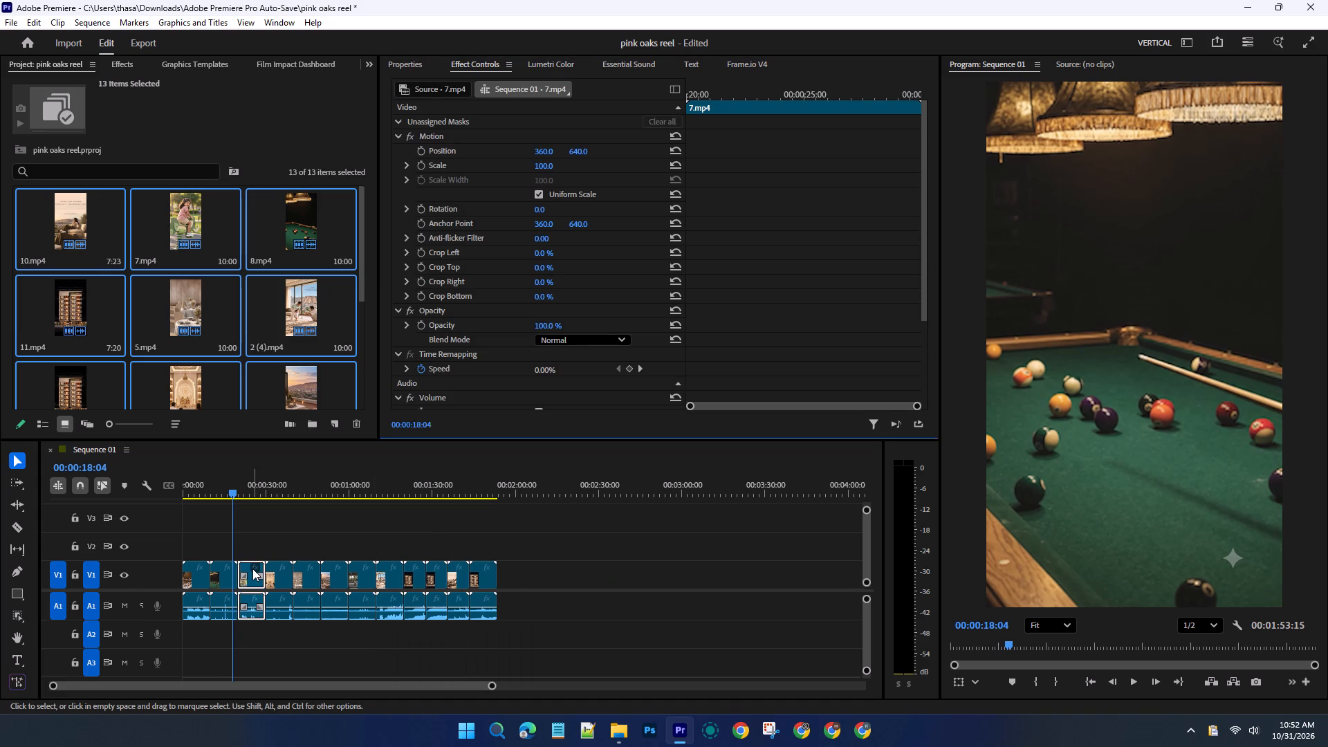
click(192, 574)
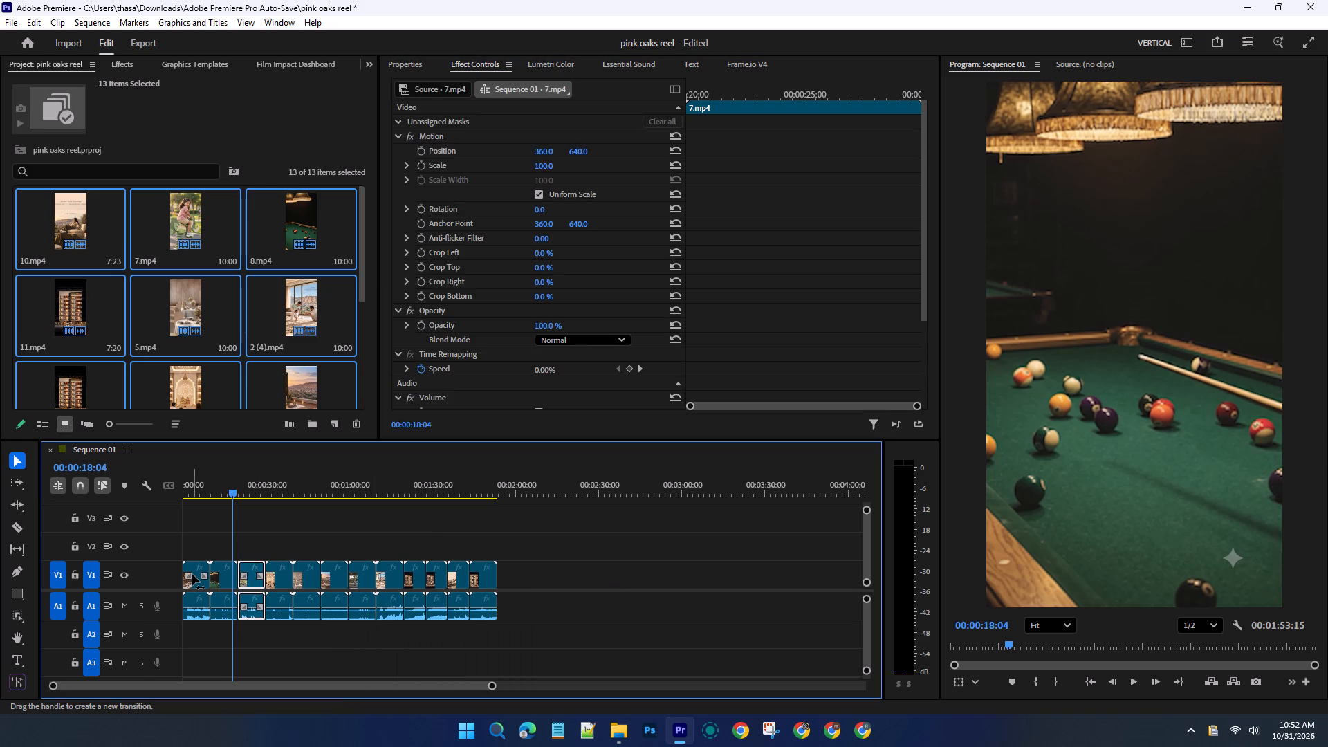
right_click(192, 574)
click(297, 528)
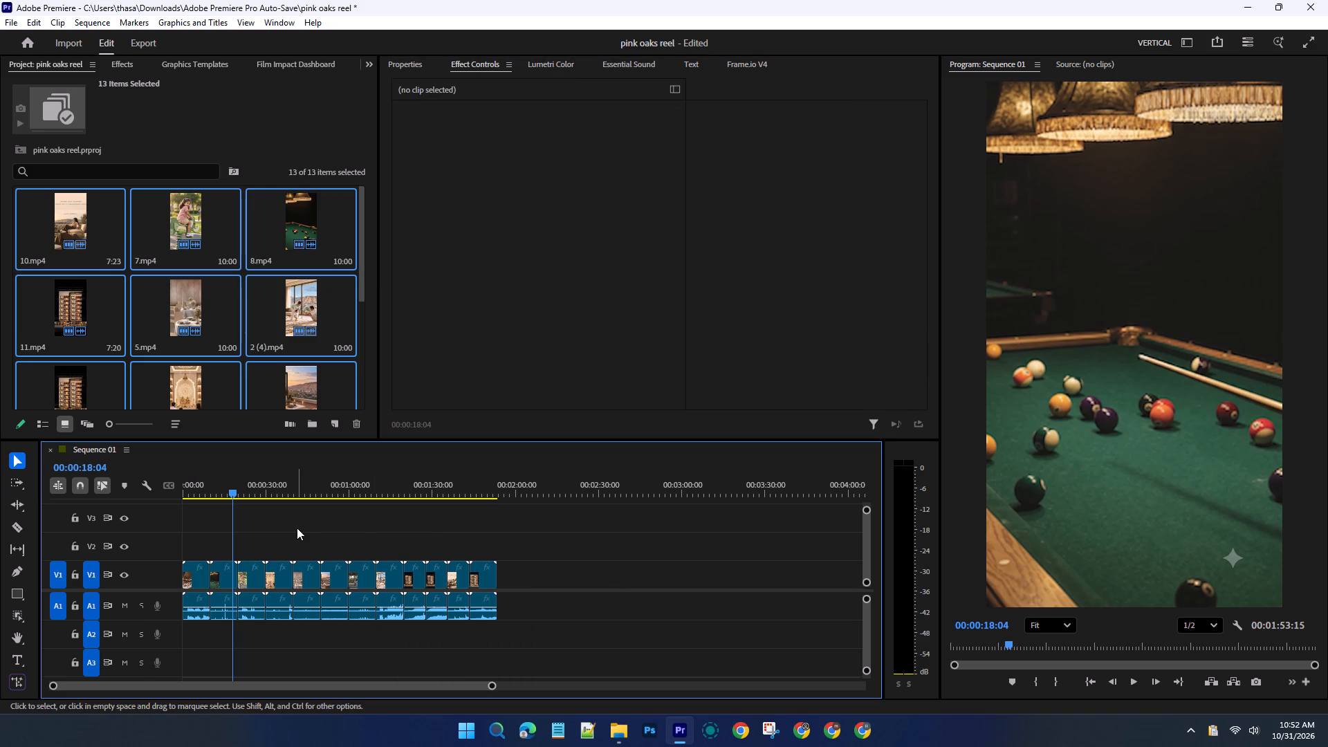
Unlink the audio from the video of the first three timeline clips, 9.mp4, 8.mp4 and 7.mp4.
click(194, 572)
right_click(194, 572)
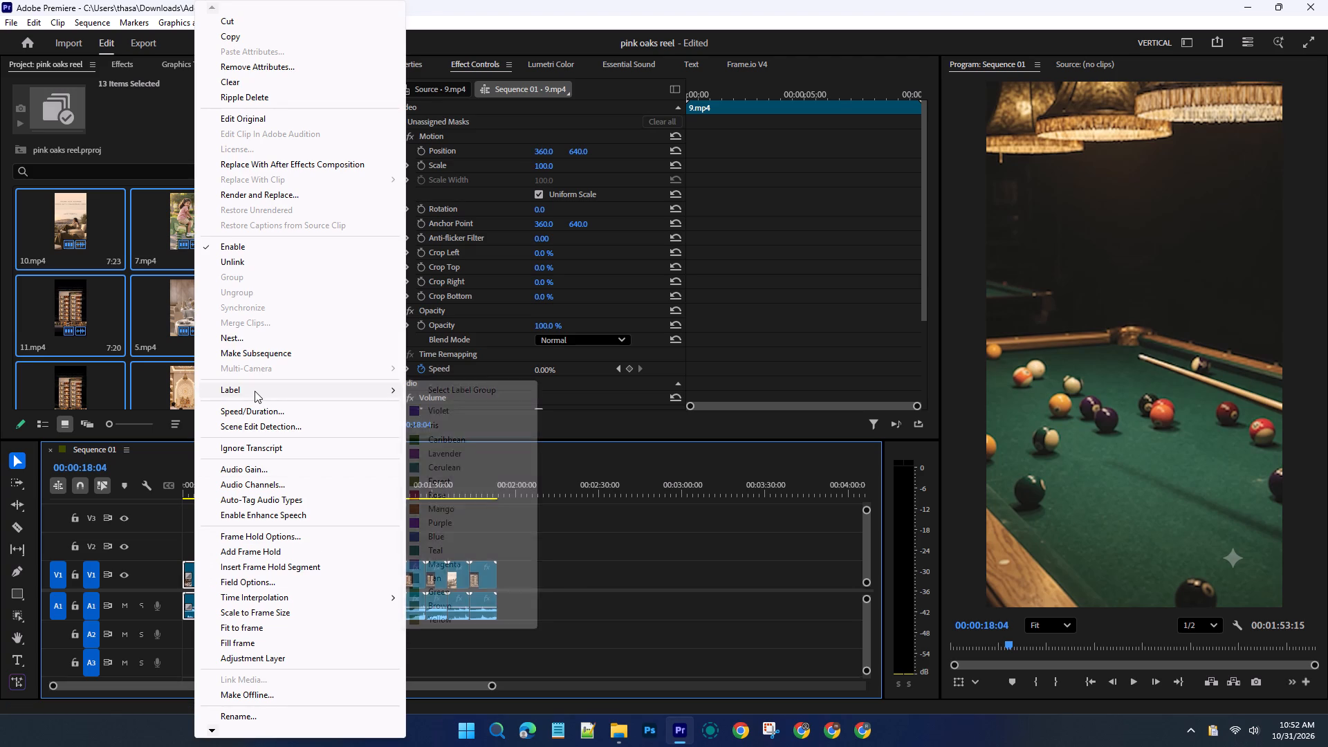
click(256, 264)
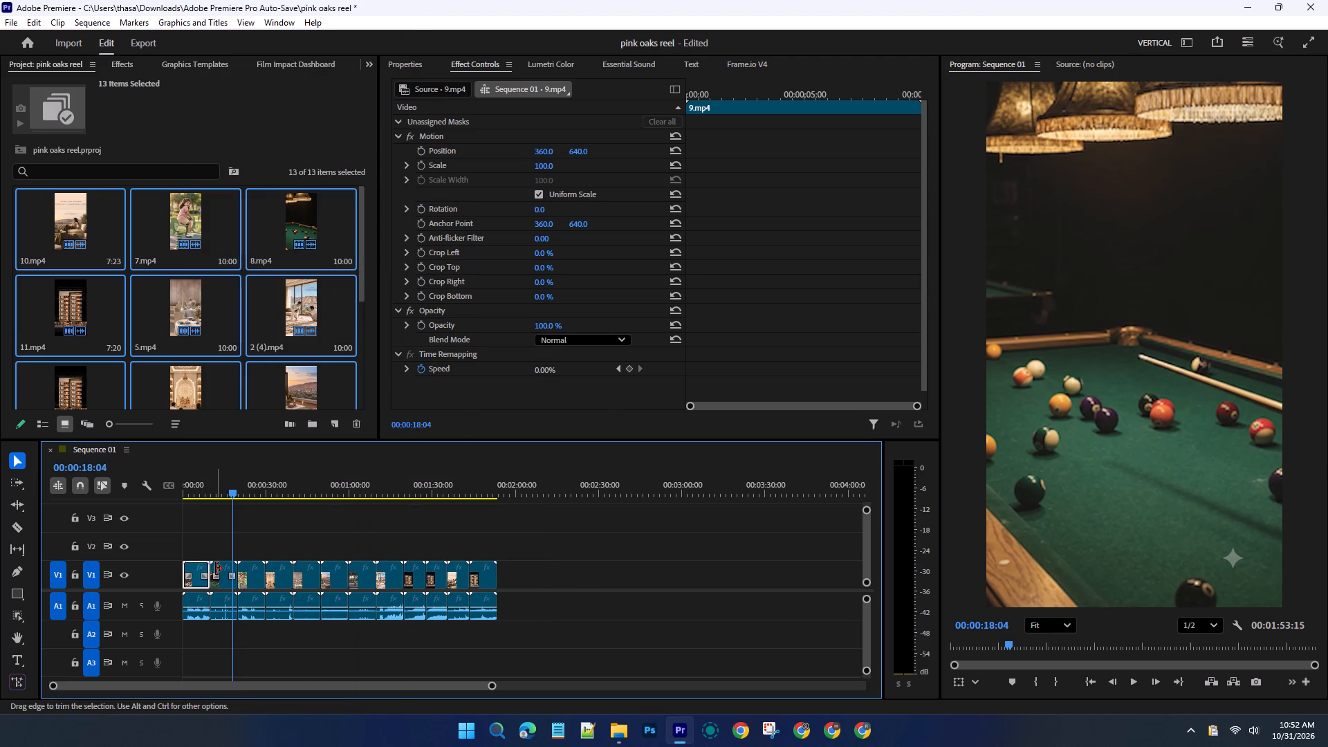
click(219, 571)
right_click(219, 571)
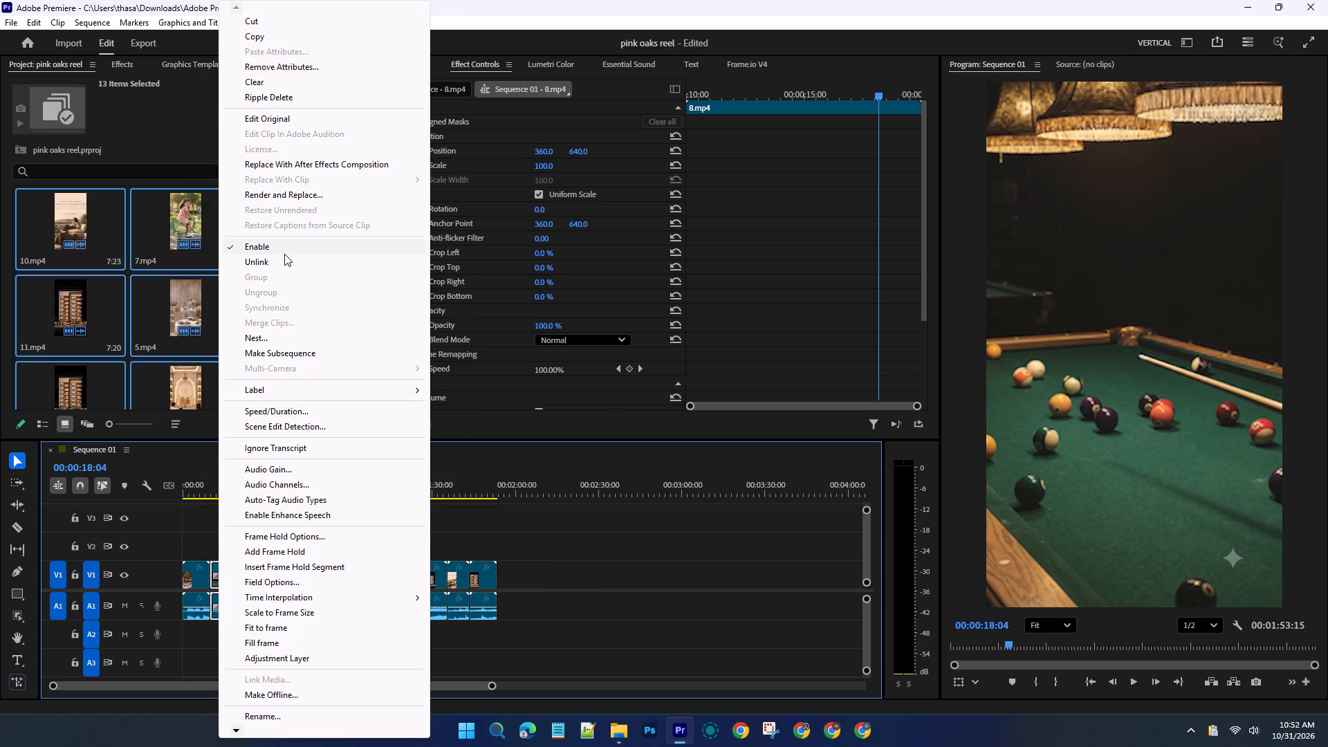
click(283, 258)
click(246, 582)
right_click(246, 582)
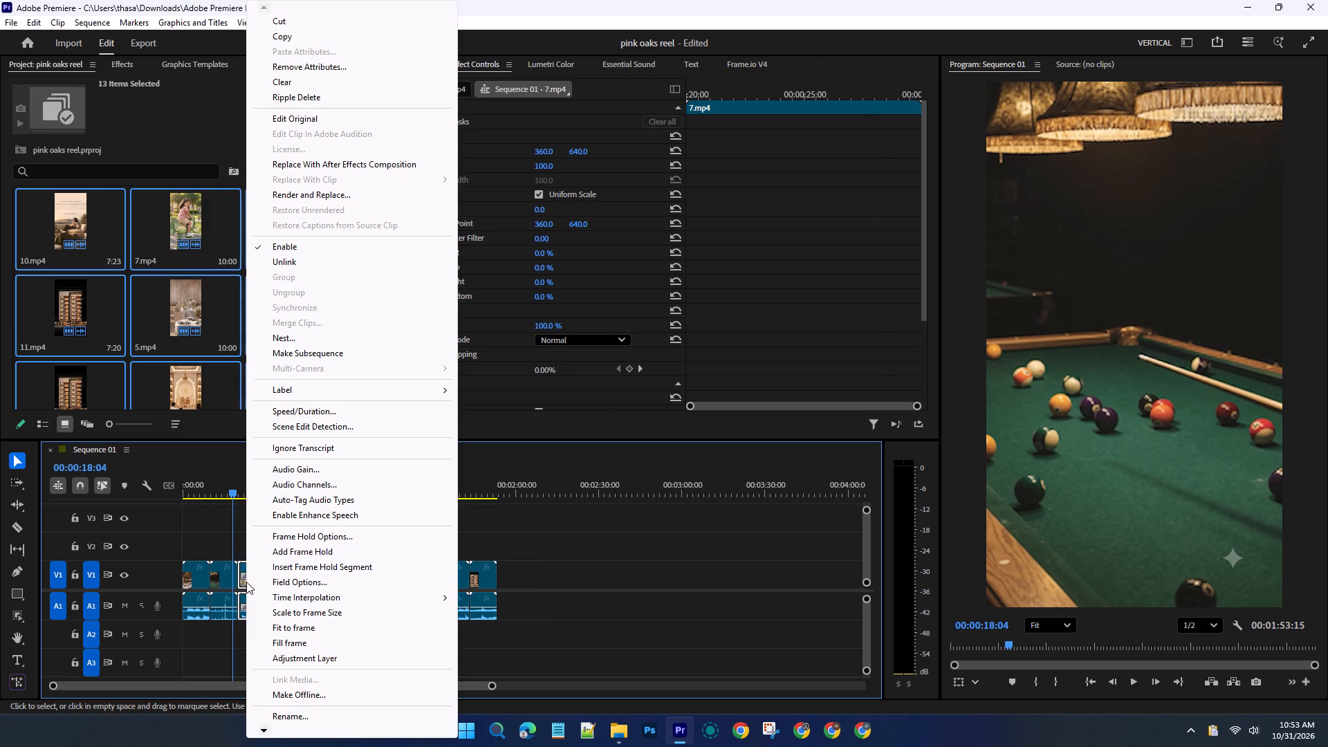
click(282, 266)
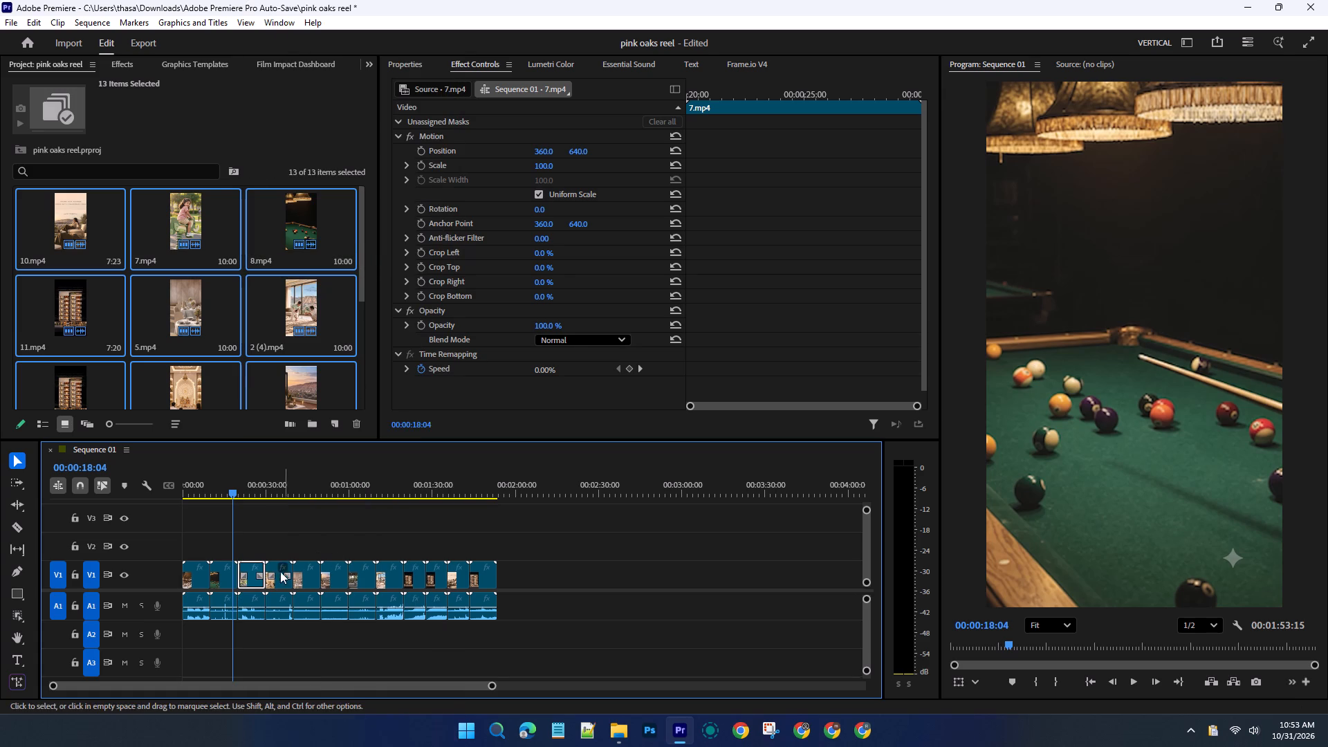
Unlink the audio from the video of the timeline clips 6.mp4 and 5.mp4.
click(270, 573)
click(275, 566)
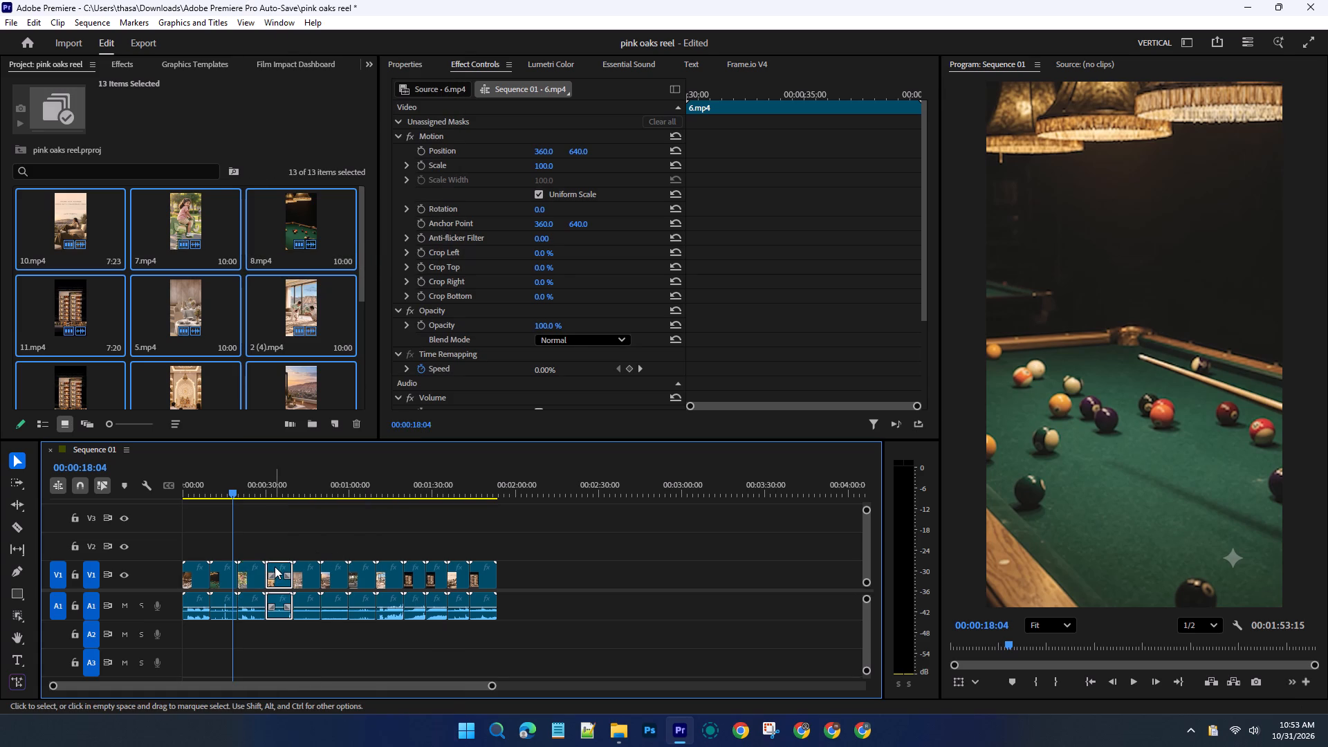
right_click(275, 566)
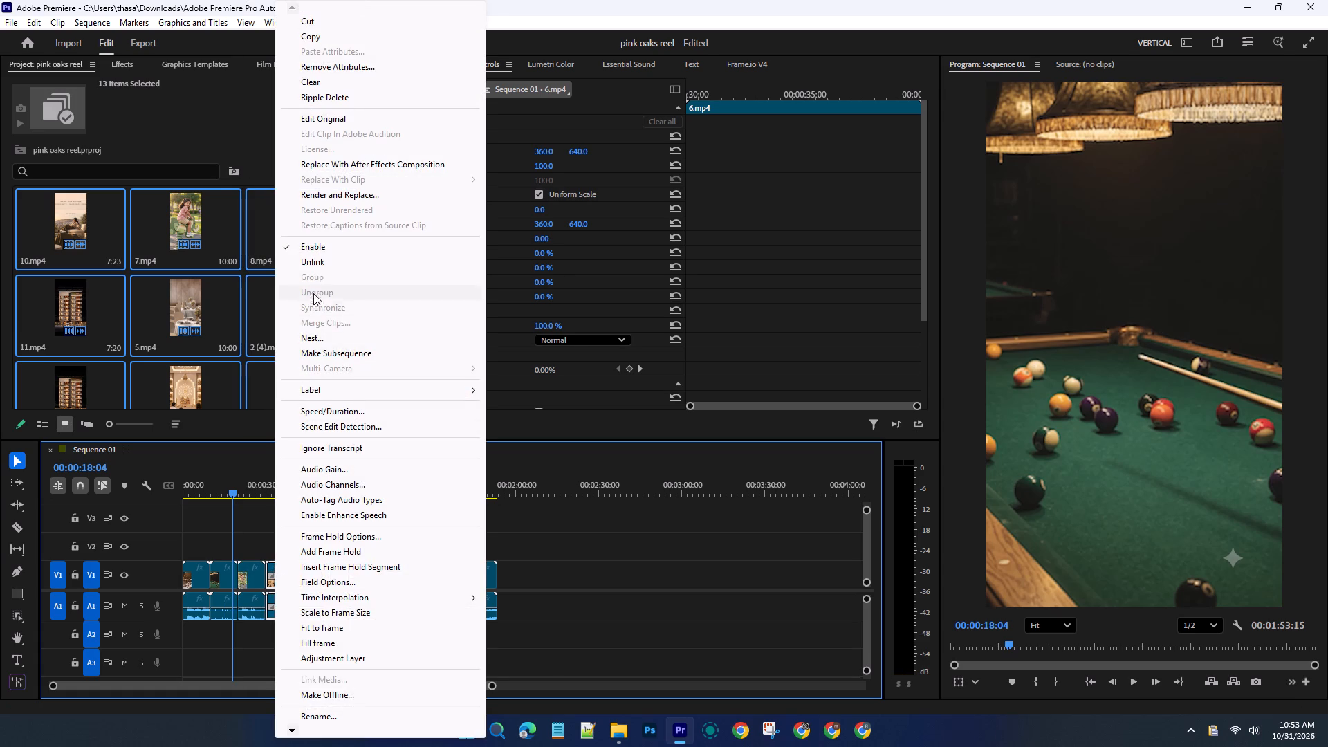
click(314, 266)
click(308, 572)
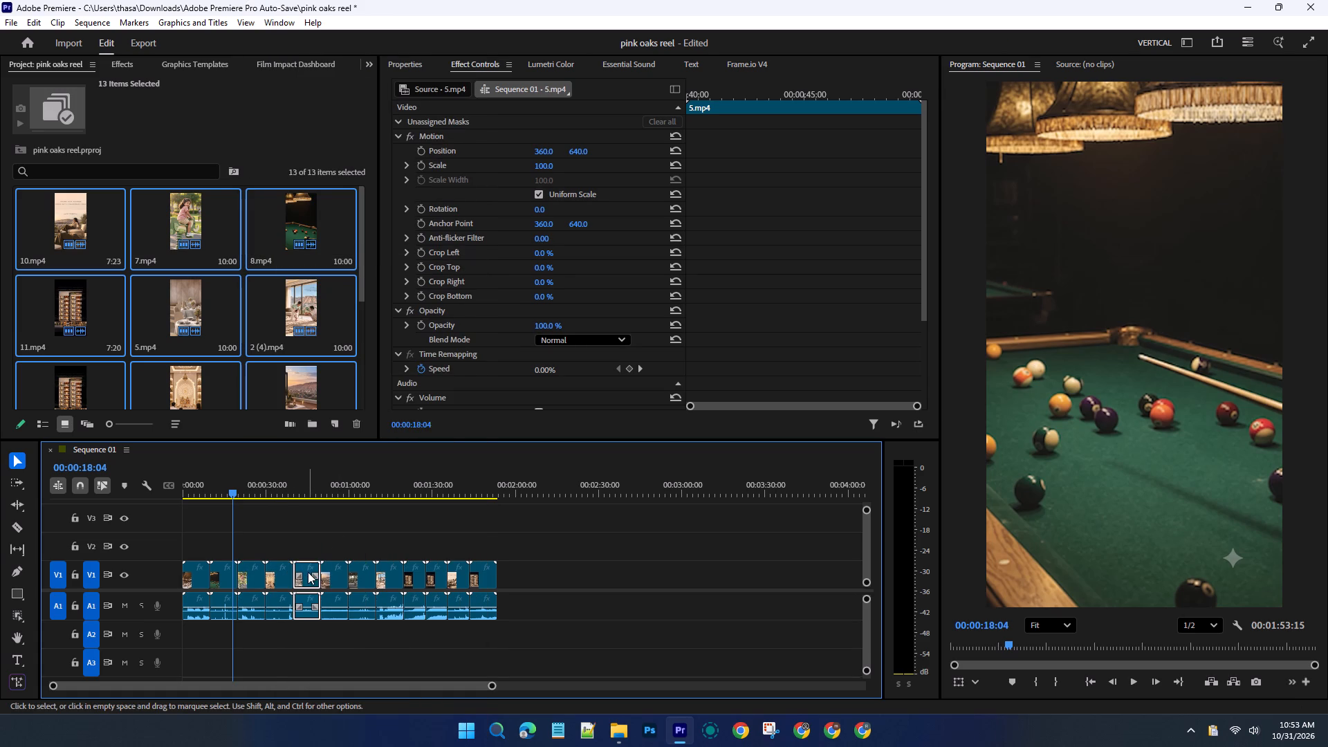
right_click(309, 571)
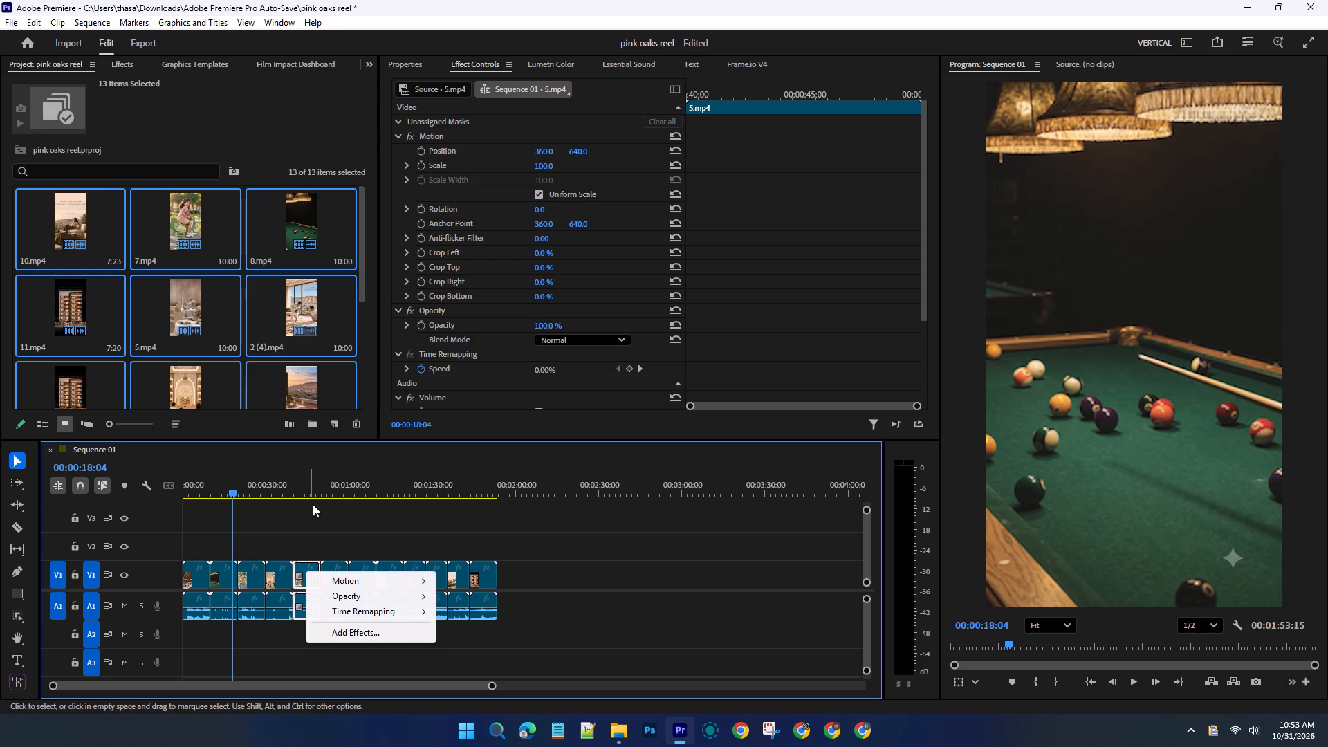
right_click(305, 565)
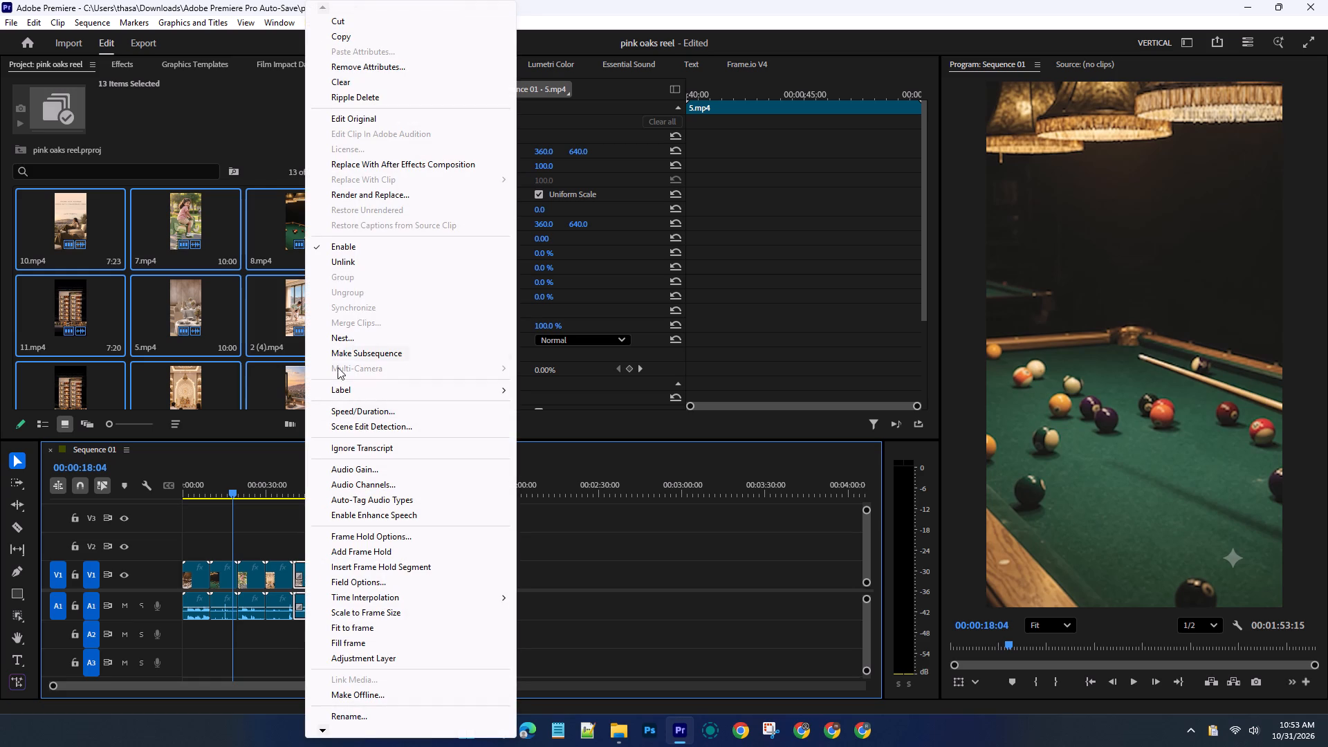
click(338, 265)
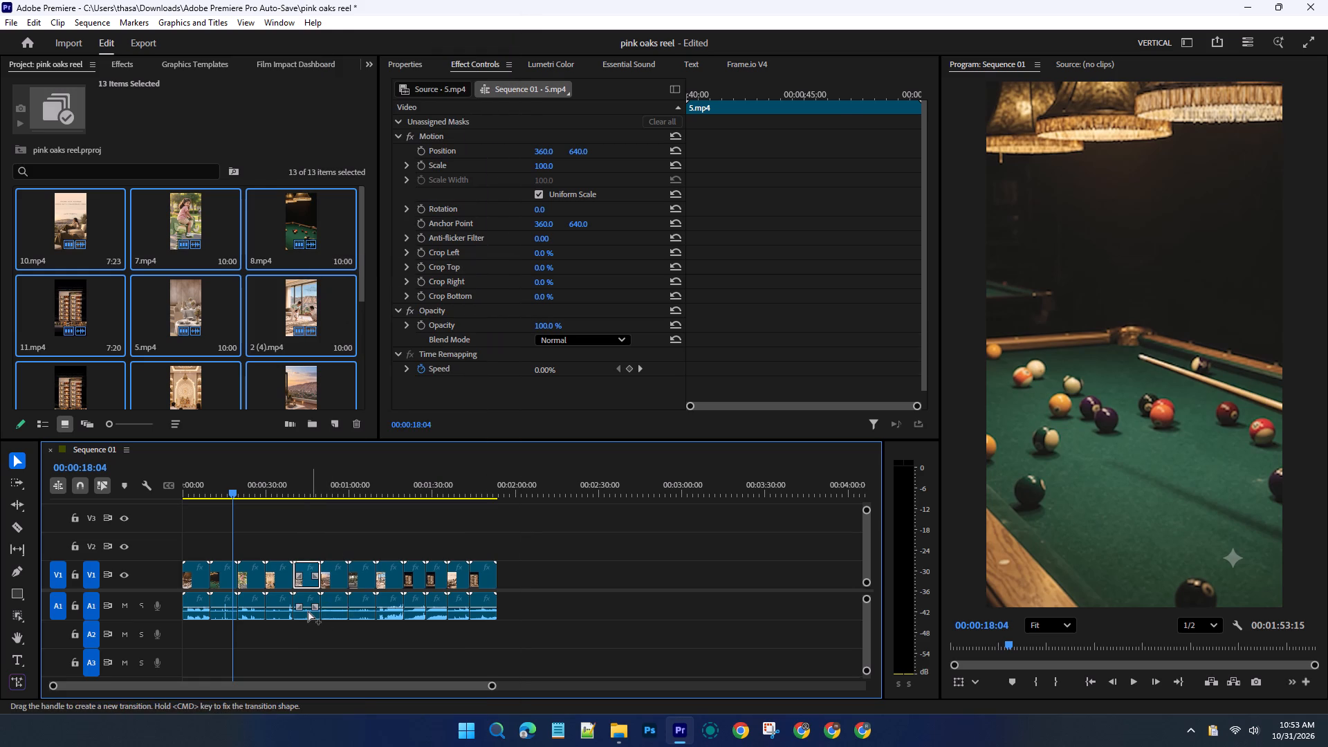
Select every clip in Sequence 01 and unlink the audio from the video for all of them at once.
key(ctrl+a)
right_click(336, 570)
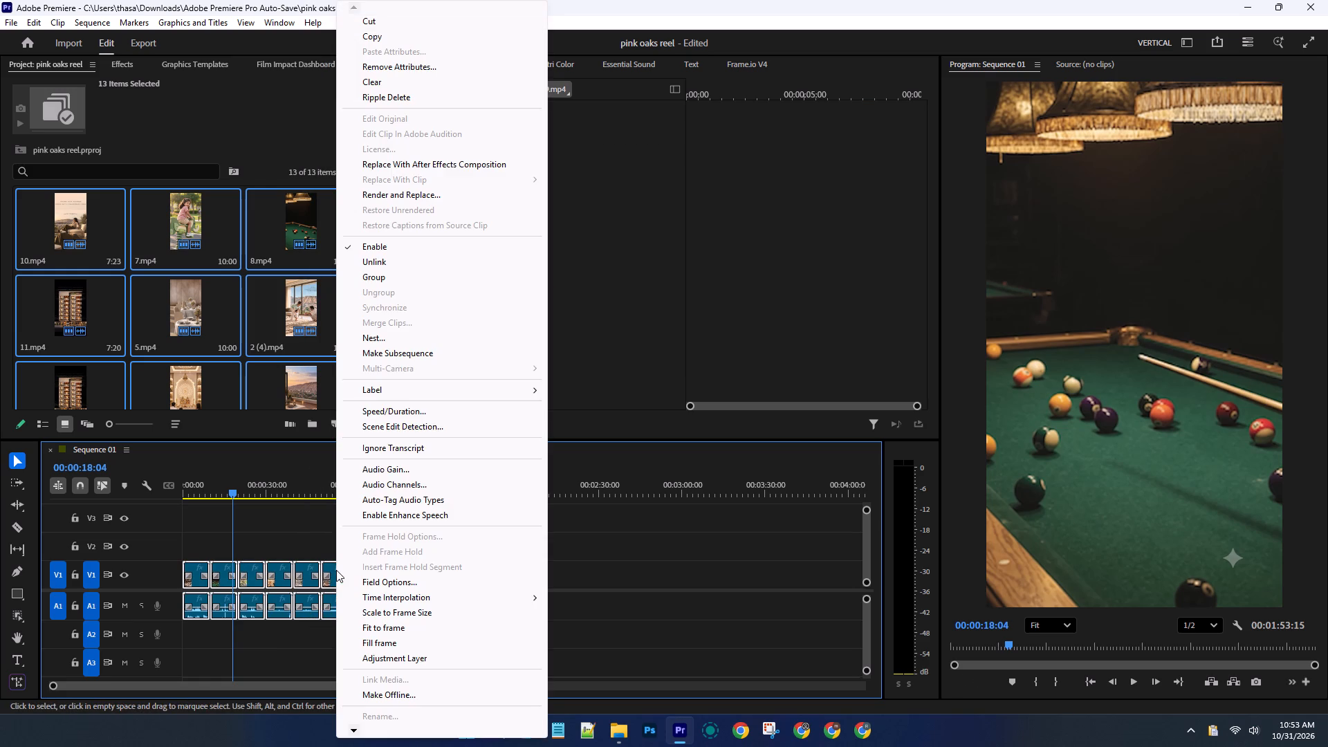
click(372, 260)
click(549, 625)
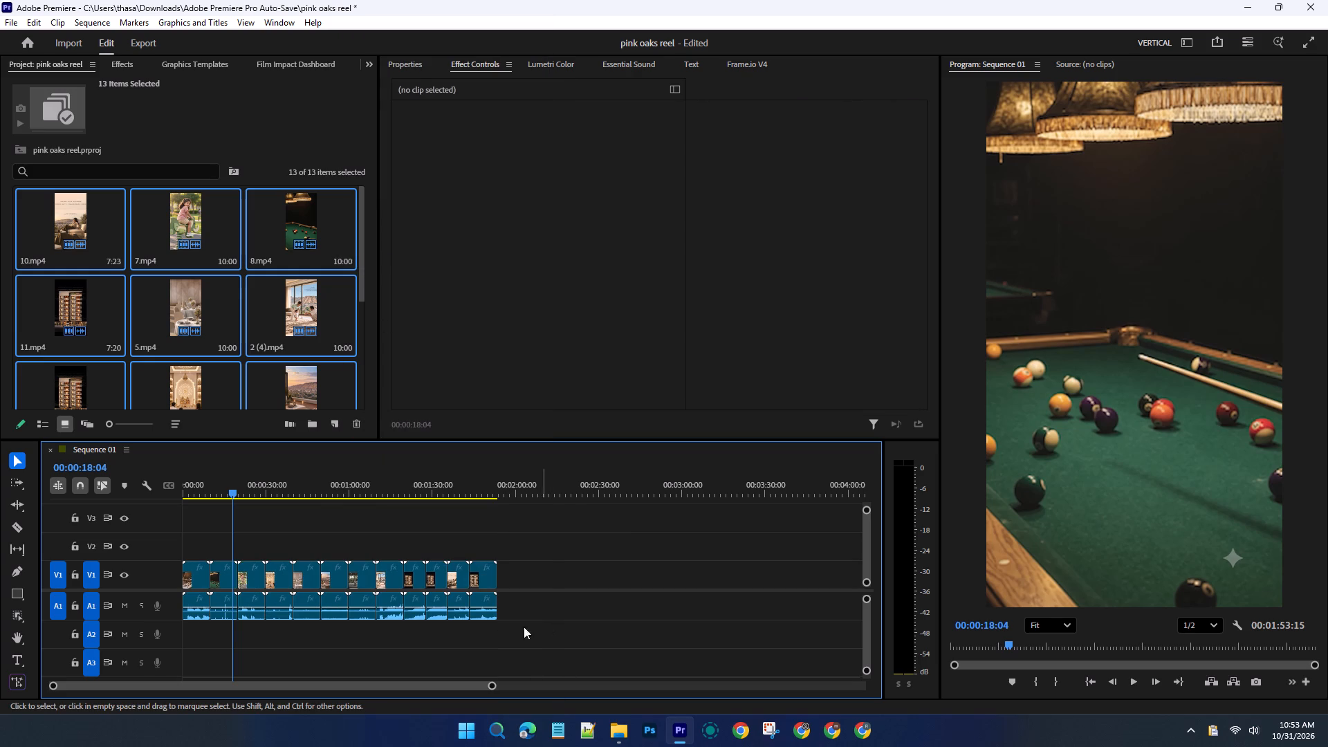
Select the unlinked audio clips on track A1, separately from the video clips on V1.
drag(535, 606, 223, 615)
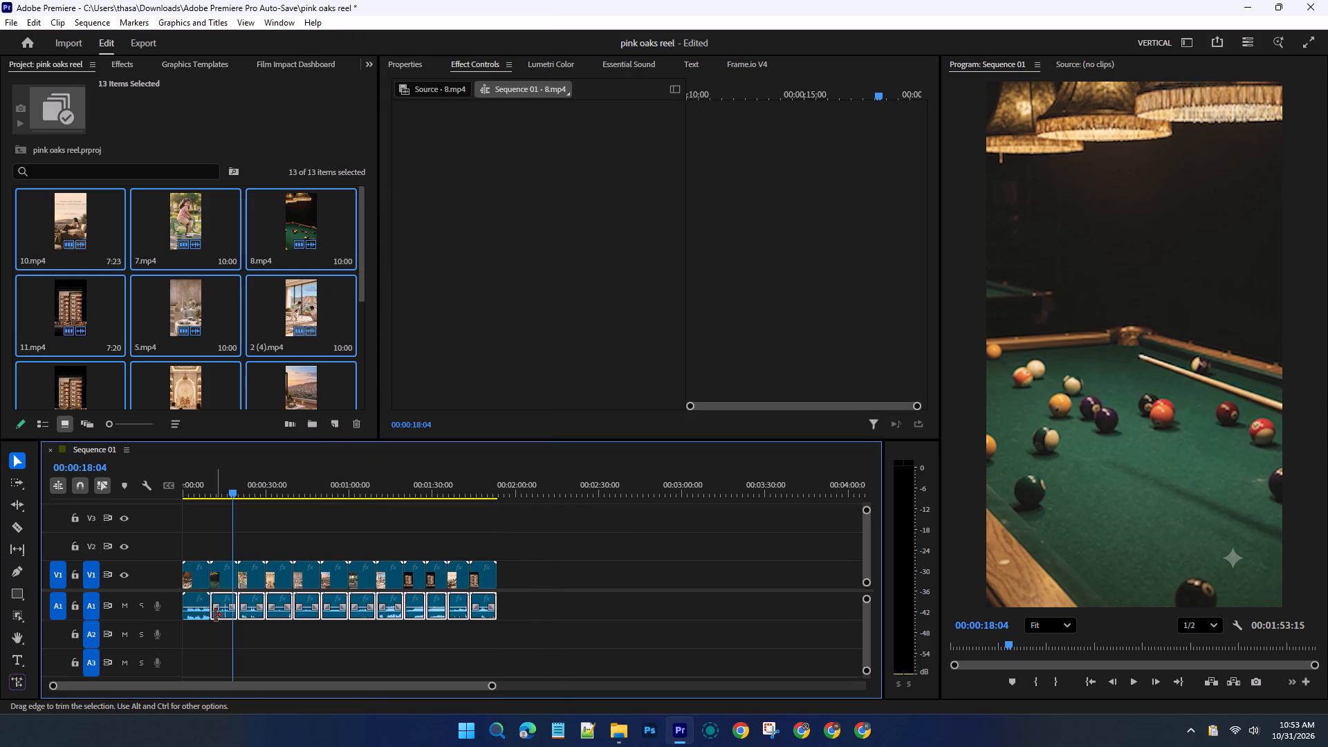
click(215, 615)
click(199, 615)
drag(579, 614, 405, 617)
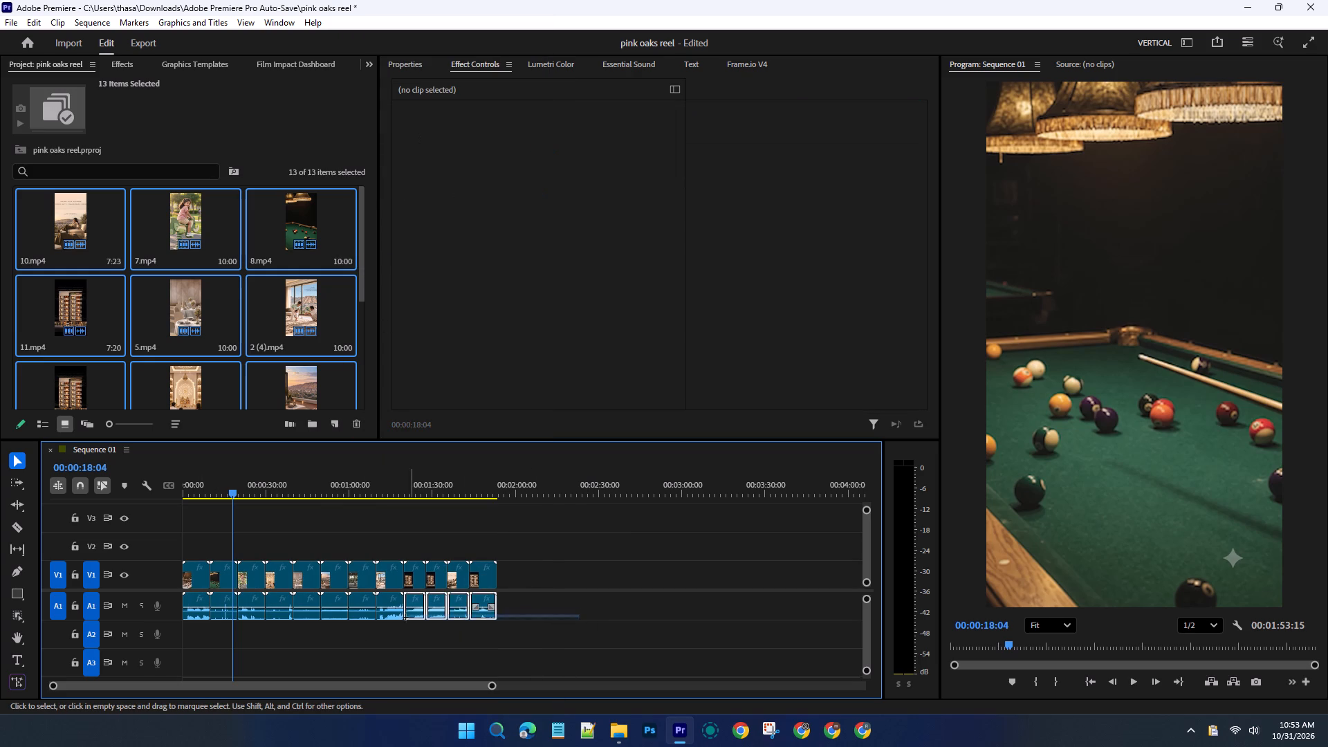
Select all the unlinked audio clips on track A1 and delete them, keeping the video clips on V1.
drag(405, 617, 216, 627)
click(216, 627)
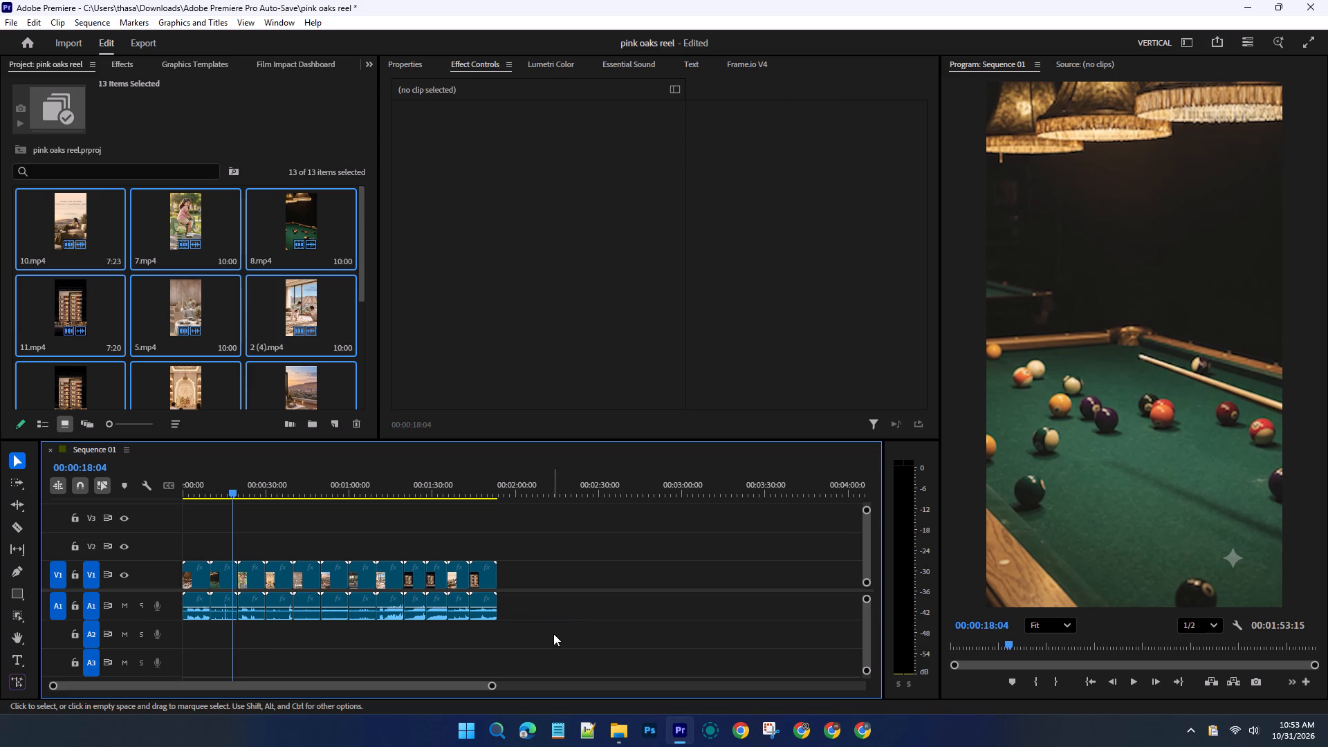
drag(548, 633, 186, 602)
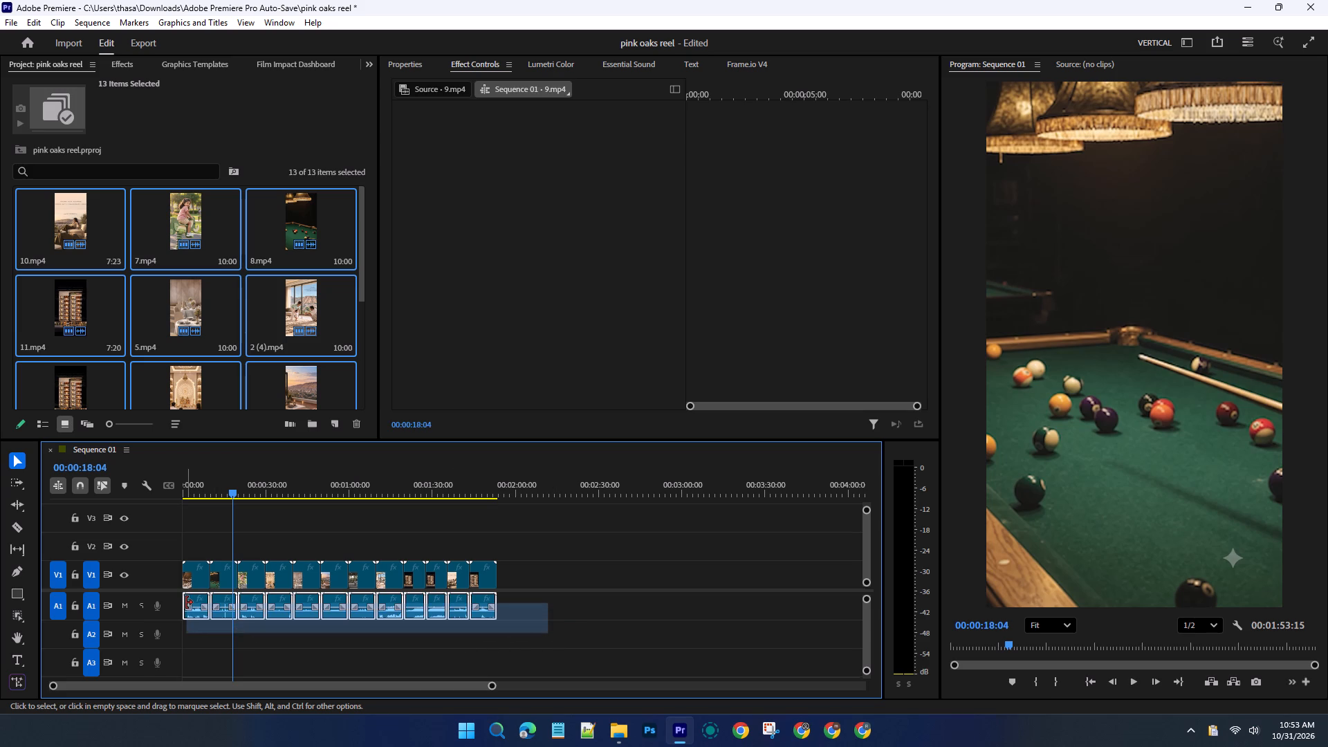
key(Delete)
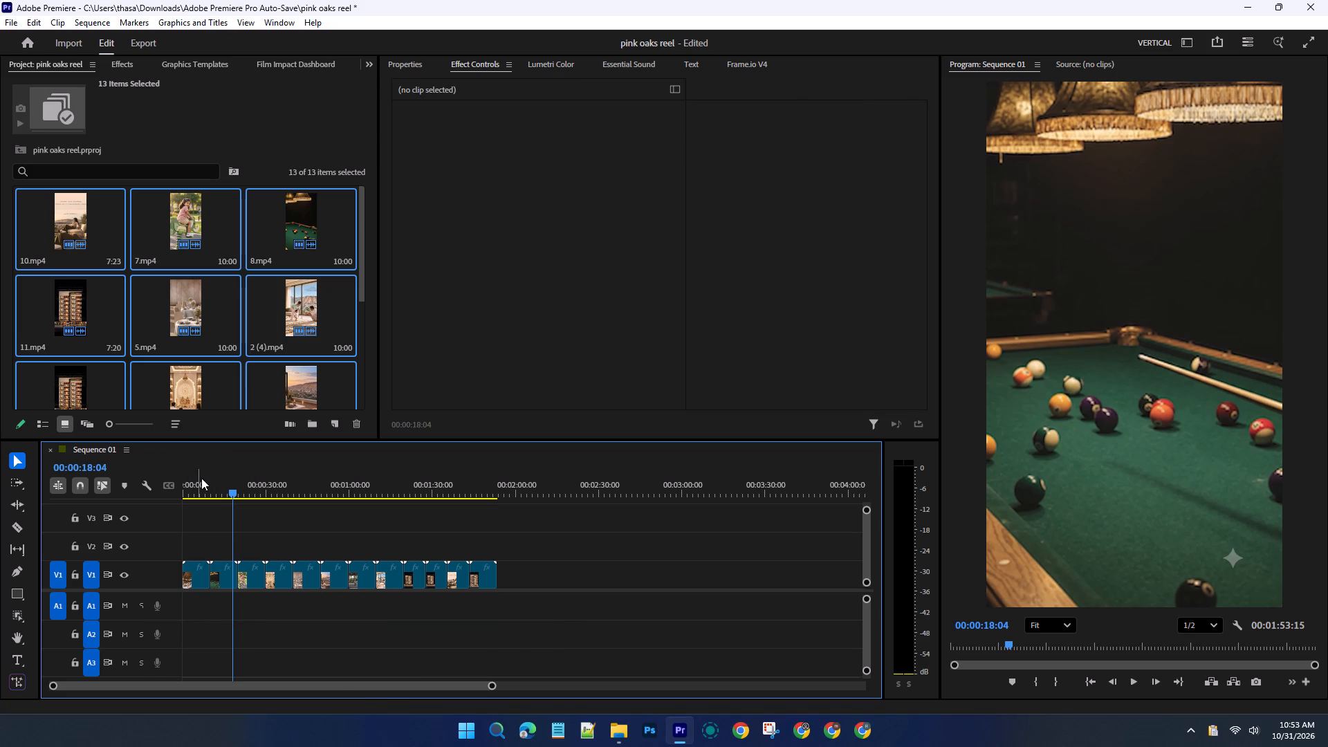
Play back the first few seconds of Sequence 01 from its start to review the opening clip.
drag(230, 496, 99, 494)
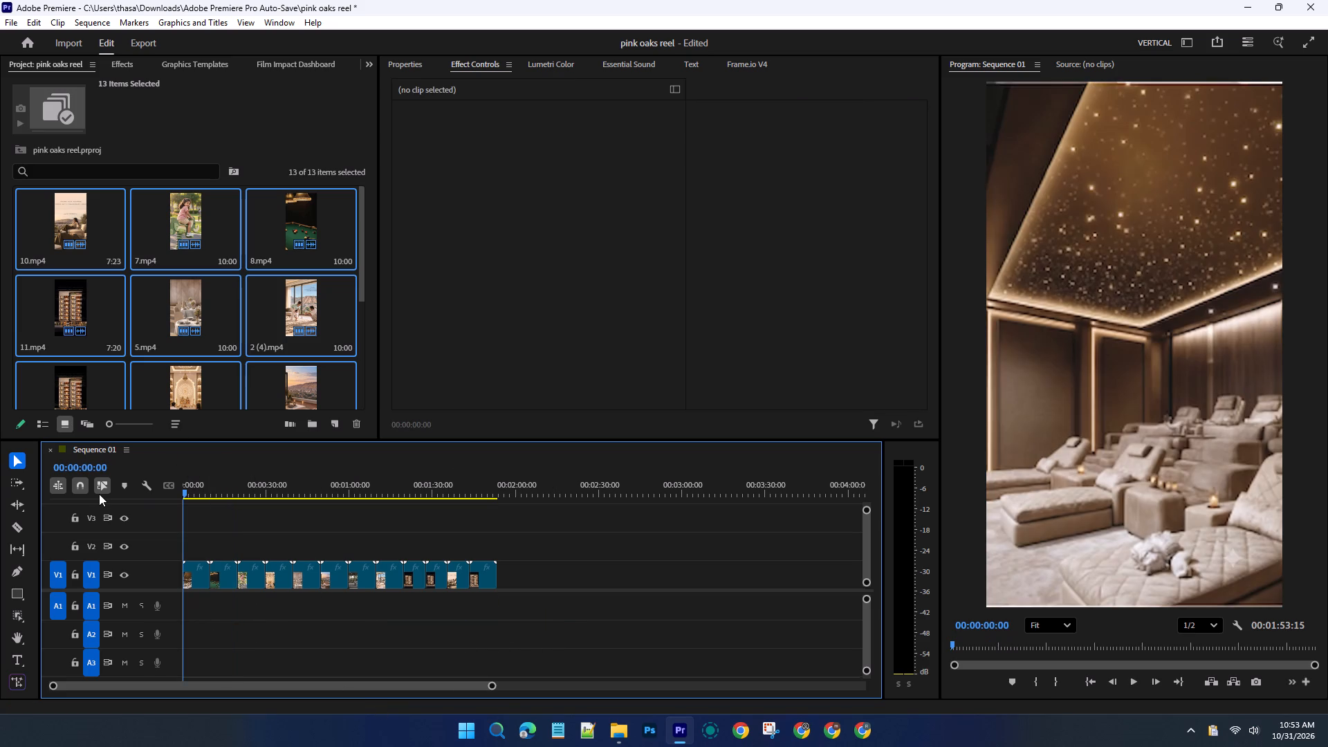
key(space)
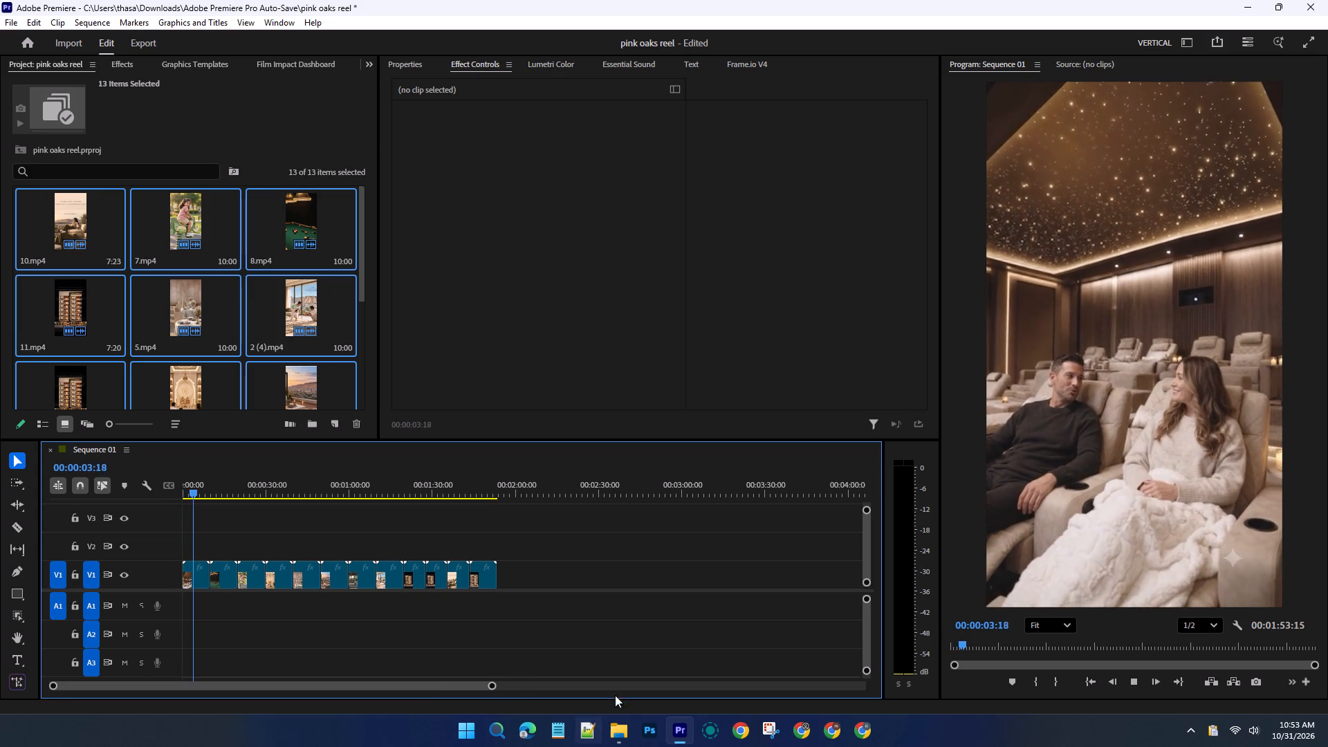
click(1134, 679)
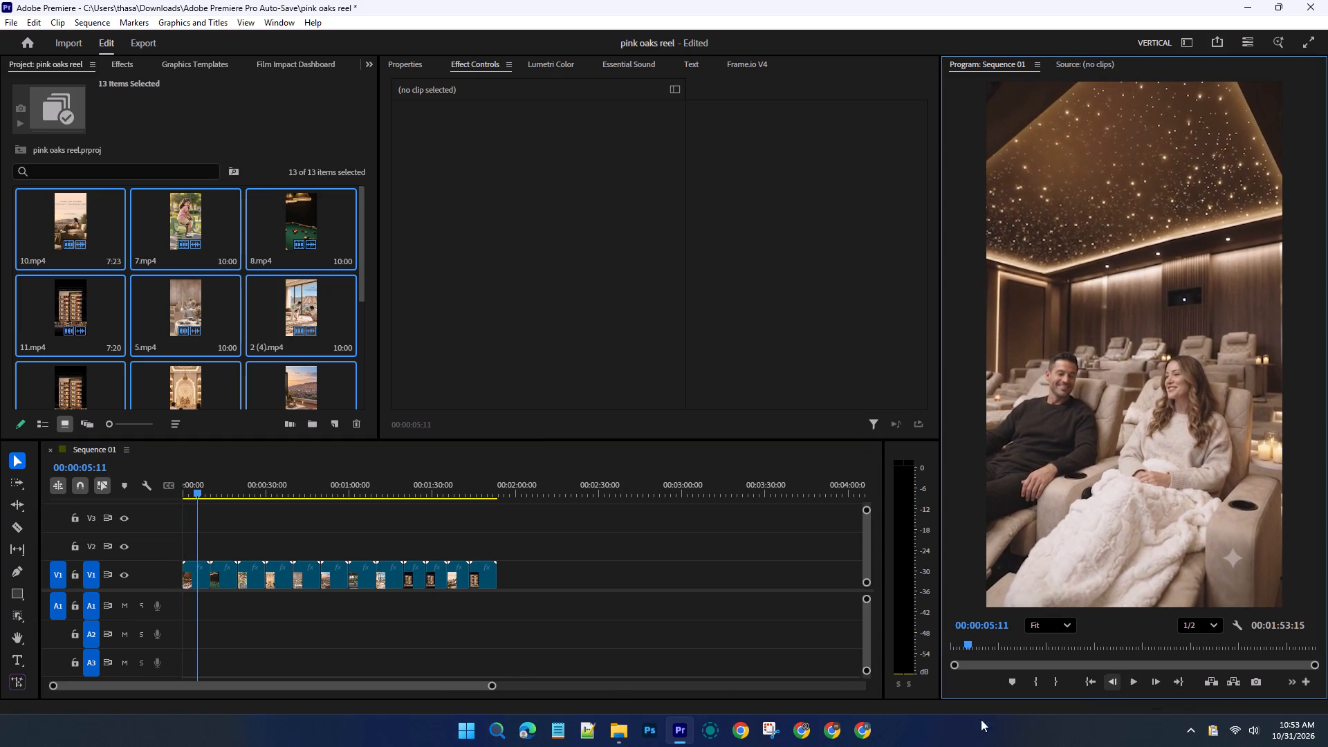
Switch to Chrome, search Google for instrumental music and open the Pixabay instrumental music result.
click(824, 735)
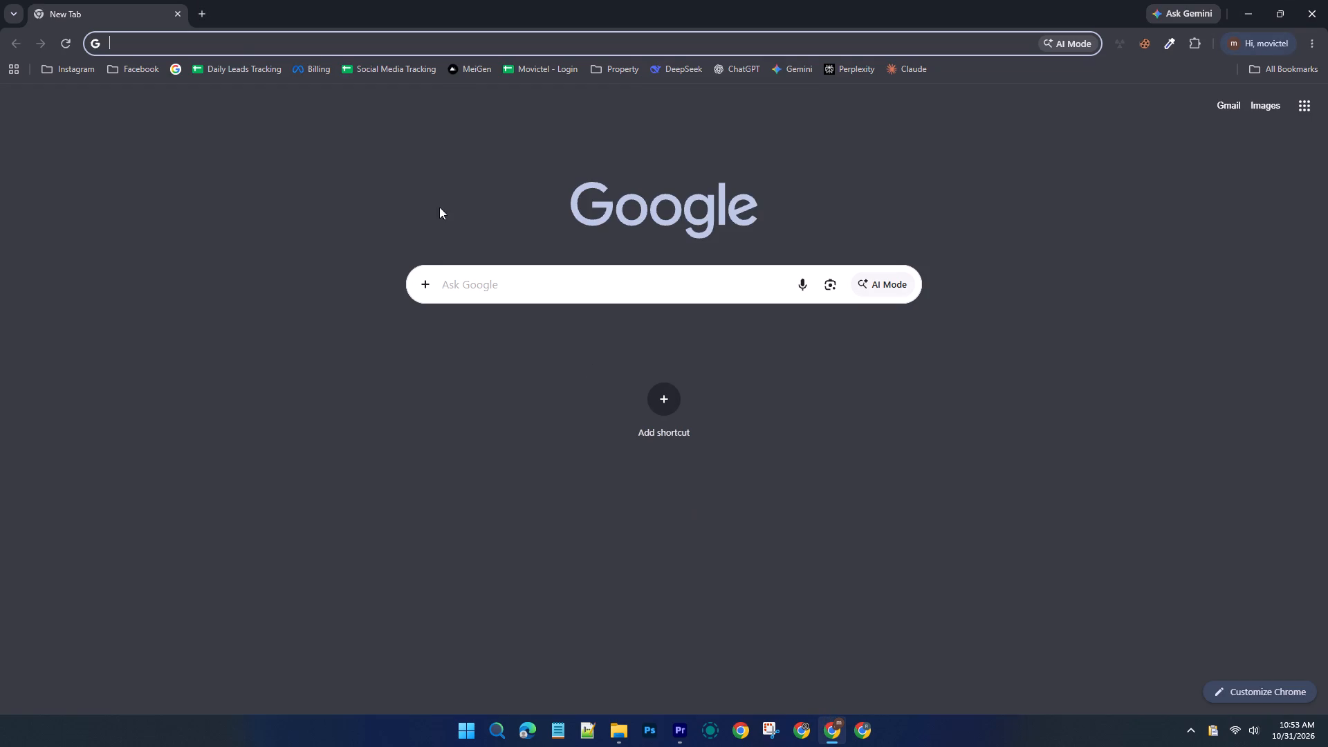
click(191, 45)
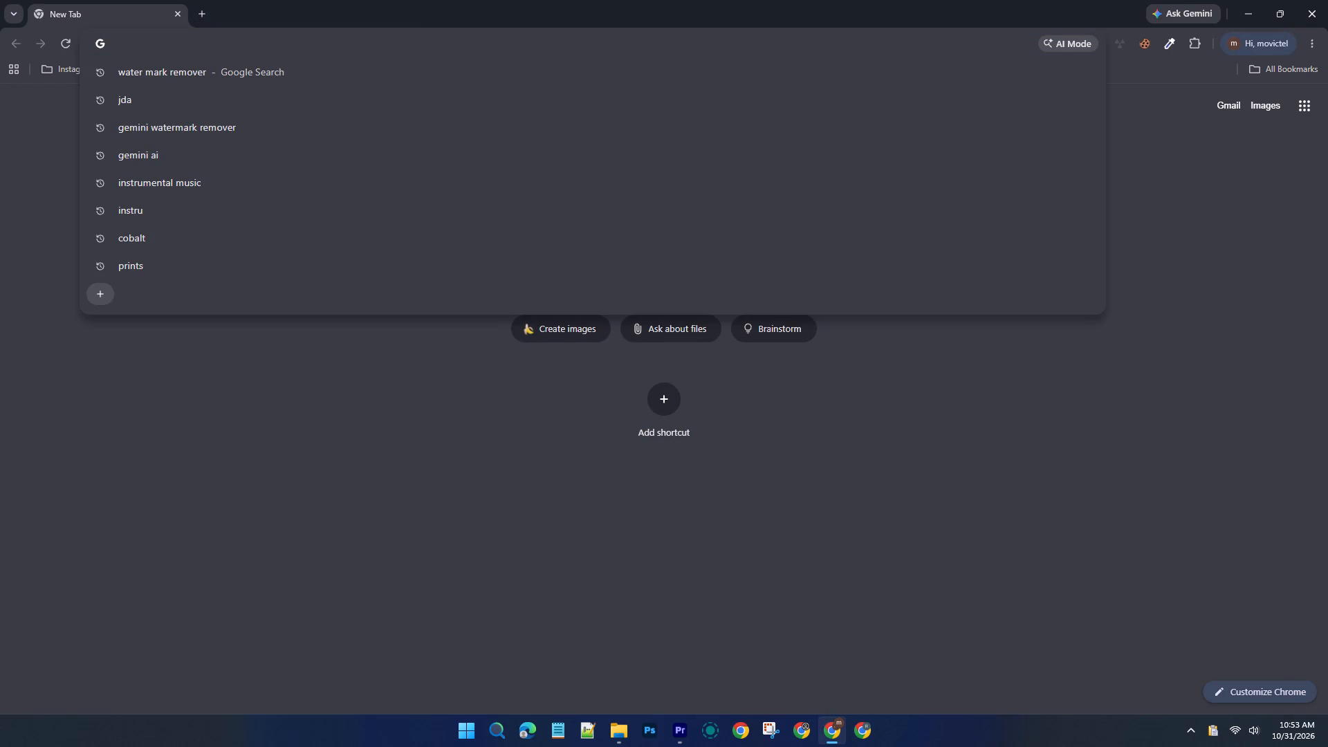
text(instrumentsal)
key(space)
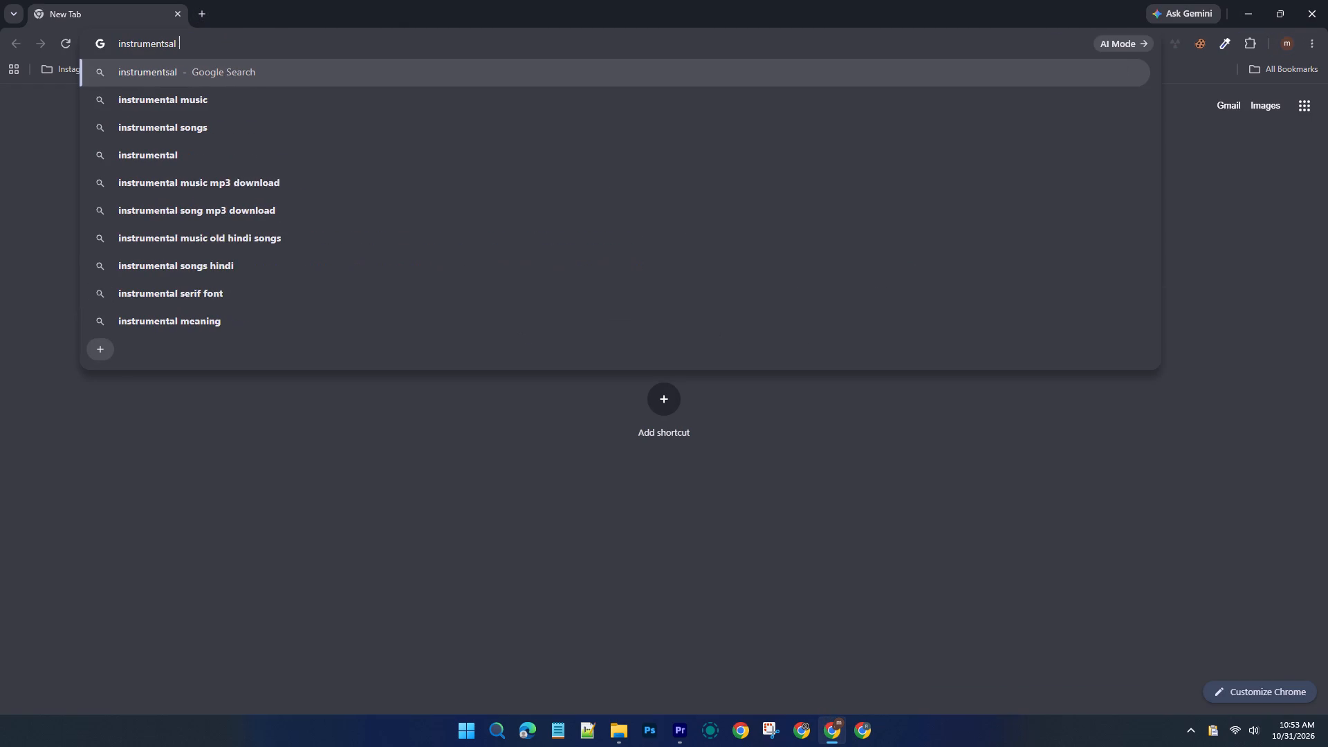
click(160, 104)
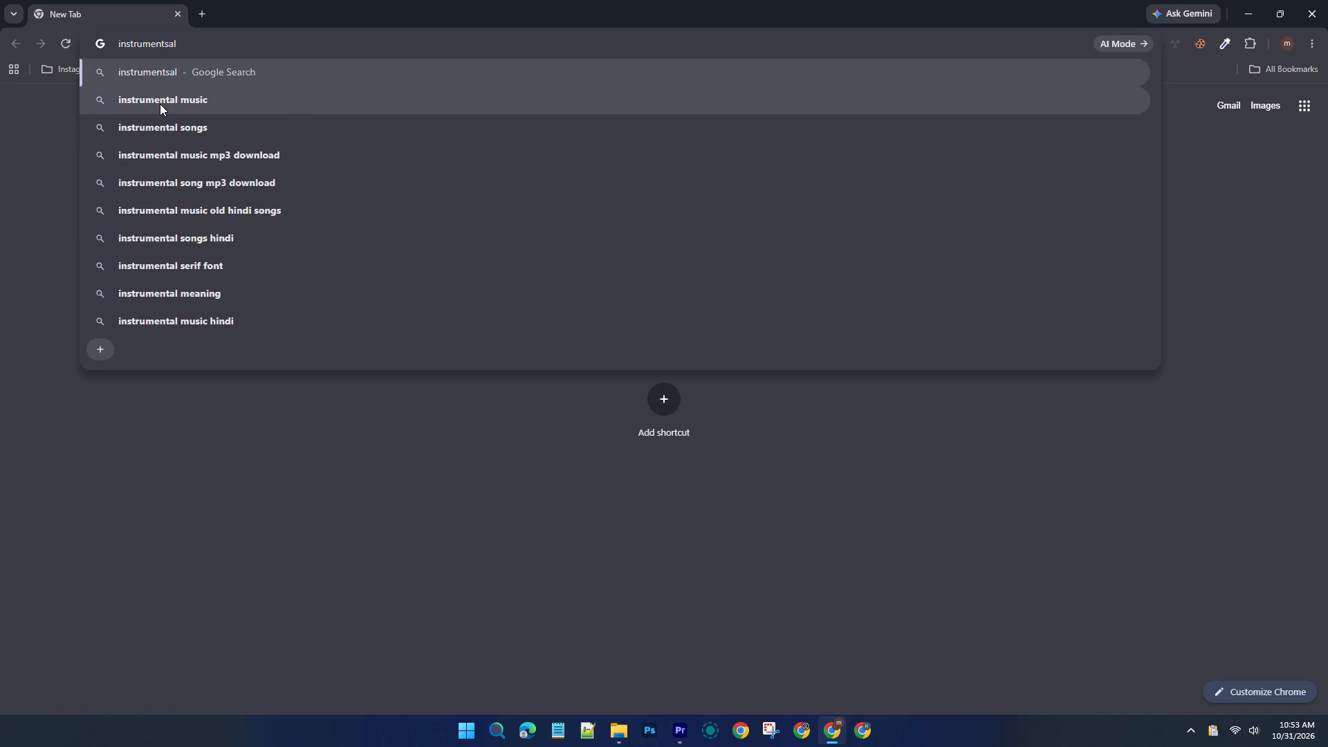
scroll(513, 458, down, 3)
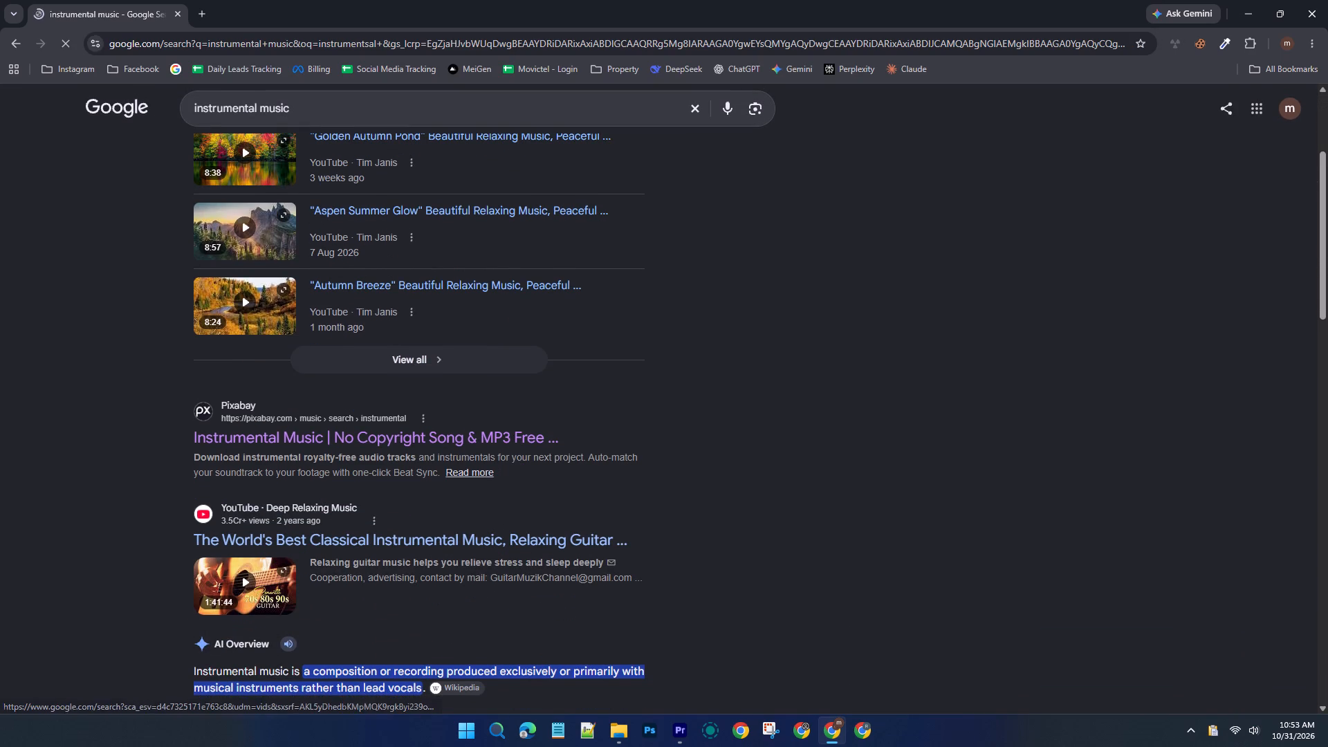
click(462, 425)
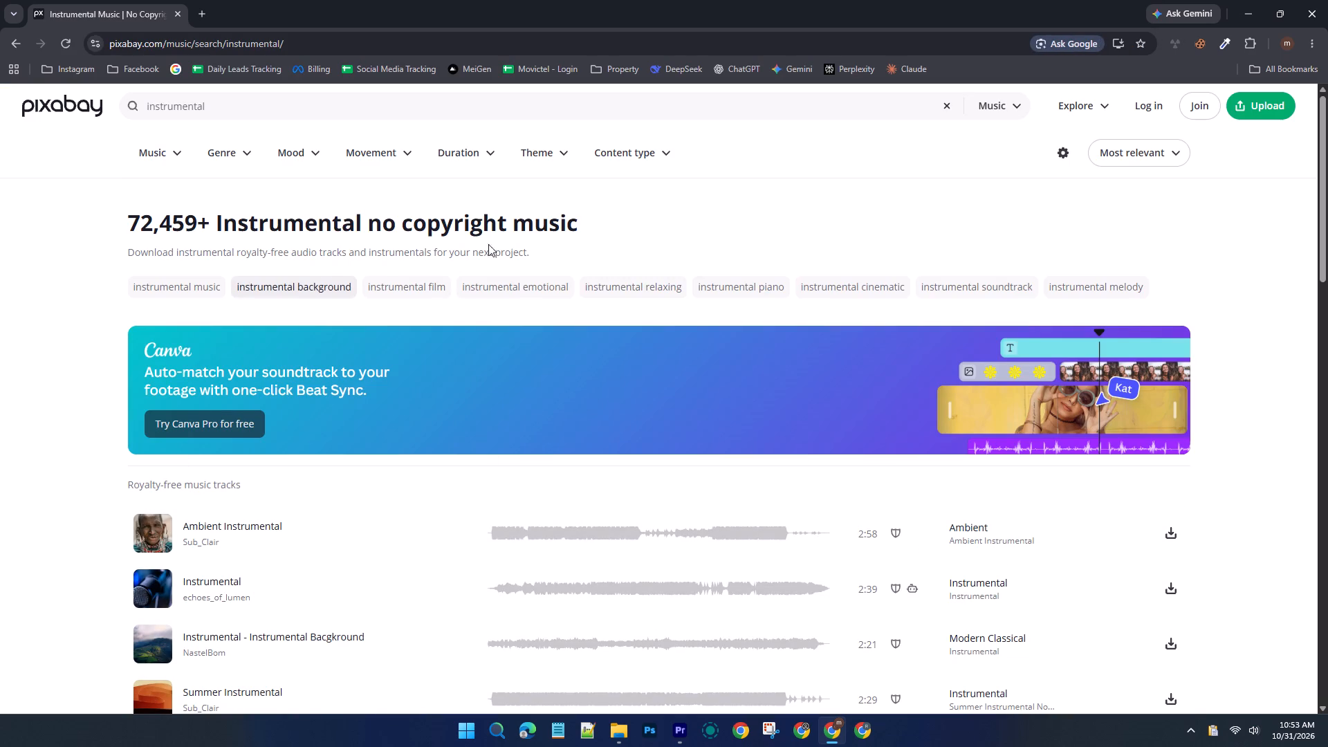
Clear the term "instrumental" from the Pixabay music search.
click(283, 95)
key(BackSpace)
key(BackSpace)
key(BackSpace)
key(BackSpace)
key(BackSpace)
key(BackSpace)
key(BackSpace)
key(BackSpace)
key(BackSpace)
key(BackSpace)
key(BackSpace)
key(BackSpace)
key(BackSpace)
key(BackSpace)
key(BackSpace)
key(BackSpace)
key(BackSpace)
key(BackSpace)
key(BackSpace)
key(BackSpace)
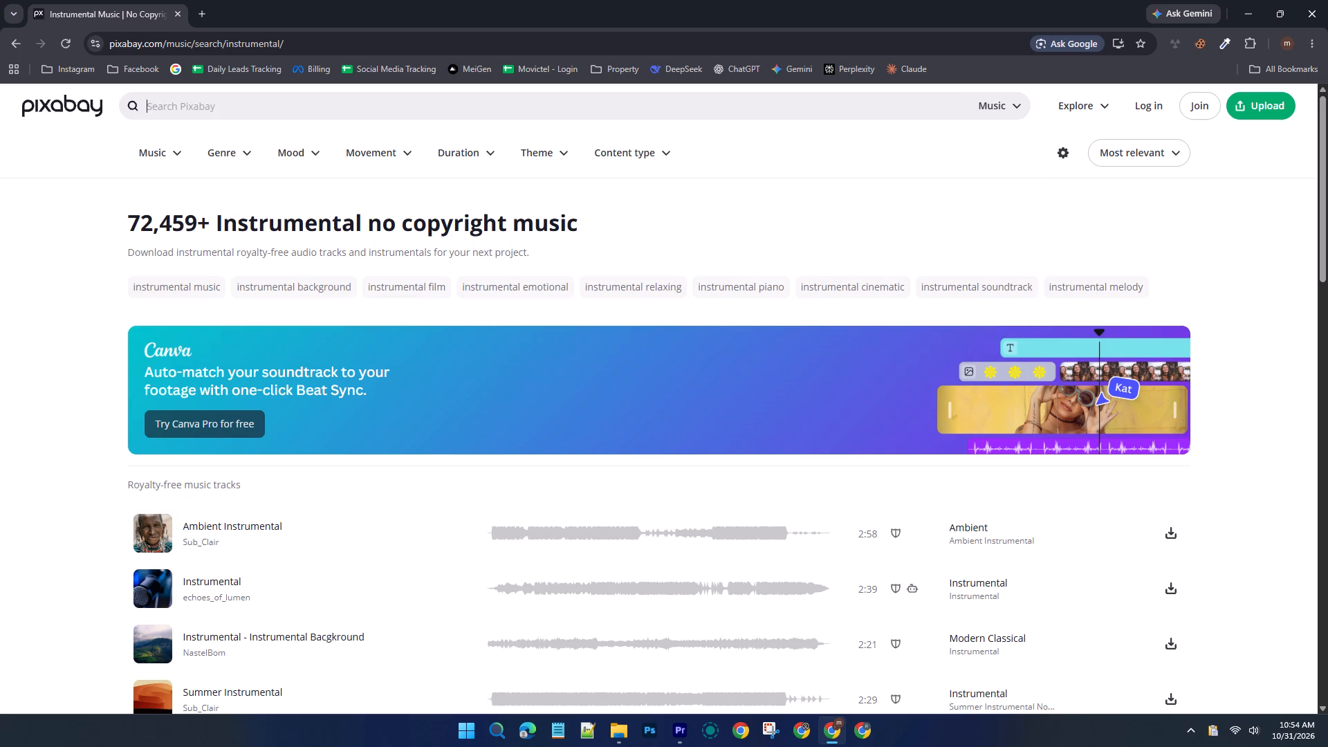
Switch to Chrome, search Pixabay music for "launch", and preview the tracks "Product - Product Launch" and "Product Launch - Product Launch Music".
text(launch)
key(Return)
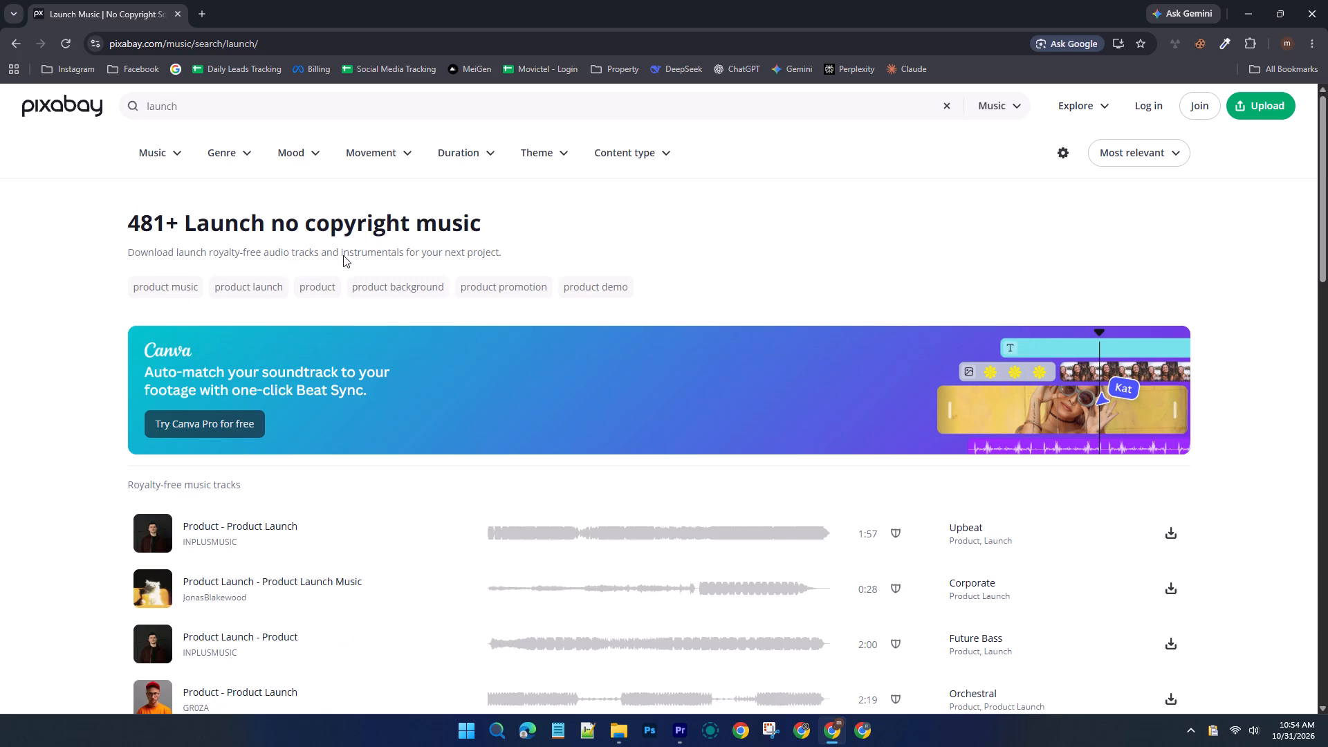
scroll(338, 576, down, 1)
click(150, 461)
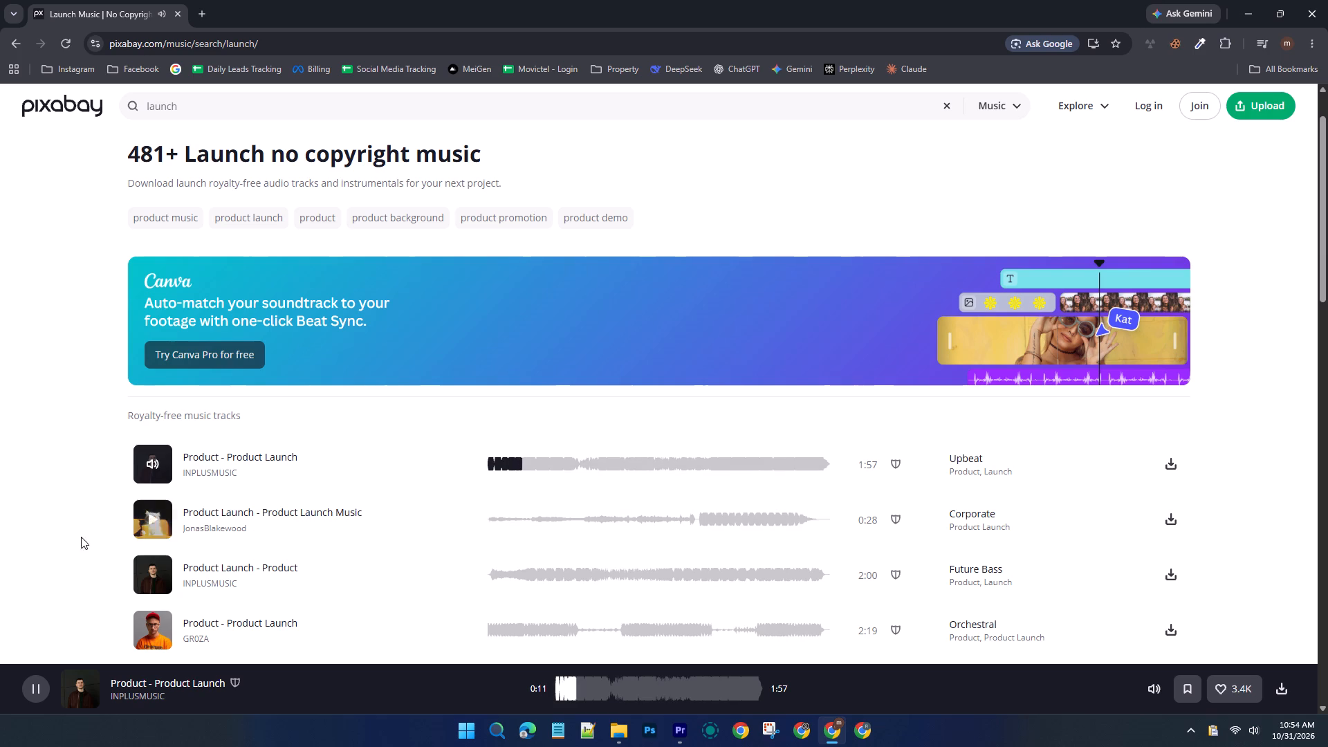
click(154, 517)
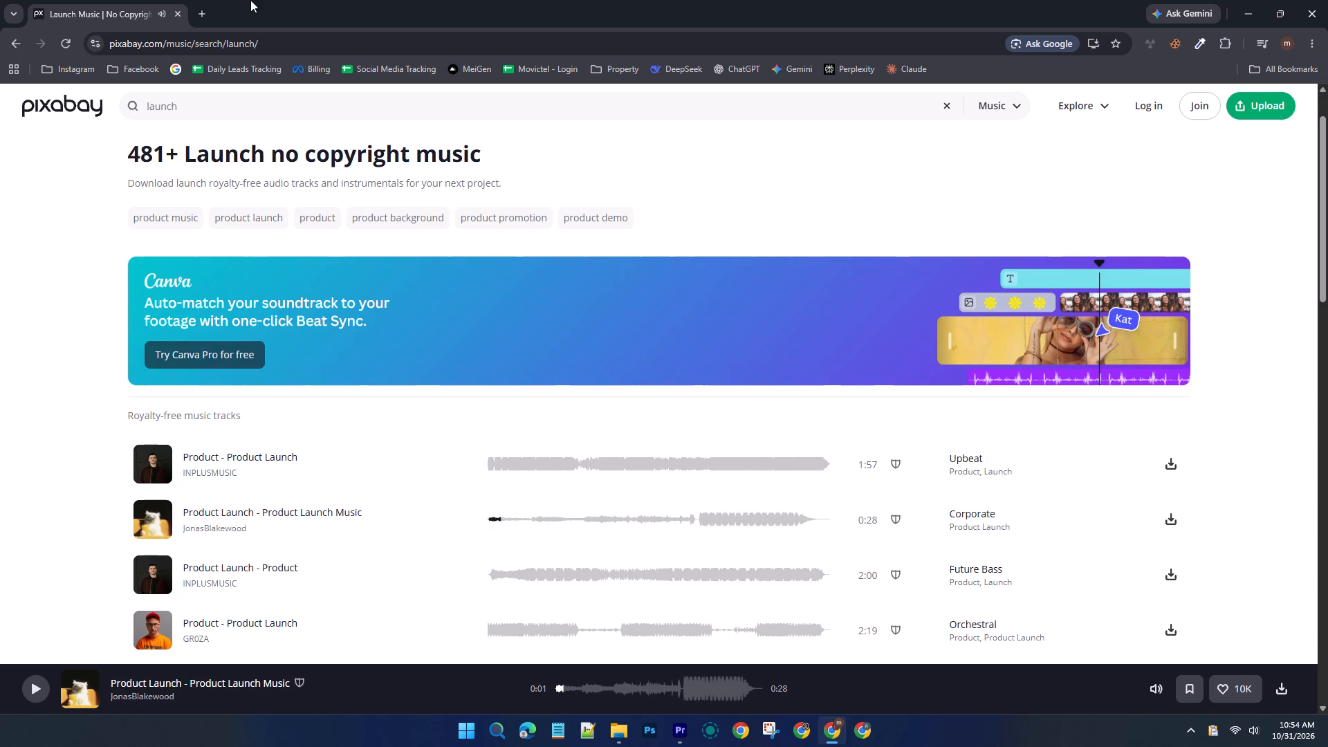
Open Pinterest in a new tab through a Google search for "prints" and start a search on its page.
click(198, 16)
click(205, 39)
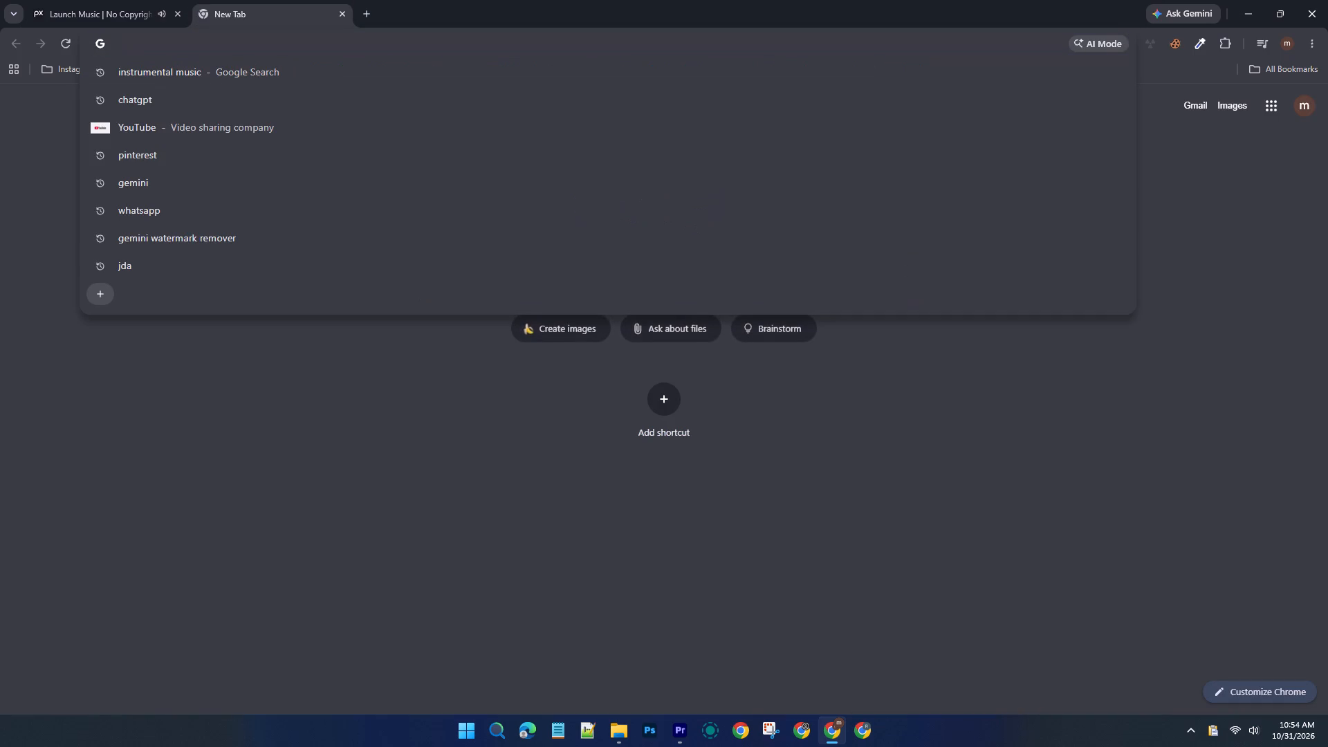
text(print)
key(Return)
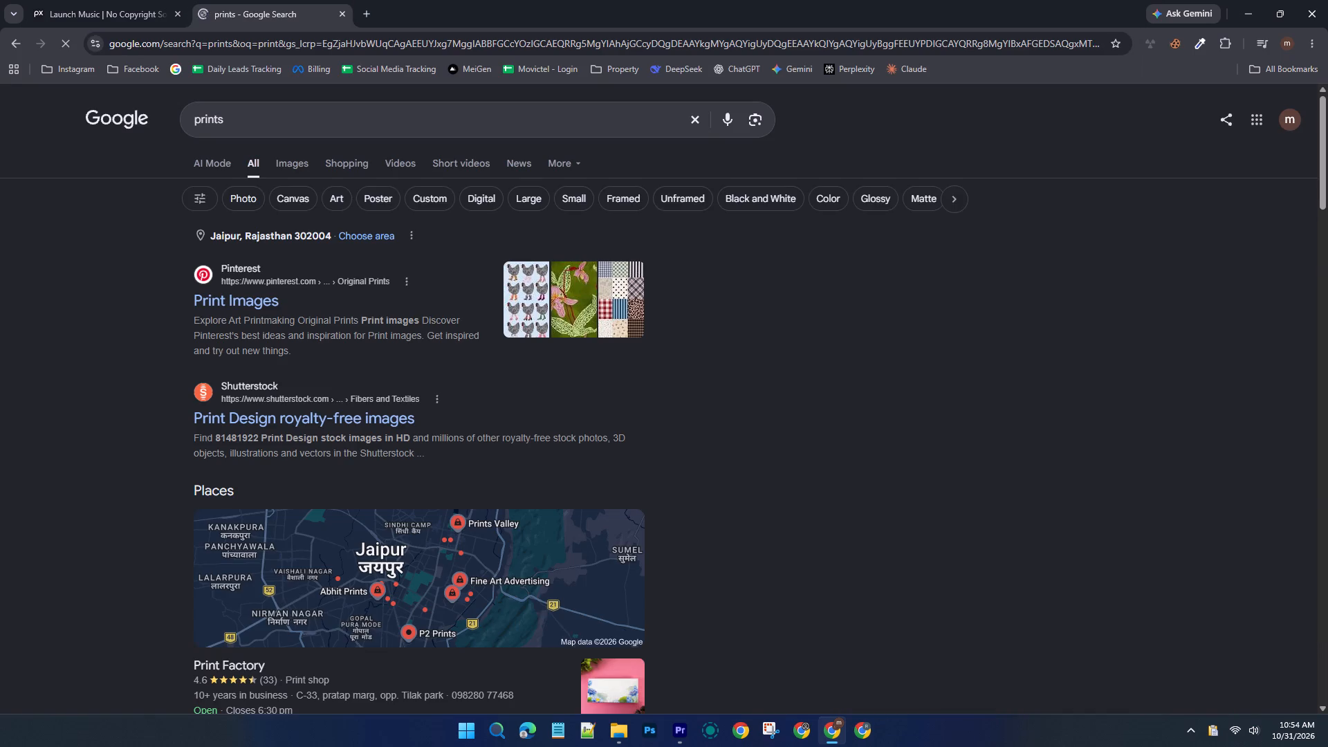
click(240, 311)
click(239, 286)
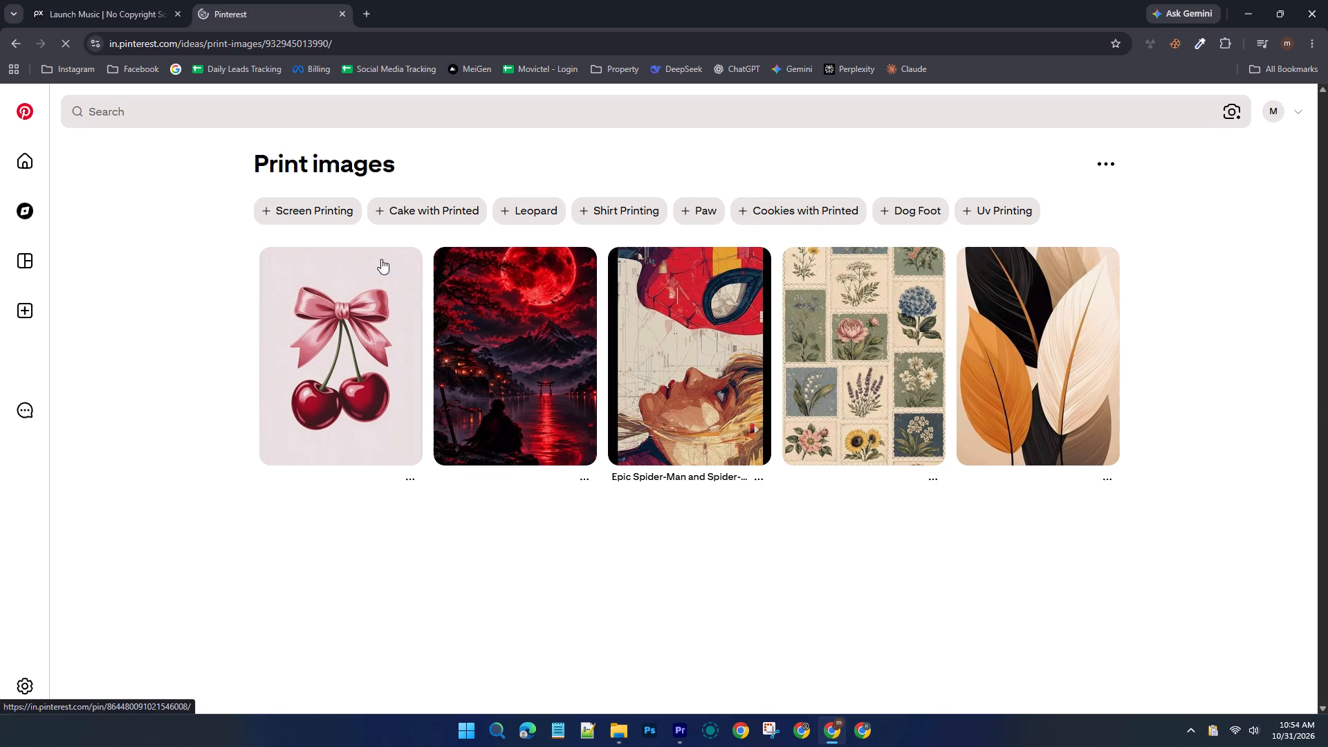
click(462, 108)
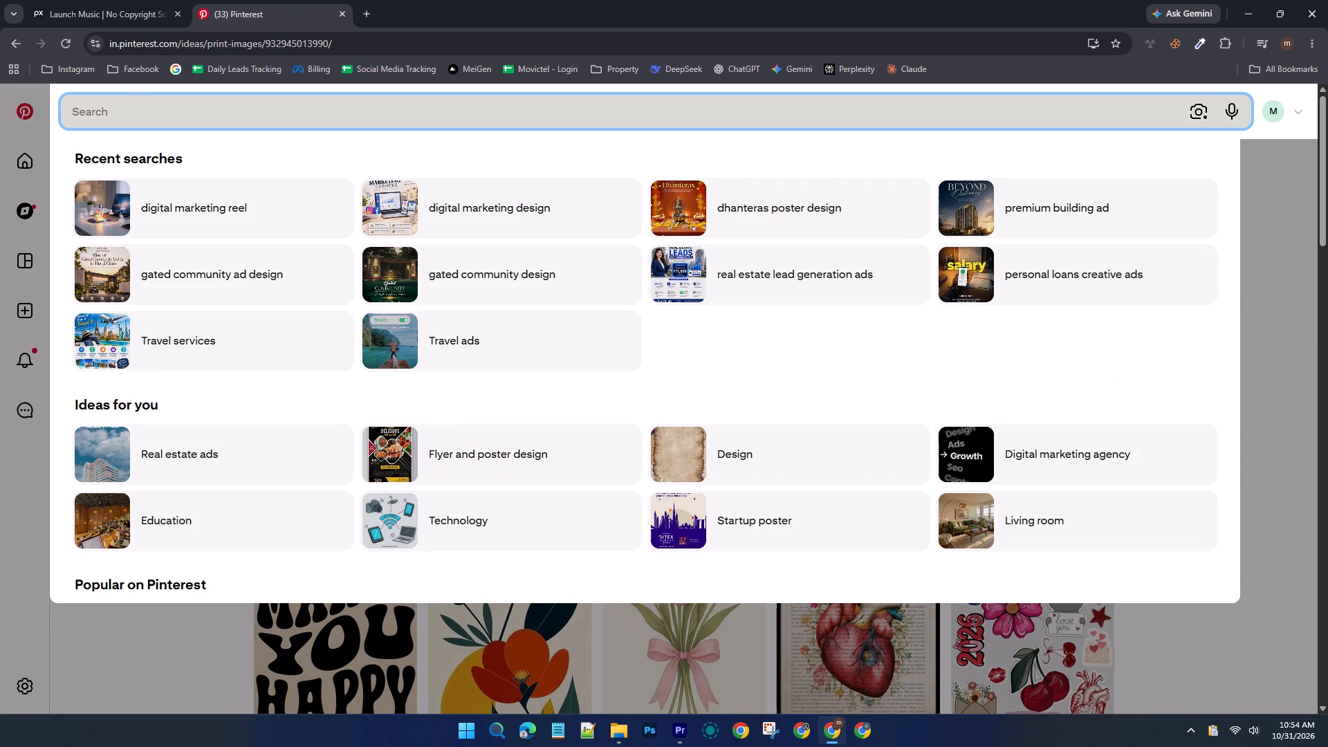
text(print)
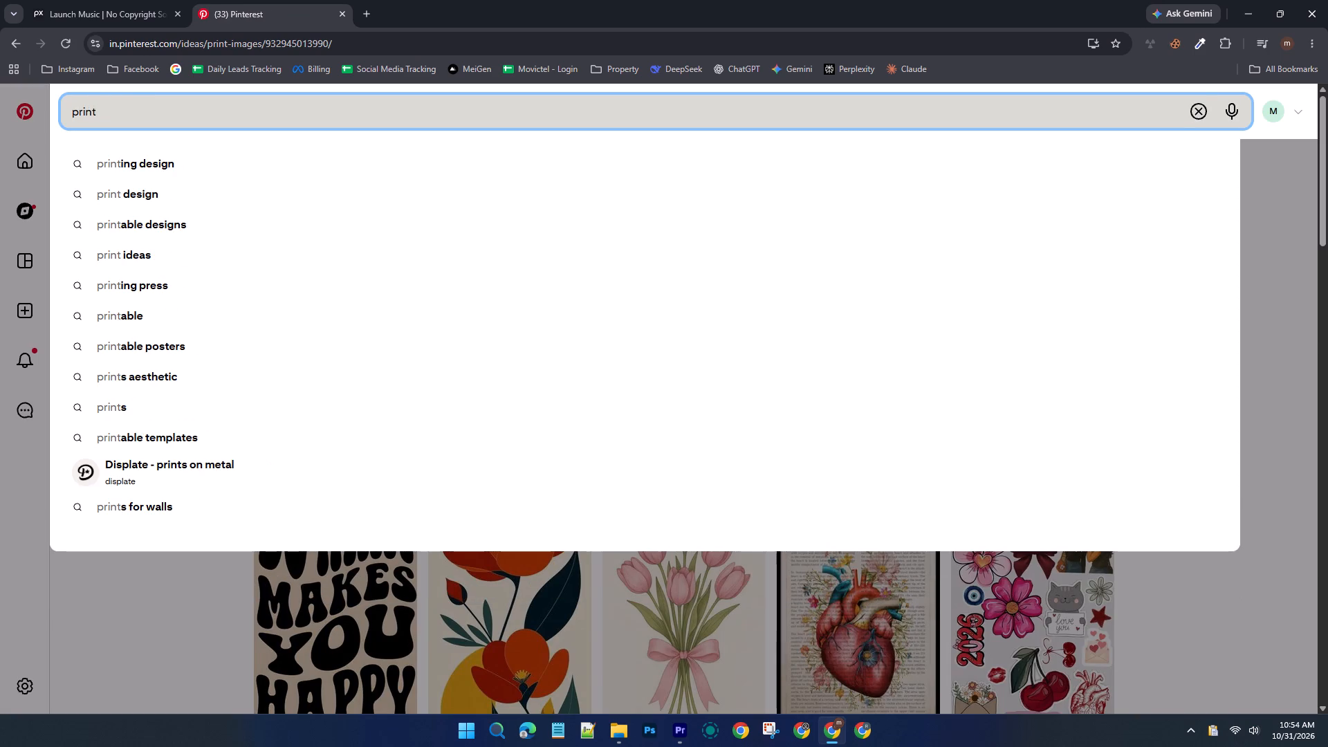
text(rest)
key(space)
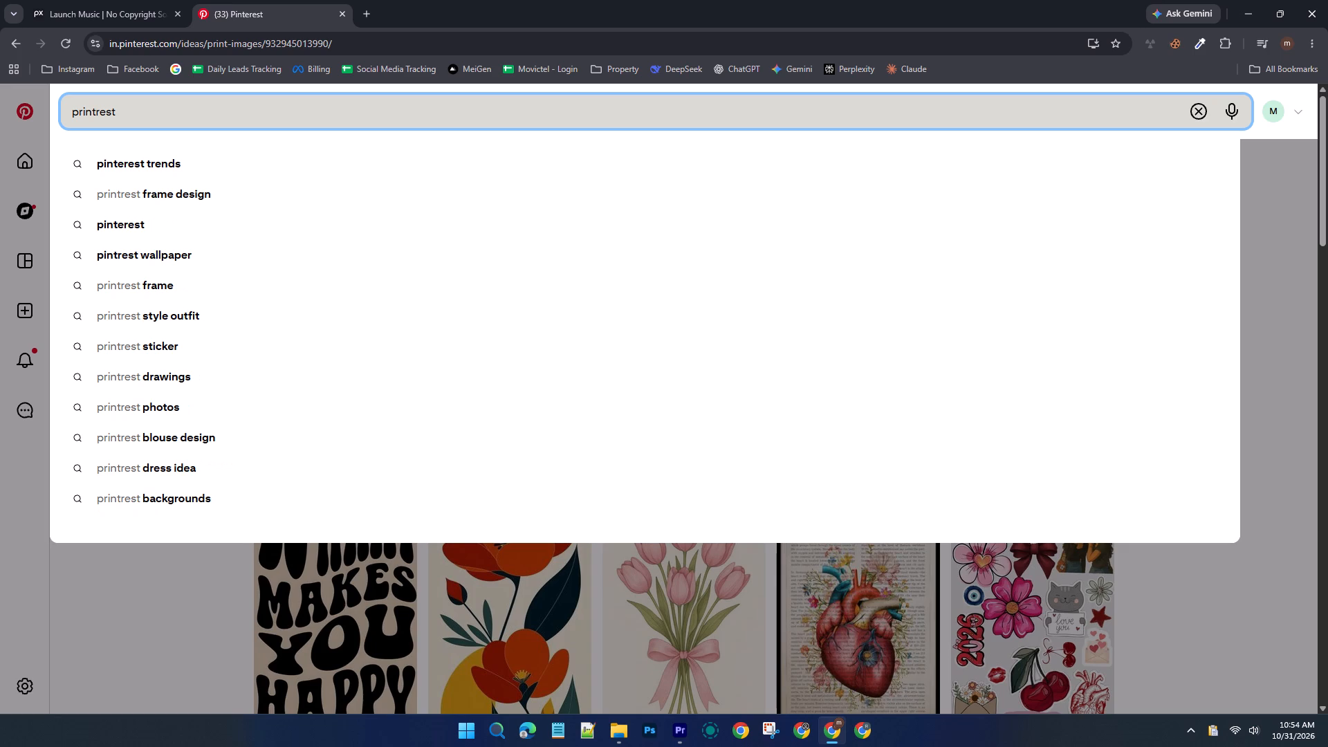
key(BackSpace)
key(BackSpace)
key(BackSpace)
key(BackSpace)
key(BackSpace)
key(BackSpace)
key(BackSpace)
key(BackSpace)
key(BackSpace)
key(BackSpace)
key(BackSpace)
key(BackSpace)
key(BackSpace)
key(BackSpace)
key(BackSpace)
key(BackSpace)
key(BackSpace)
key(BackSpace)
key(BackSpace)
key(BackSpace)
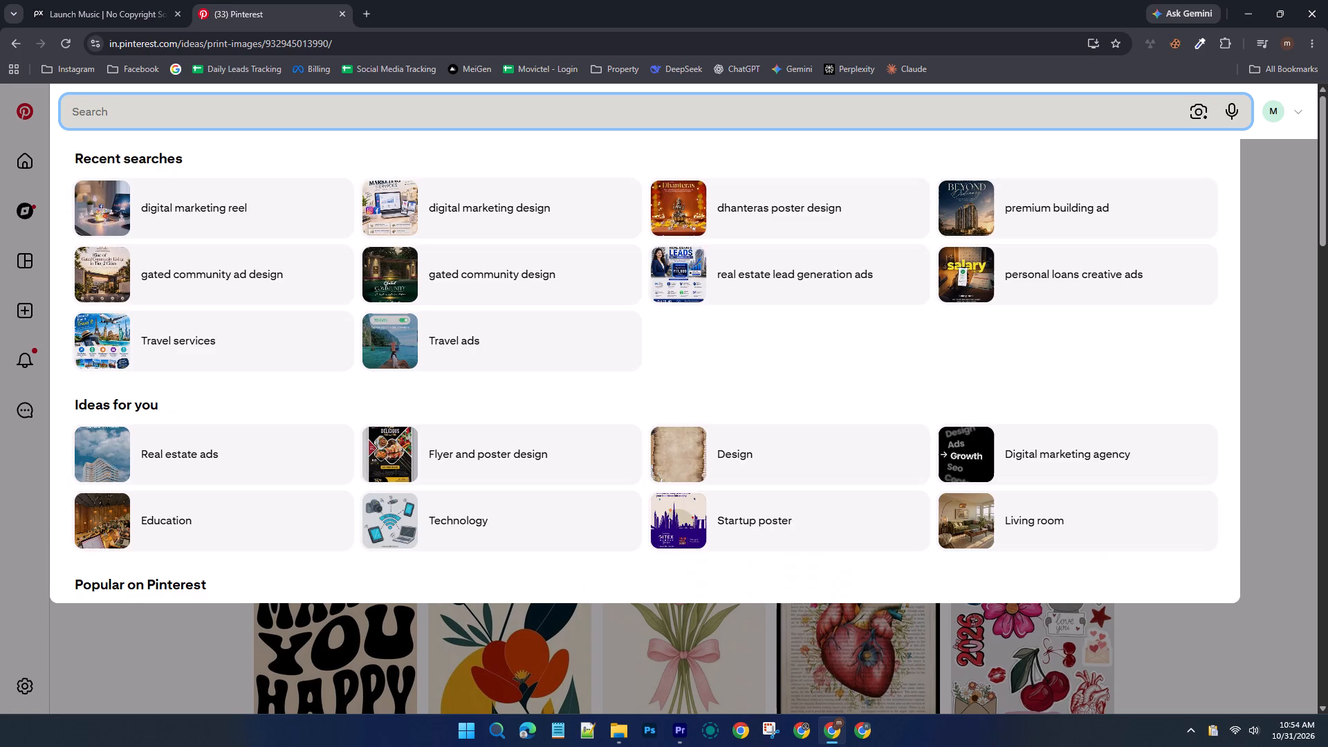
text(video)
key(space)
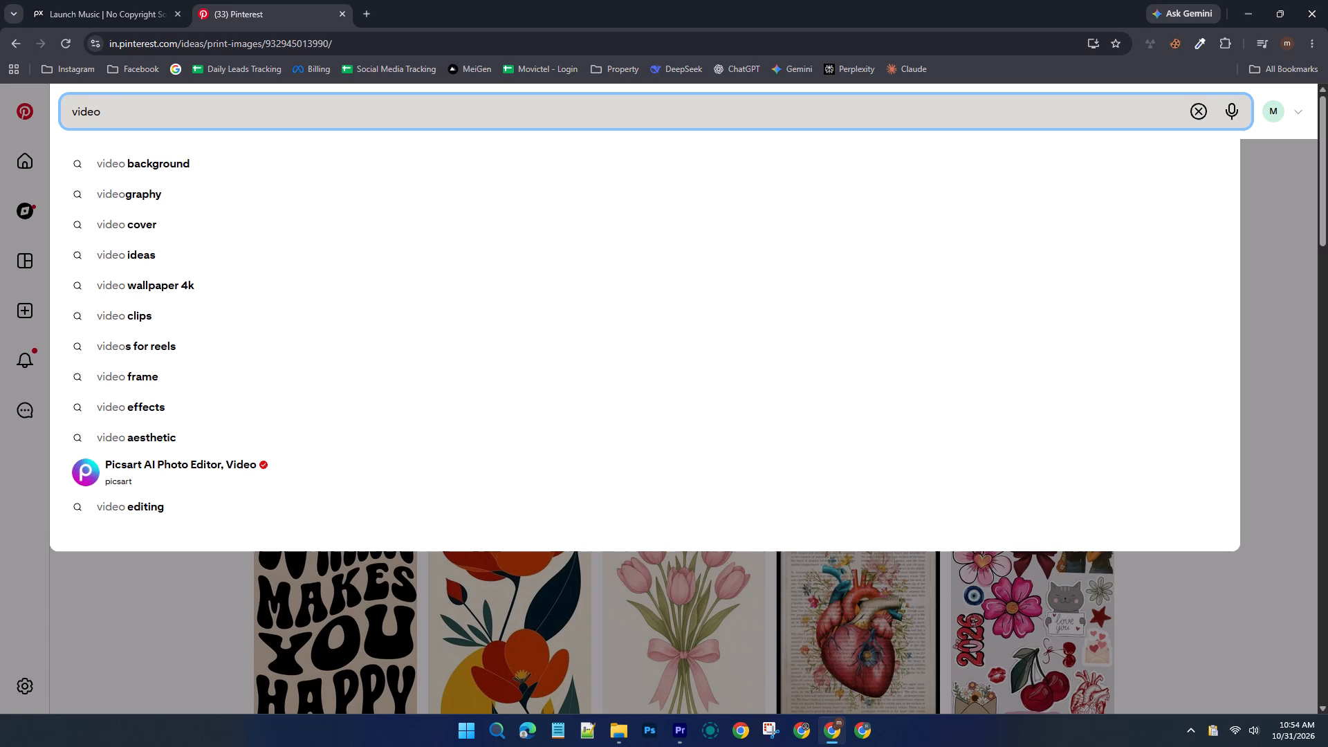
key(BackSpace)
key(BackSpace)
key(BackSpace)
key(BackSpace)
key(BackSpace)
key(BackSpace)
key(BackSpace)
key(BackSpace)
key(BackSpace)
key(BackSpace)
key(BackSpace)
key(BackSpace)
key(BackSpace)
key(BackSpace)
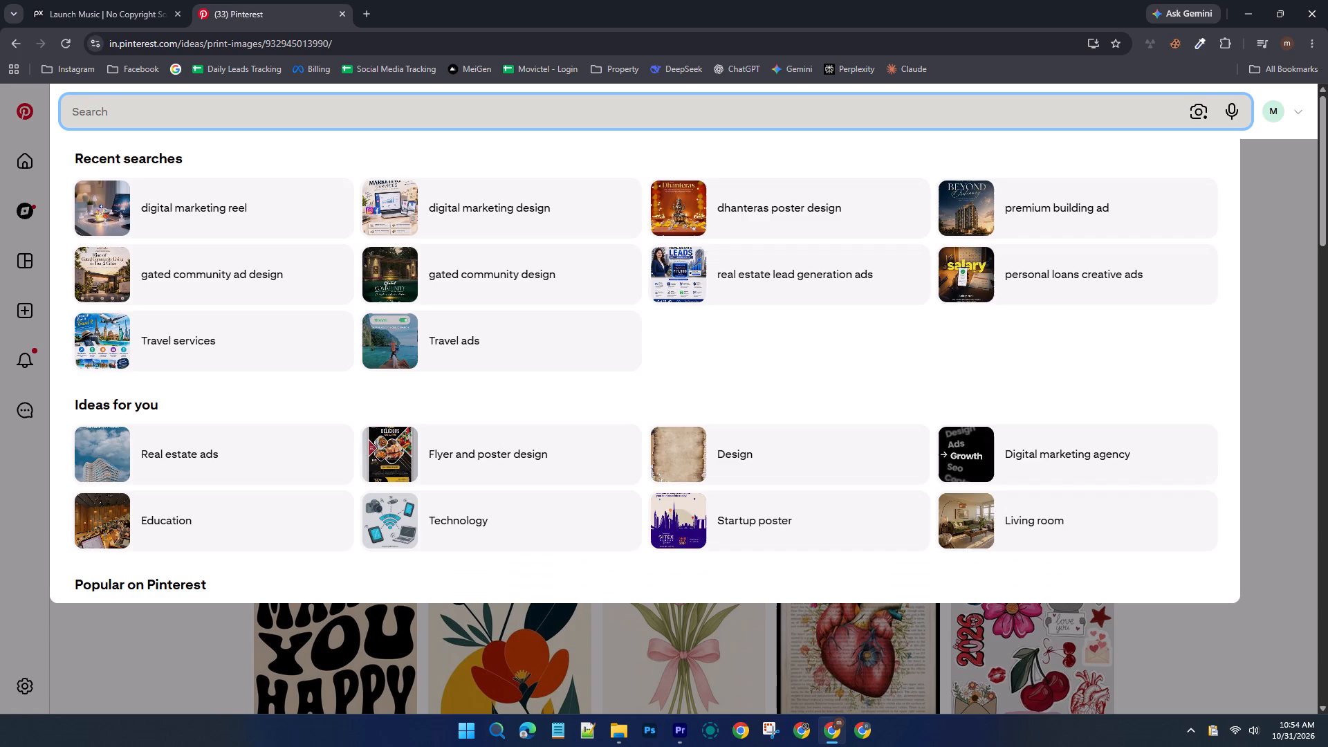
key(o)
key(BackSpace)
Search Pinterest for "project launch" and look through the first pins.
text(pro)
text(ject launv)
key(BackSpace)
text(cu)
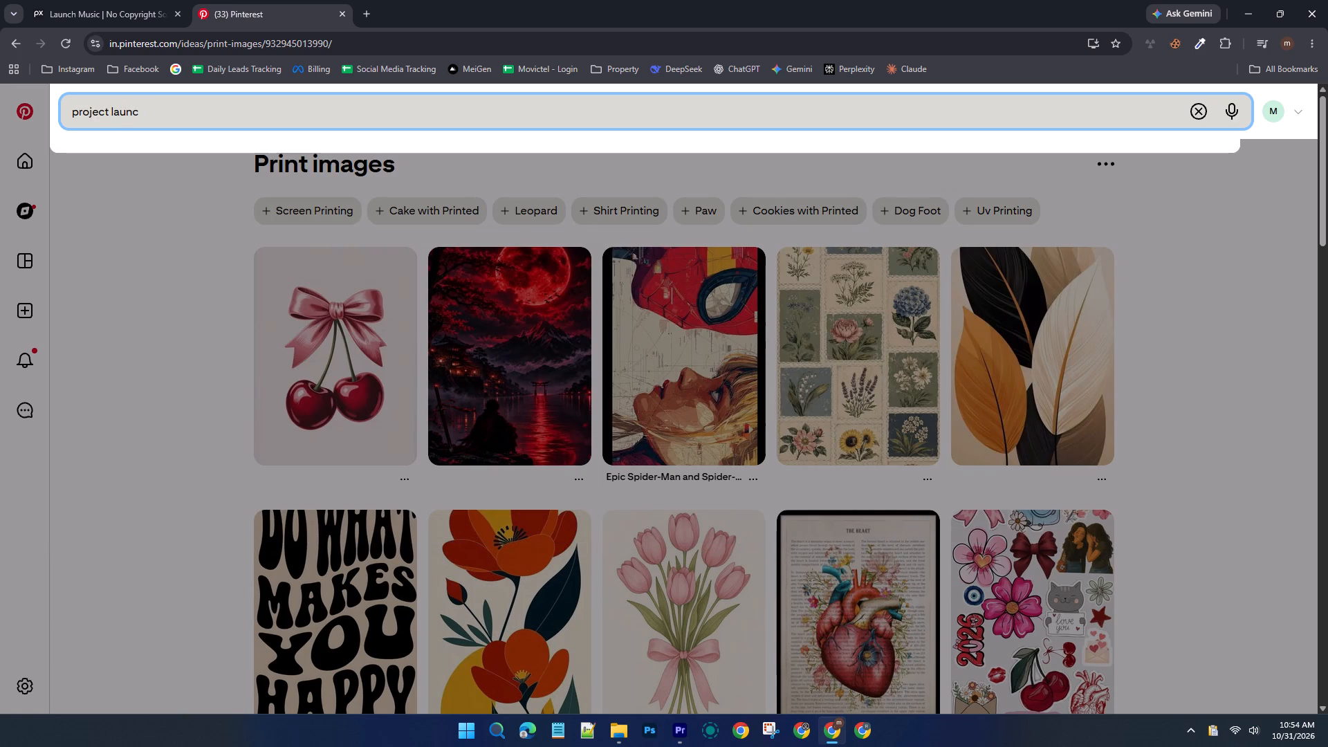
key(BackSpace)
key(j)
key(BackSpace)
key(h)
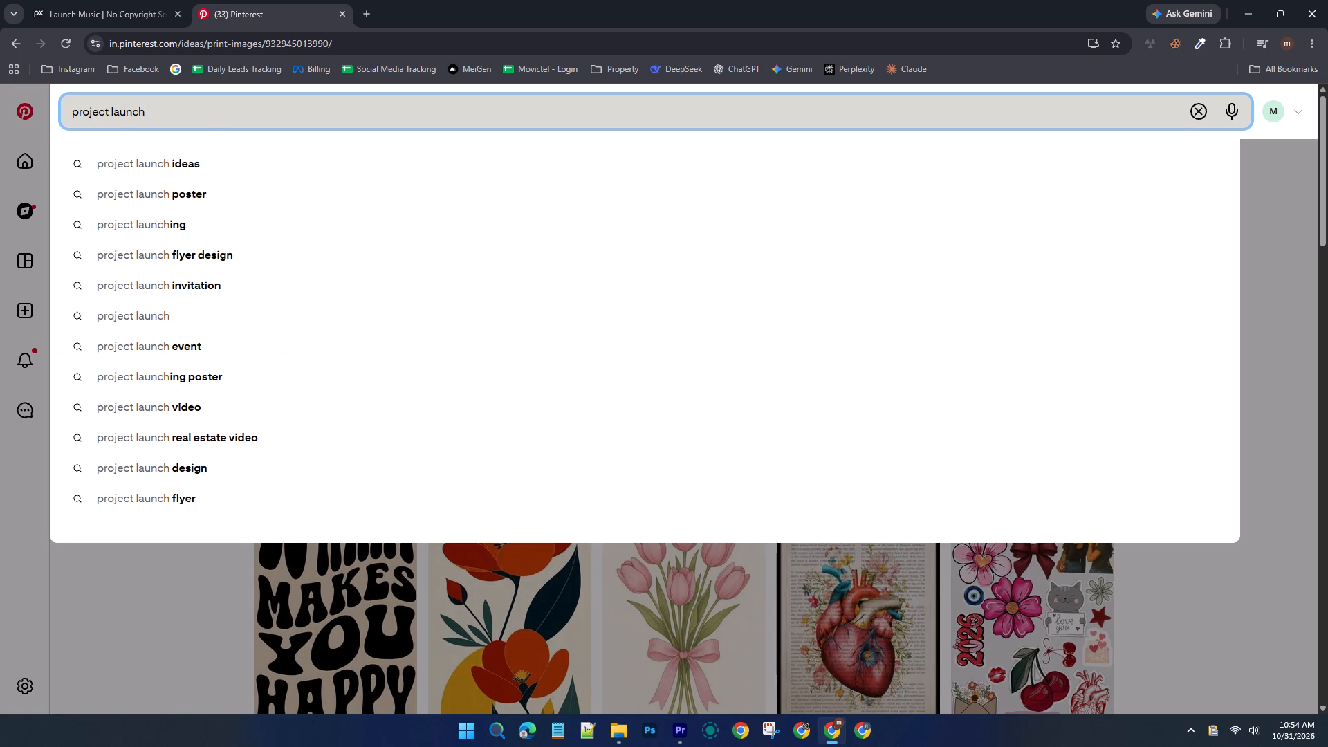
key(Return)
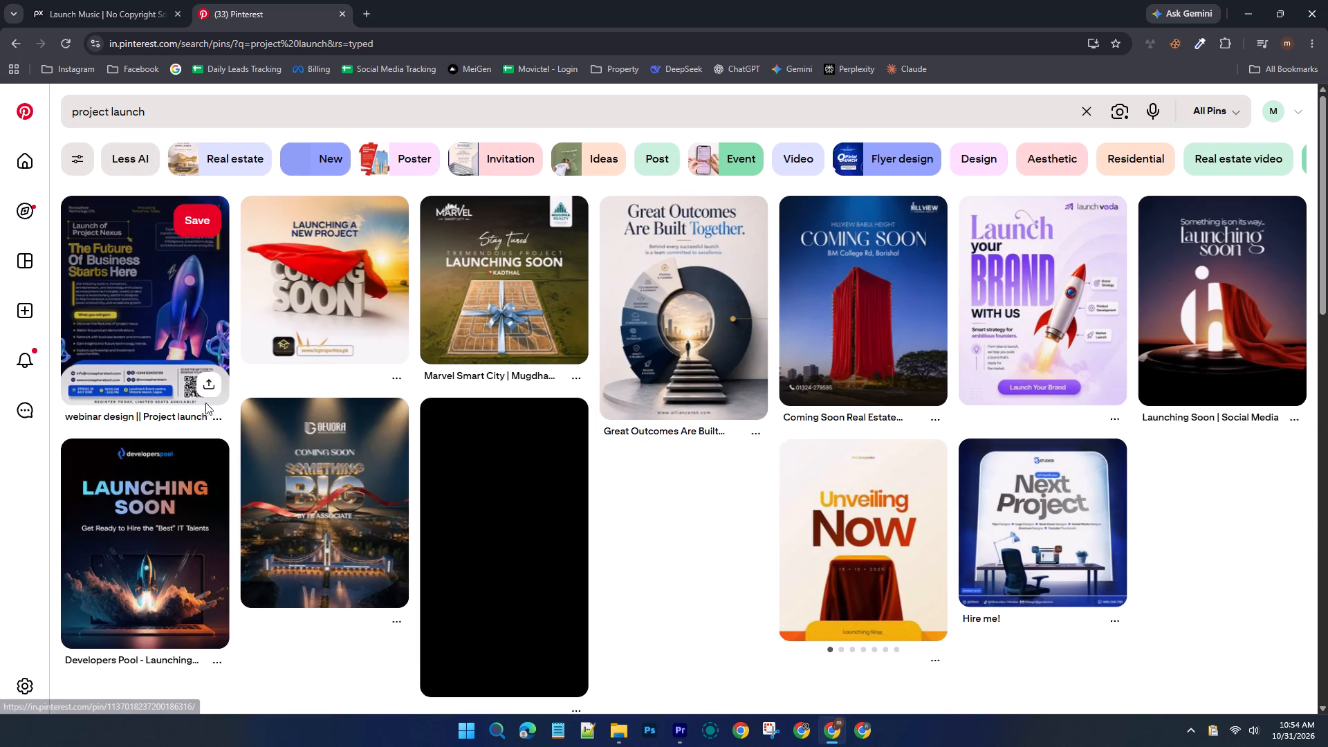
scroll(806, 360, down, 1)
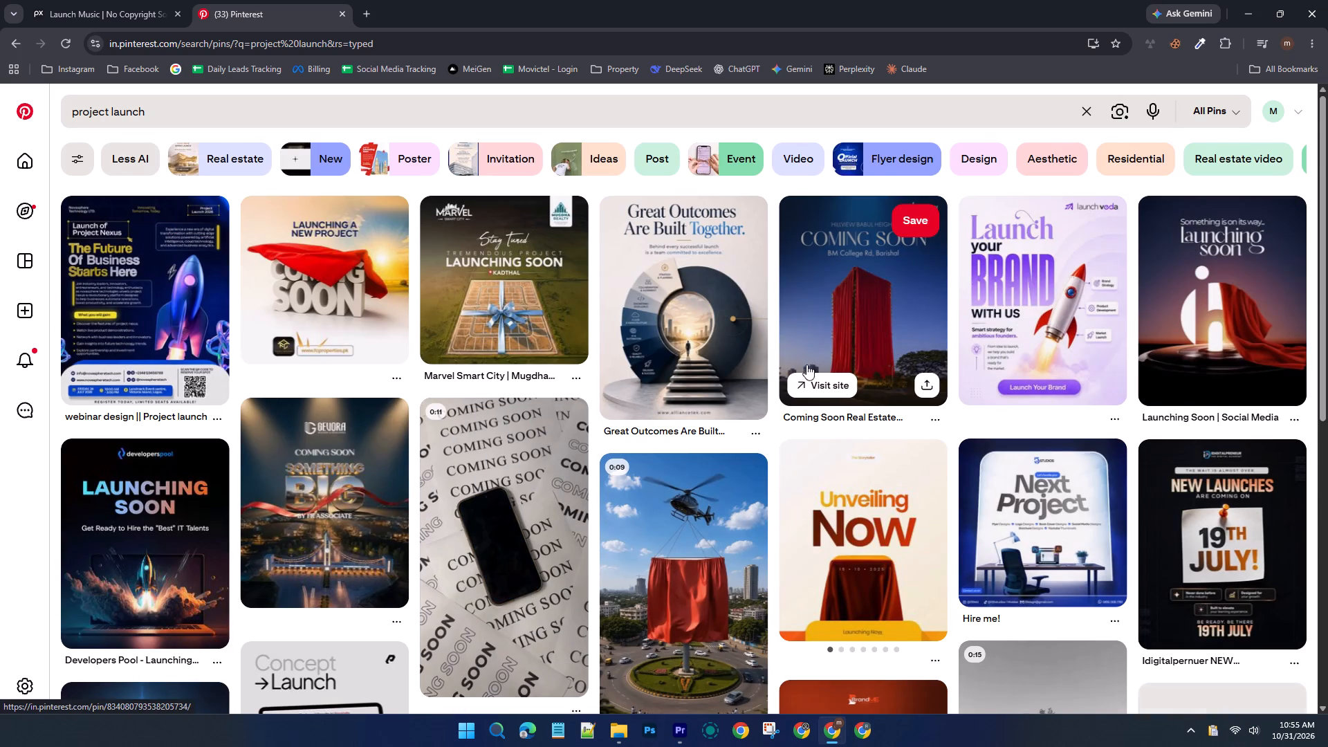
scroll(806, 365, down, 2)
Refine the Pinterest search to "project launch reel".
click(358, 114)
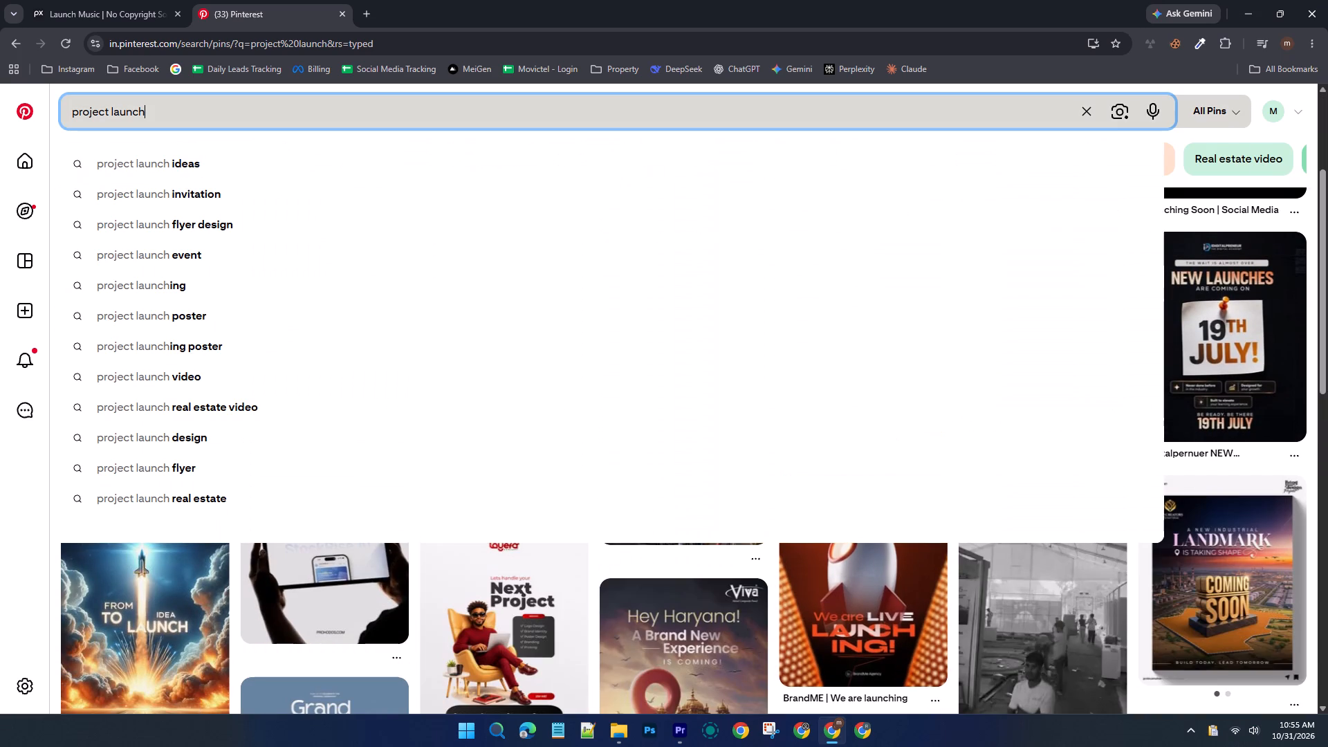
key(space)
text(ree)
key(l)
key(Return)
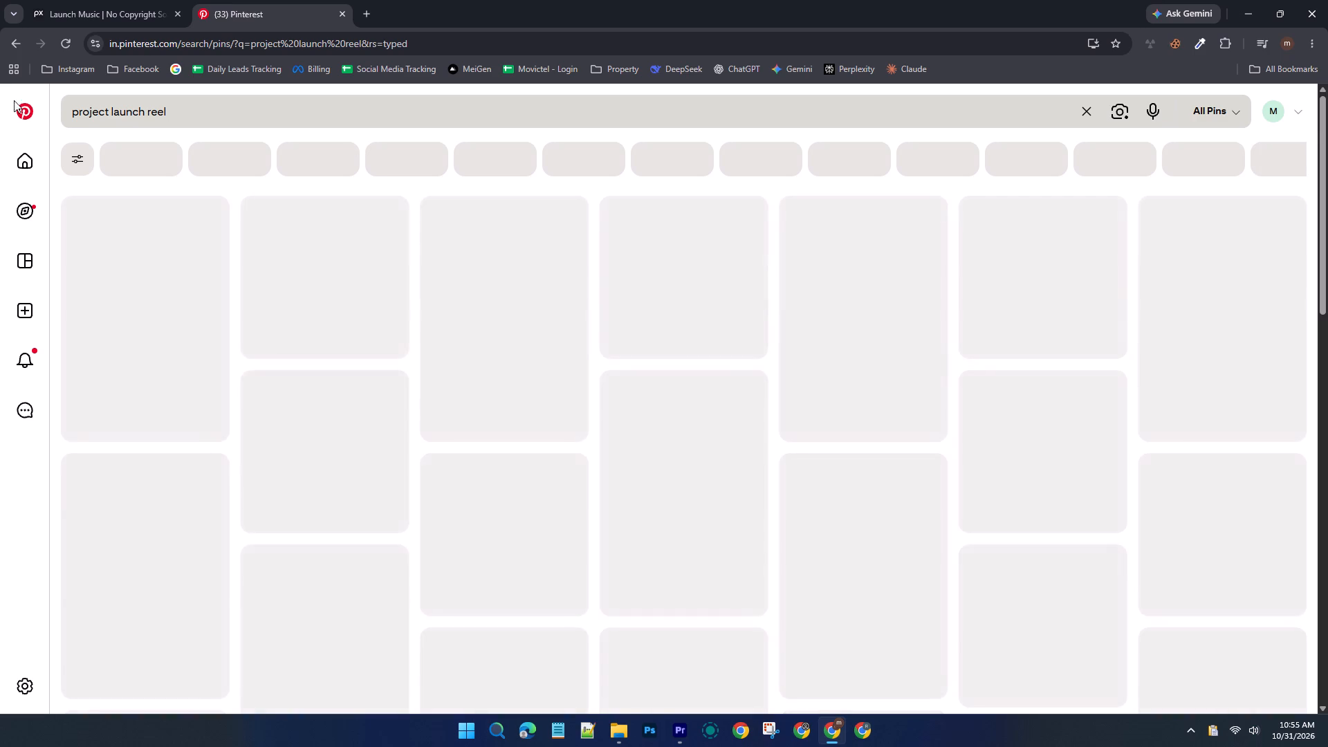
Browse the "project launch reel" pins for teaser and coming-soon video styles to use as reference.
scroll(736, 425, down, 3)
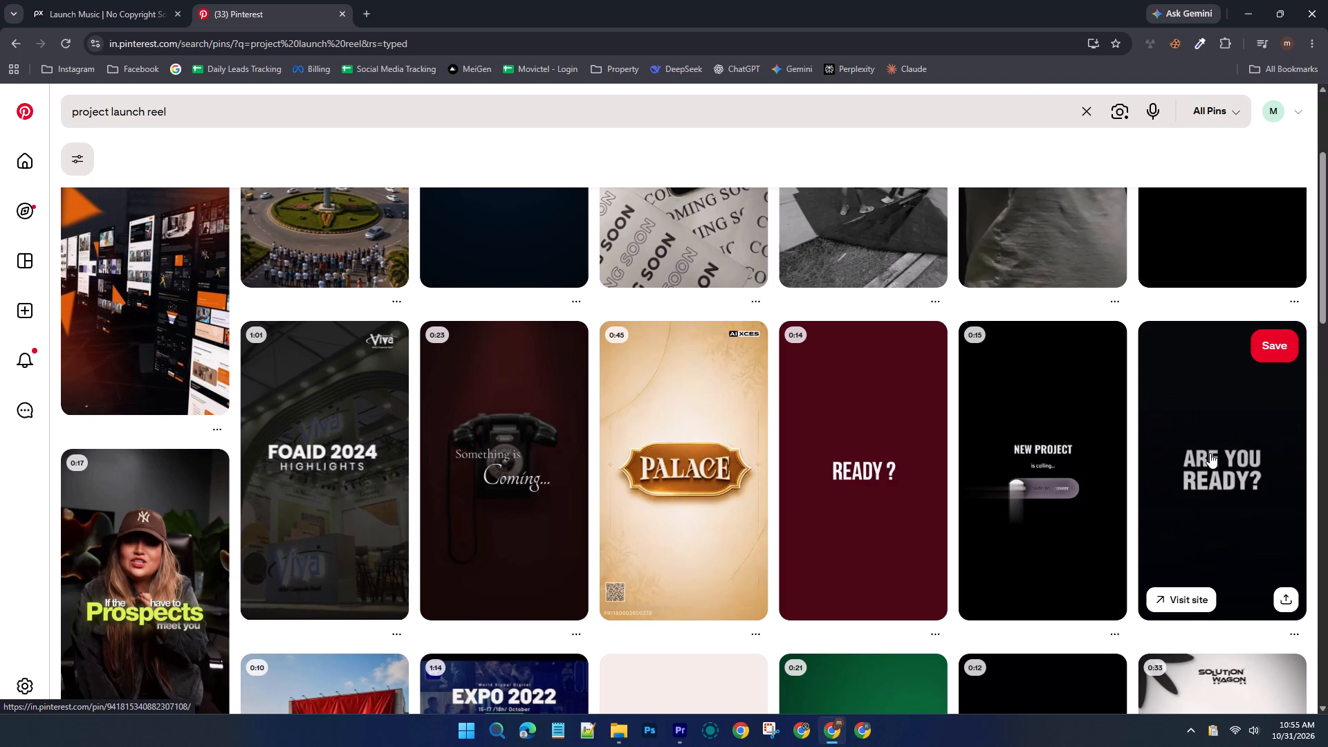
scroll(830, 520, down, 4)
scroll(380, 643, down, 1)
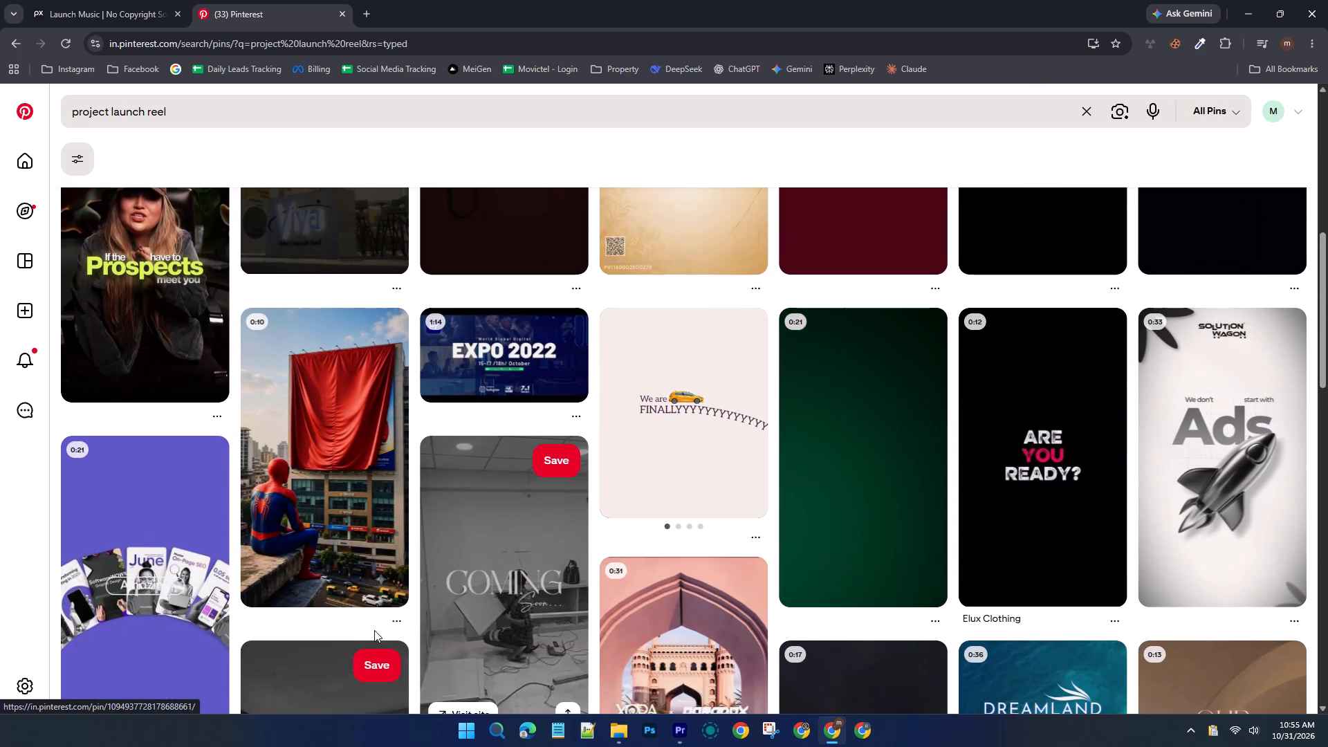
scroll(374, 630, down, 3)
scroll(674, 614, down, 2)
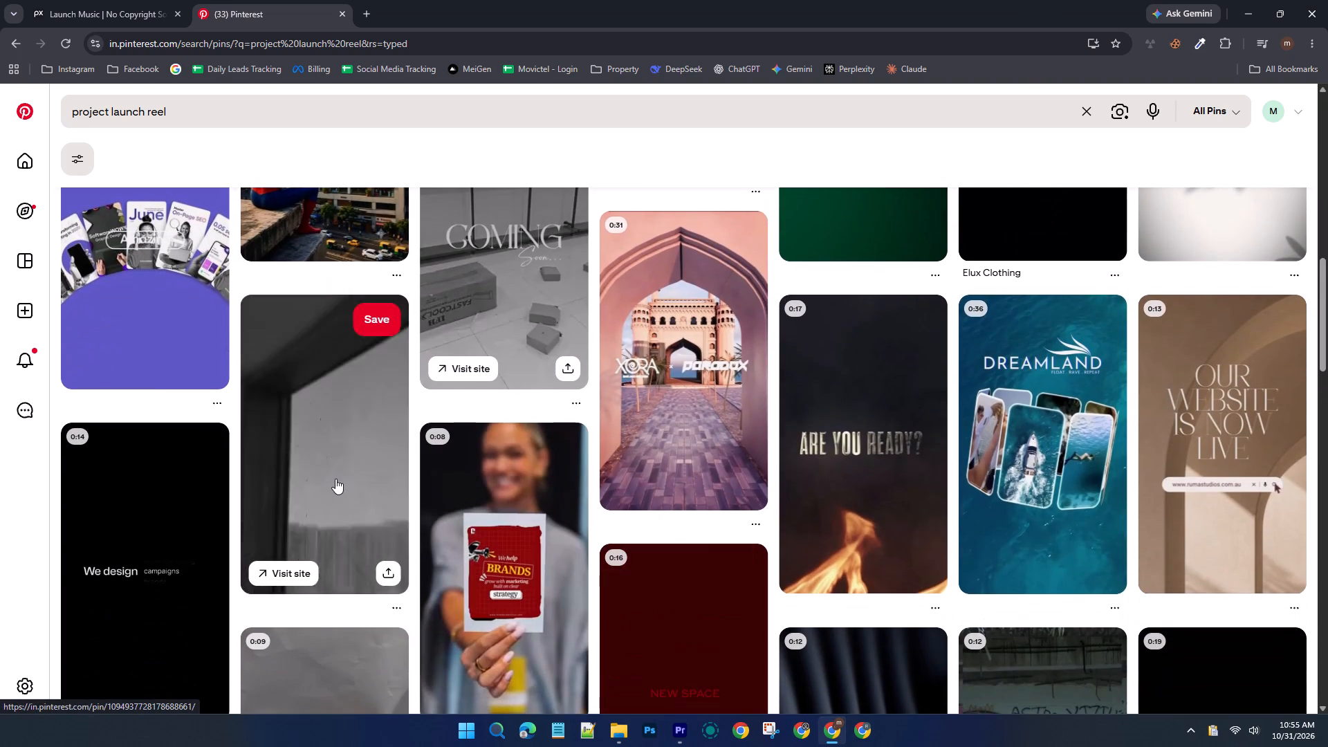
scroll(338, 481, down, 3)
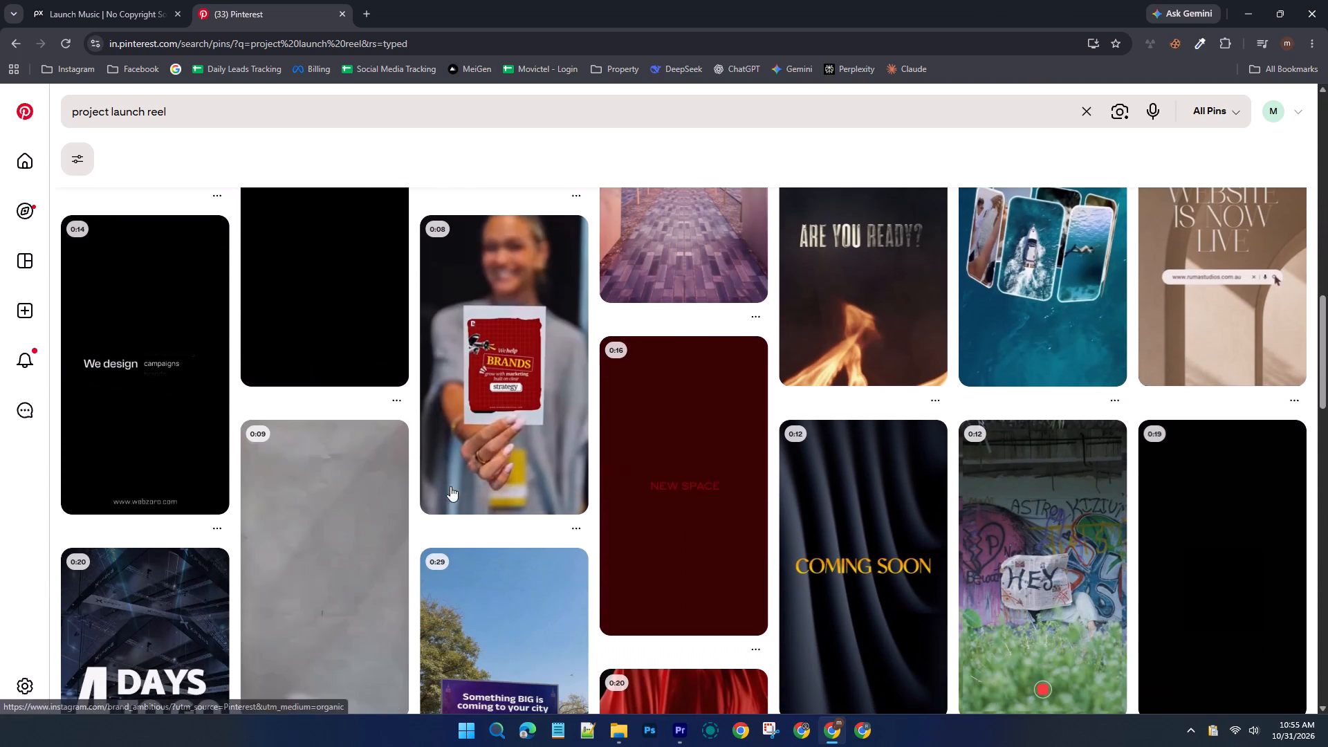
scroll(788, 107, up, 2)
scroll(685, 378, up, 1)
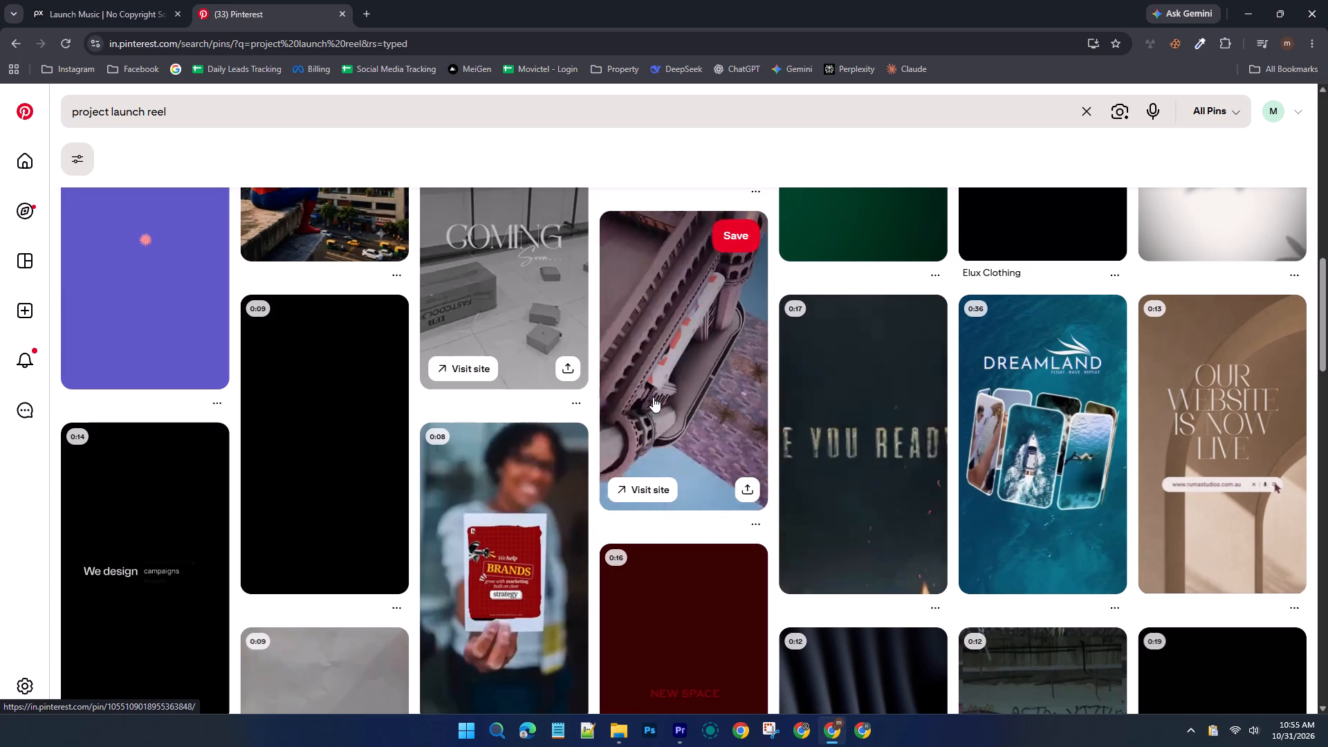
scroll(653, 398, down, 13)
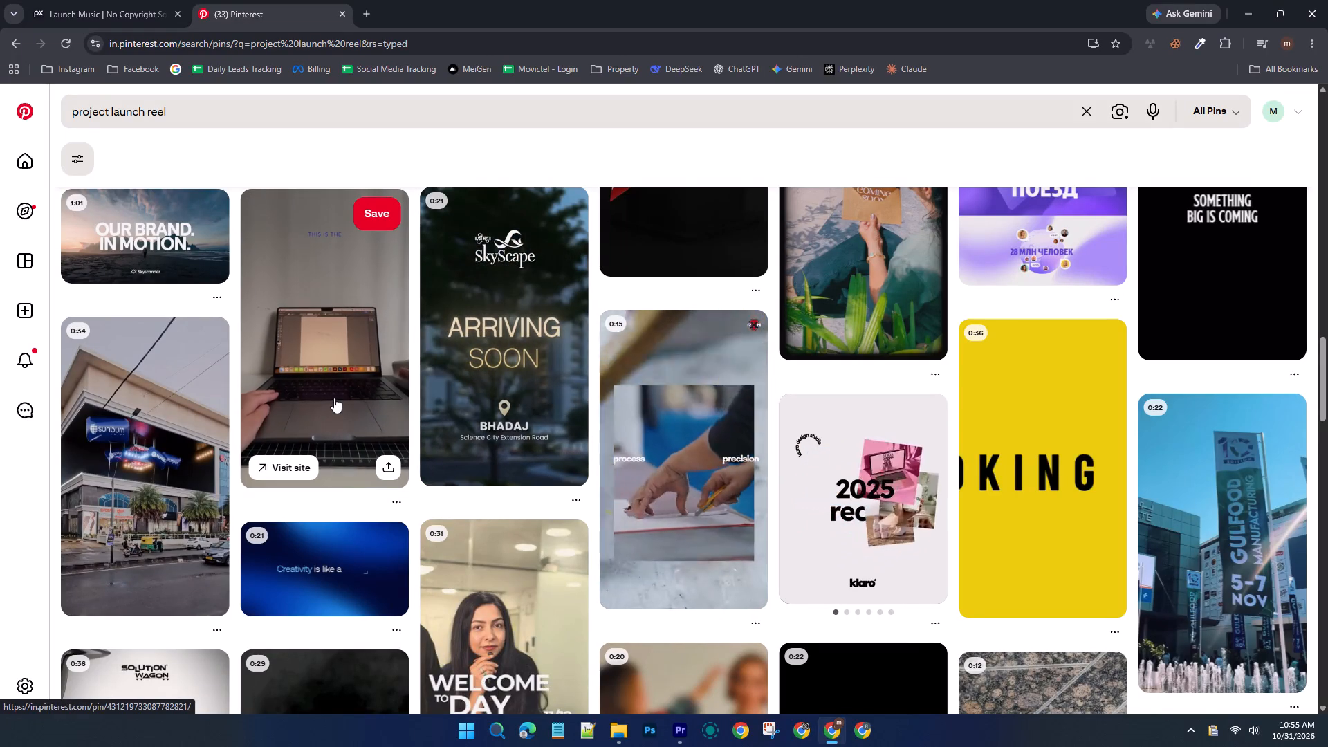
scroll(573, 520, down, 6)
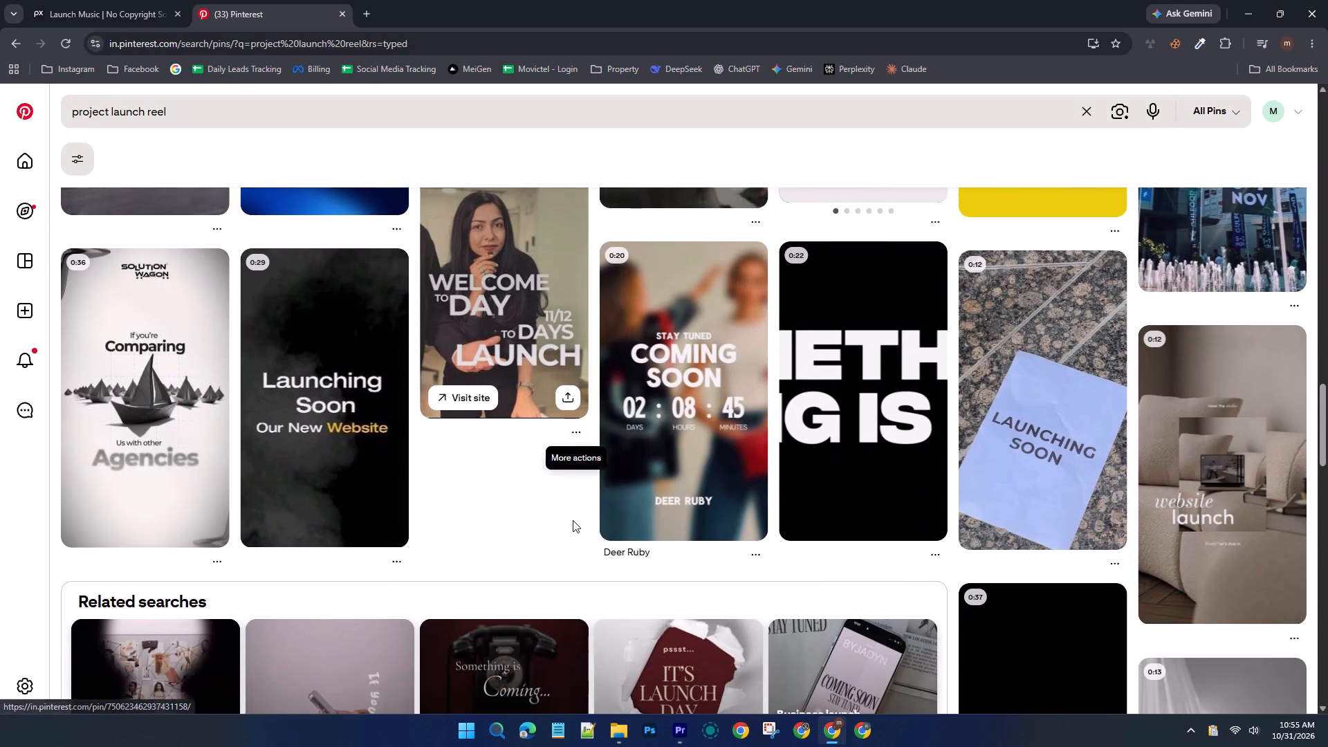
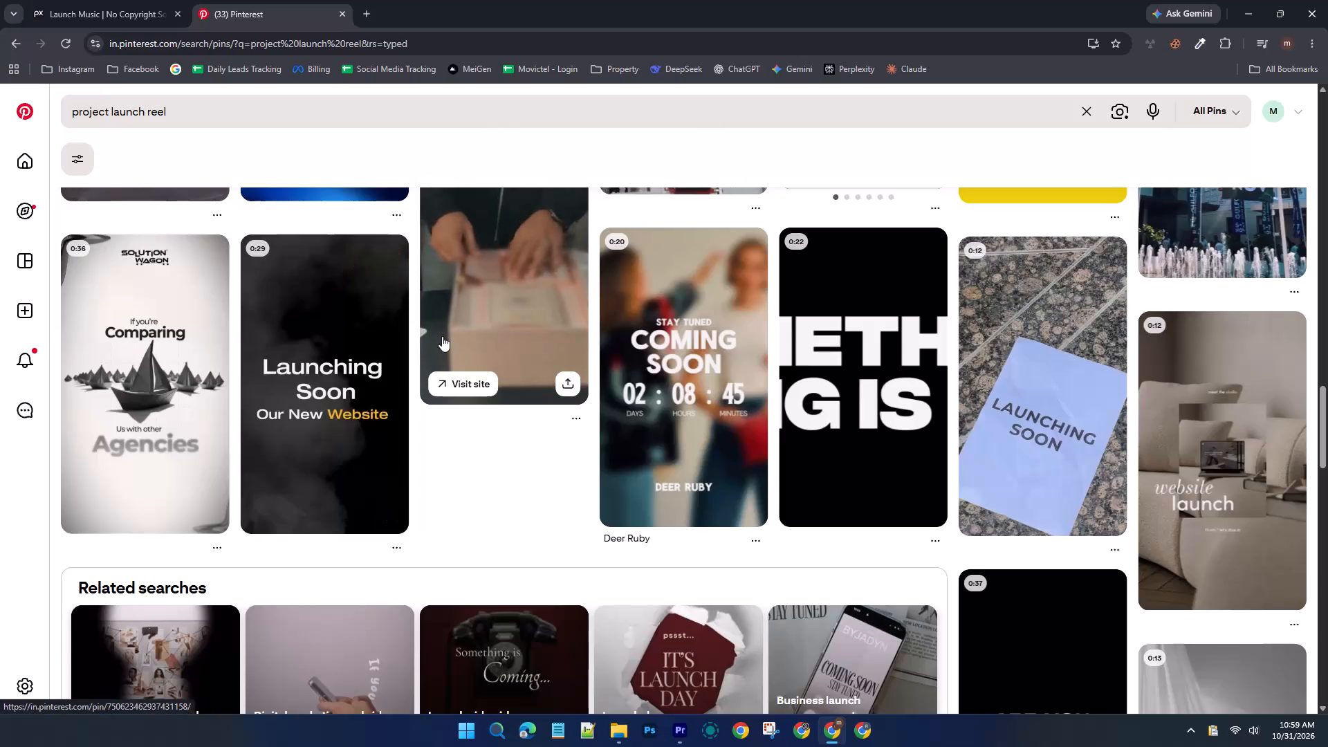
Continue browsing the "project launch reel" pins on Pinterest for teaser, coming-soon and building-reveal video styles.
scroll(442, 339, up, 11)
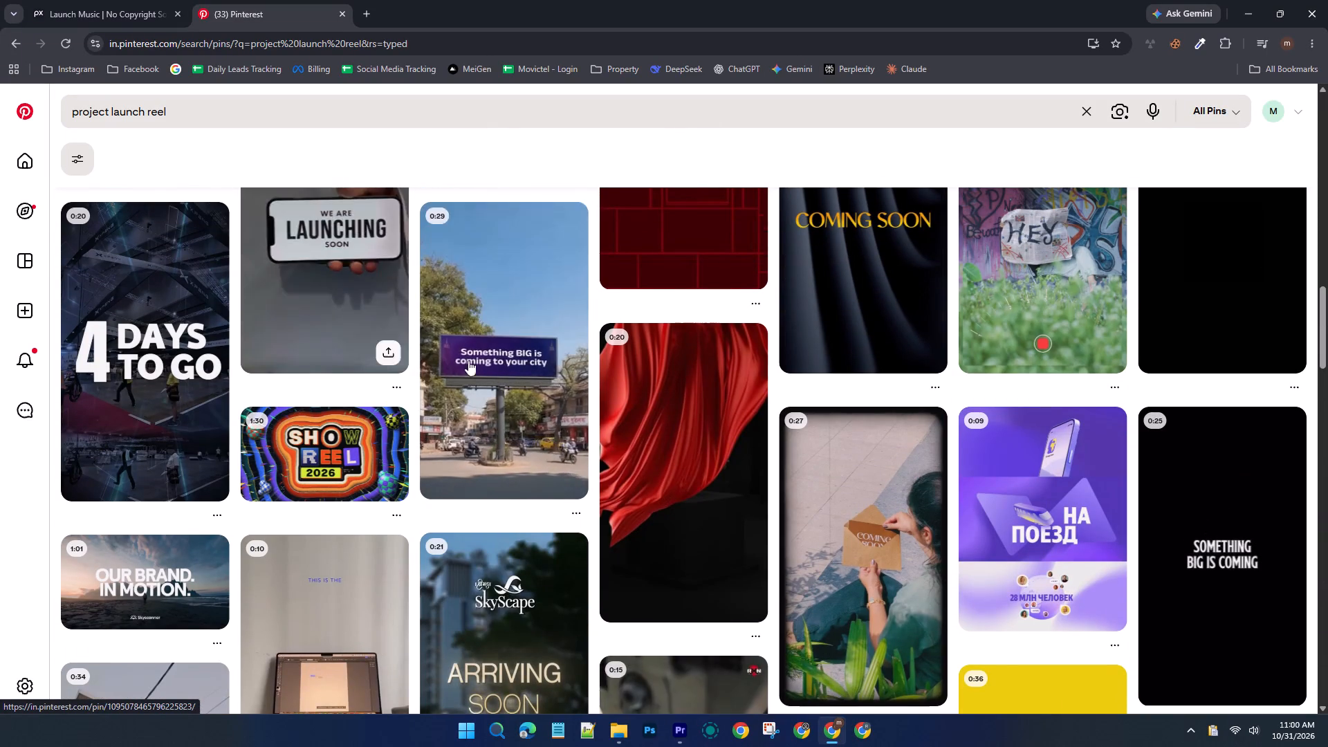
scroll(719, 372, up, 13)
scroll(719, 372, down, 6)
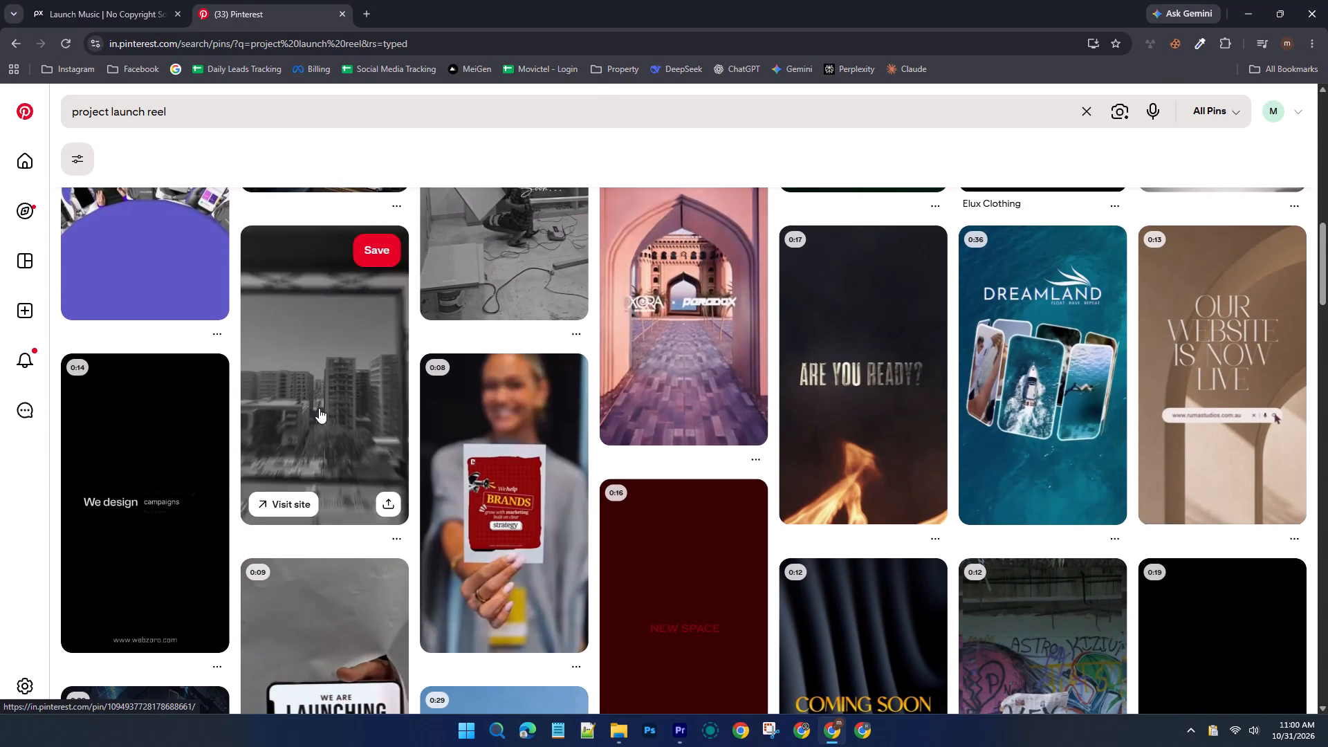
scroll(319, 408, down, 2)
scroll(216, 485, down, 5)
scroll(1215, 301, down, 5)
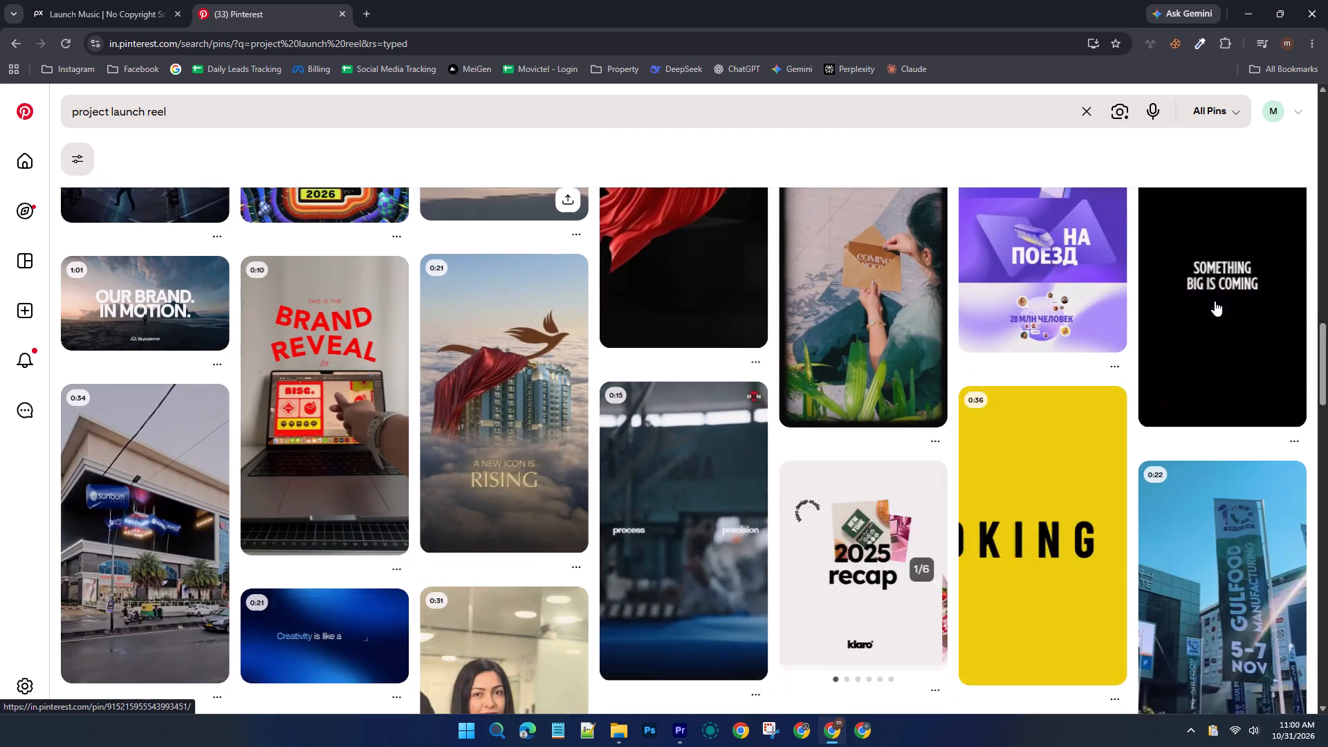
scroll(420, 425, down, 2)
scroll(1222, 373, down, 1)
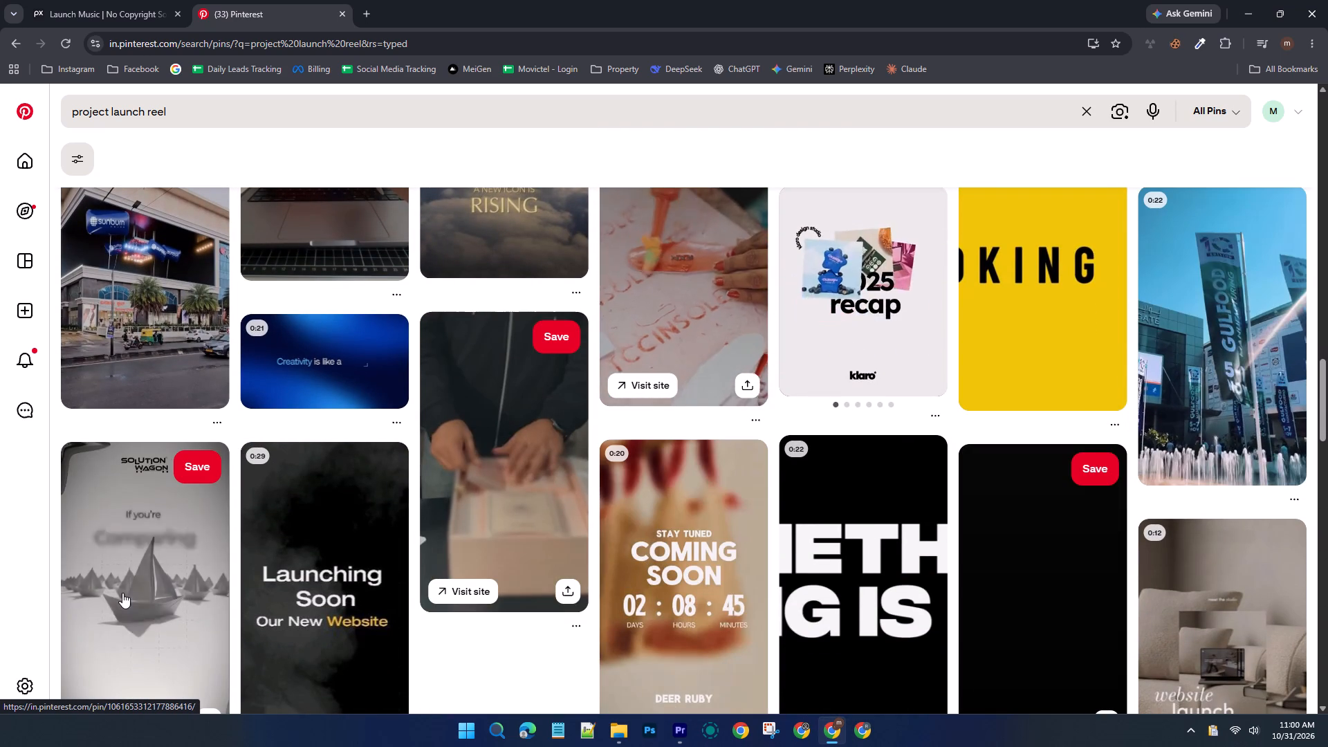
scroll(122, 593, down, 6)
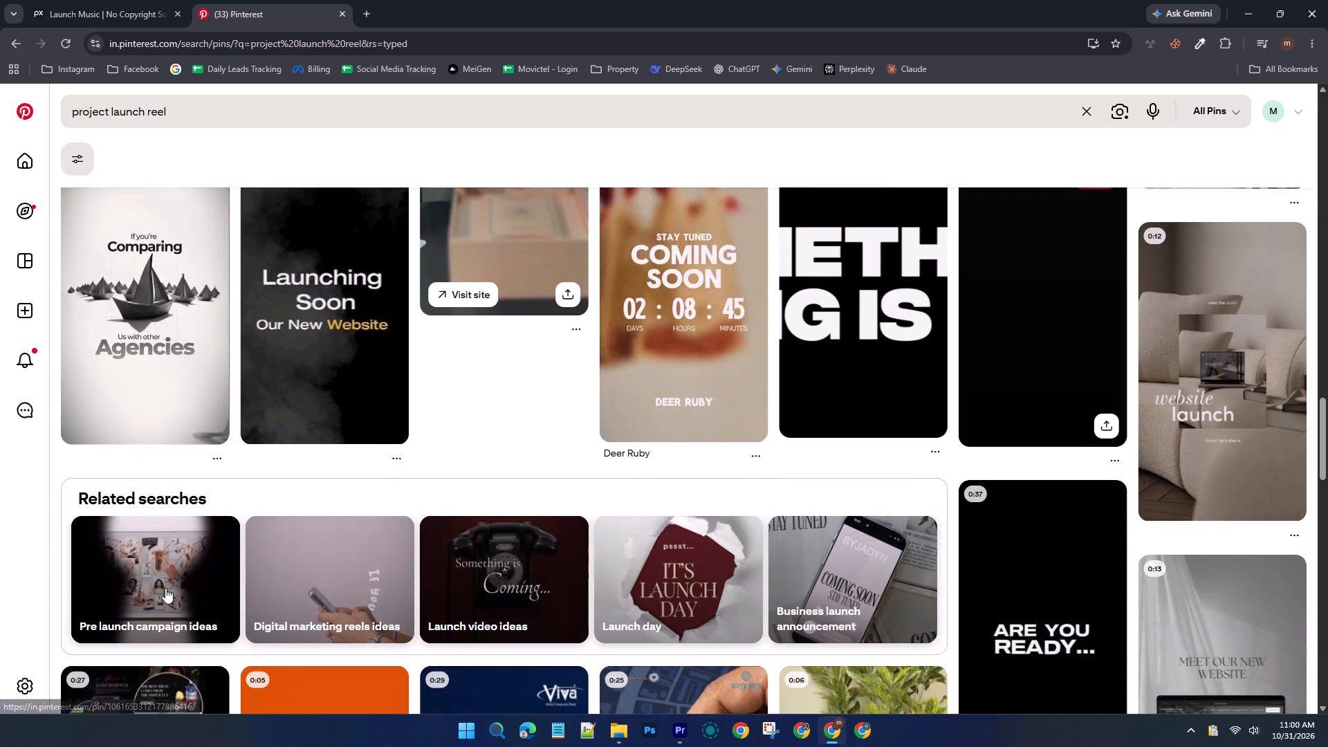
scroll(333, 546, down, 3)
scroll(305, 421, up, 17)
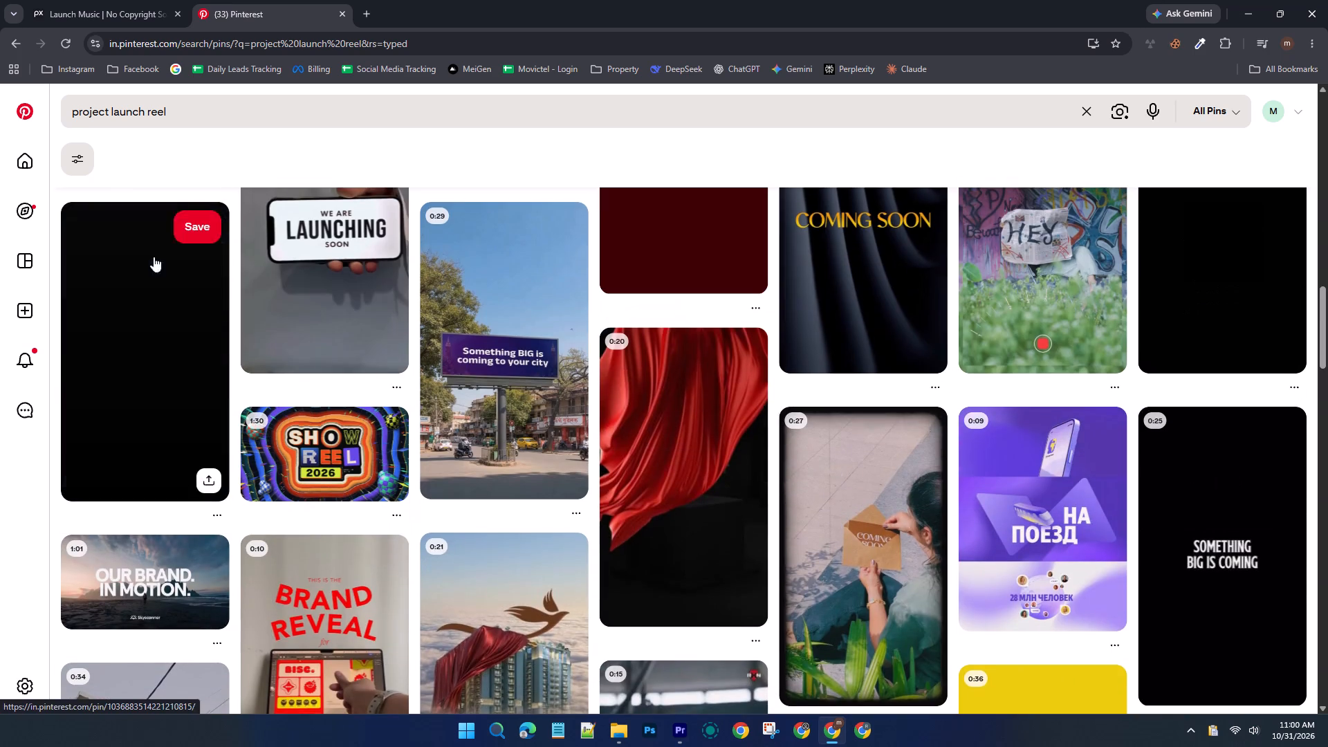
Refine the Pinterest search to "realestate project launch reel".
click(73, 111)
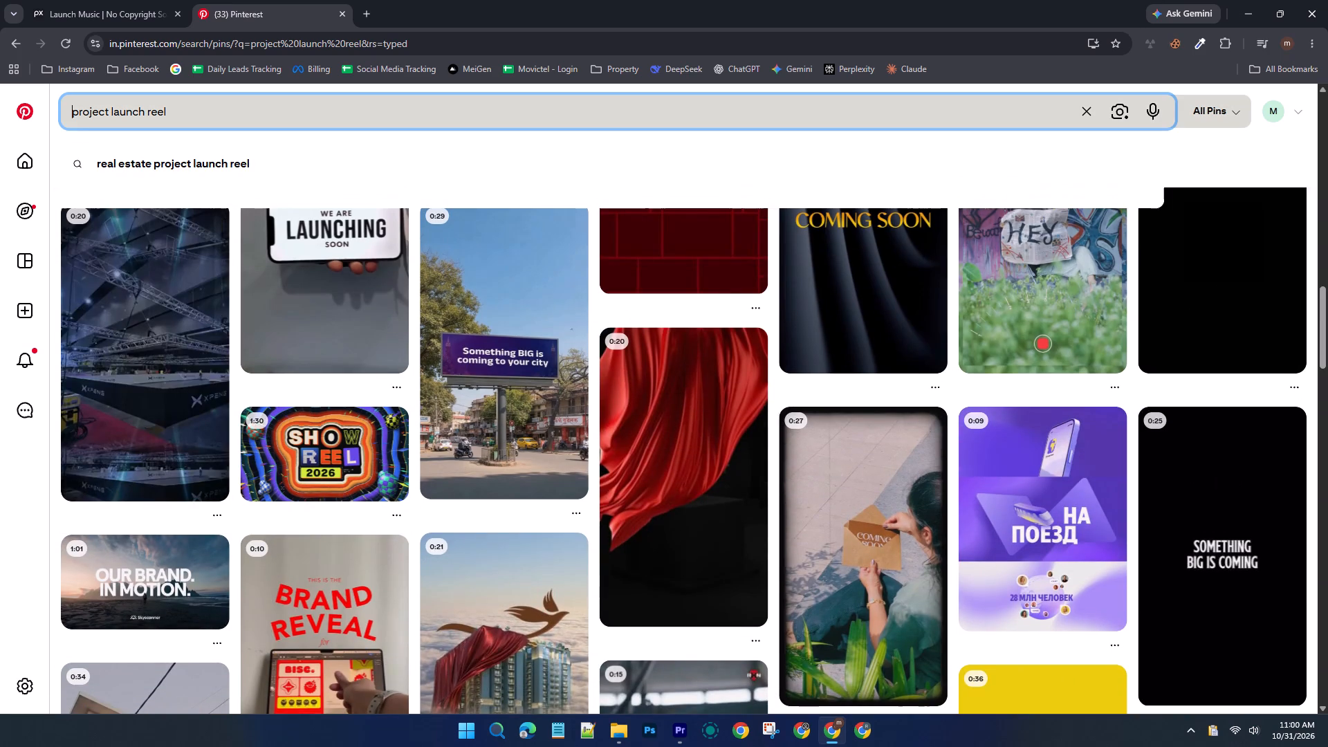
text(real)
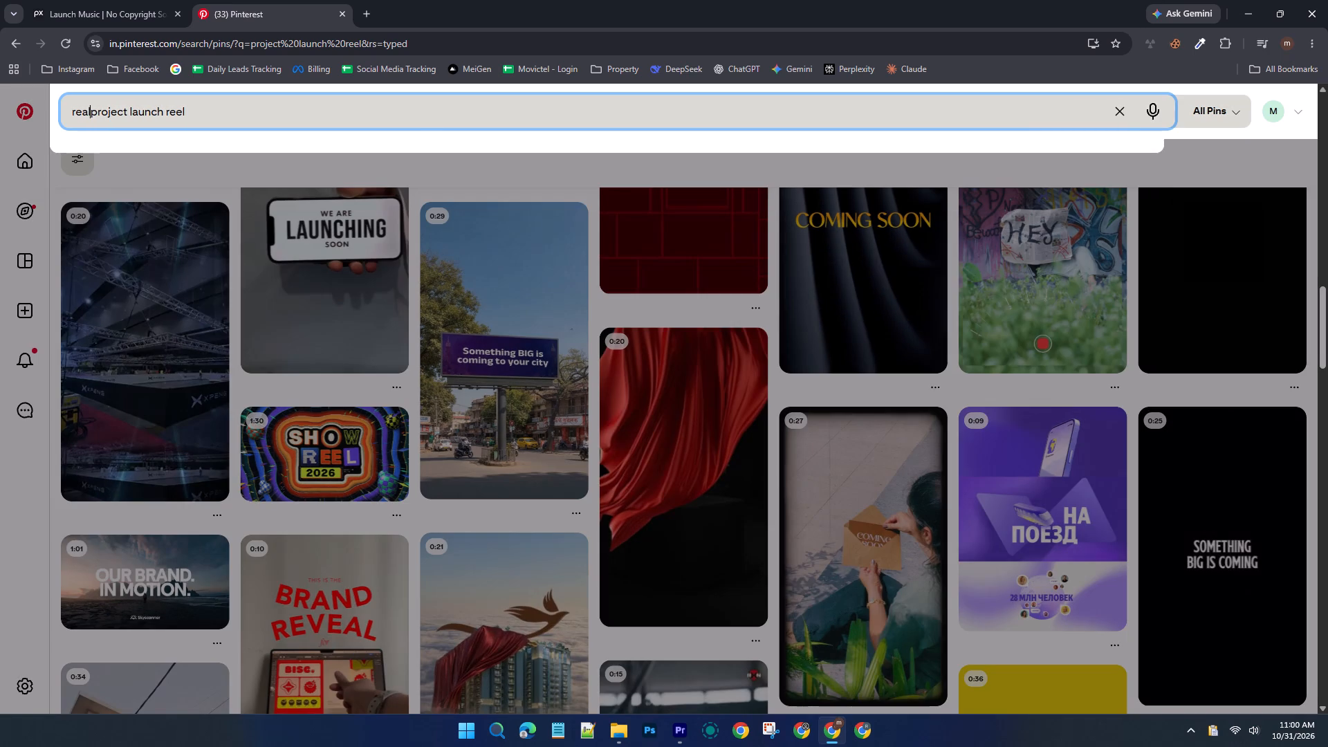
text(estate)
key(space)
key(Return)
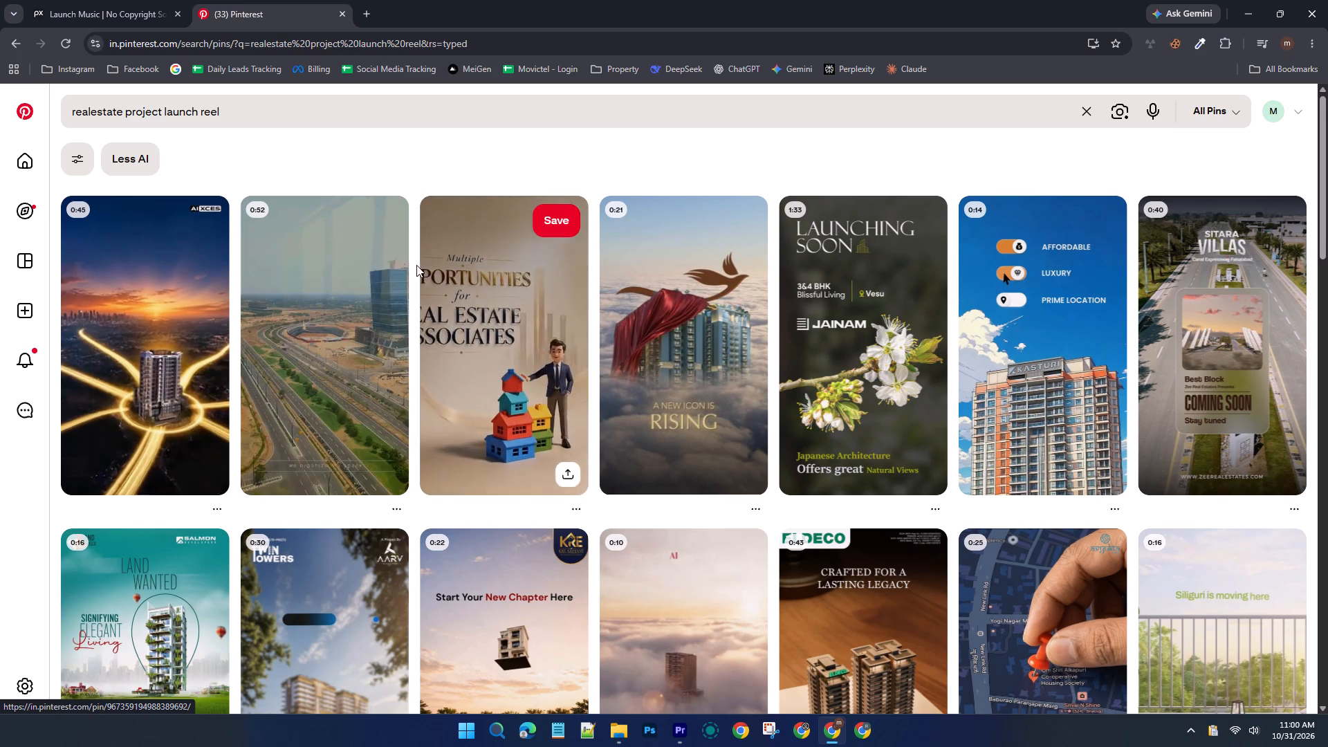
Return to the Pixabay "launch" music results and audition the listed tracks, from the first Product Launch track through Promo Snappy Launch Teaser.
click(107, 0)
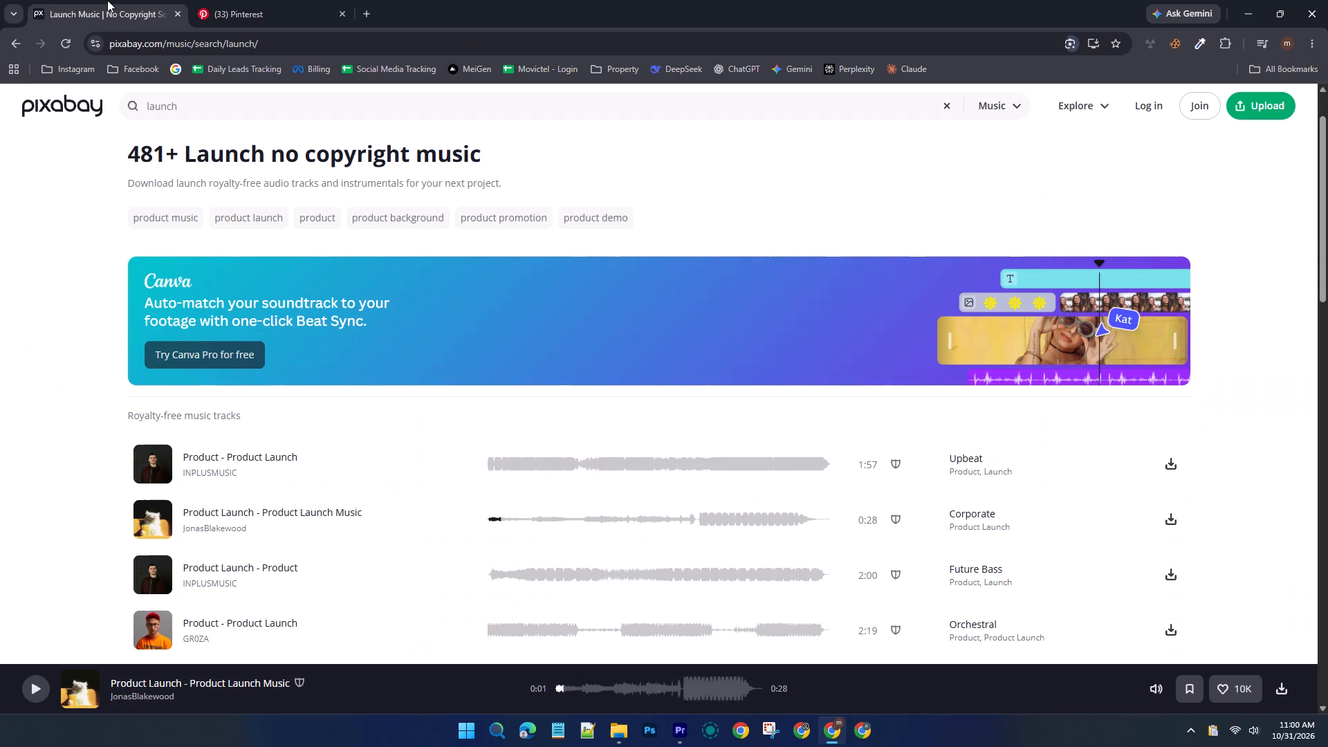
click(154, 461)
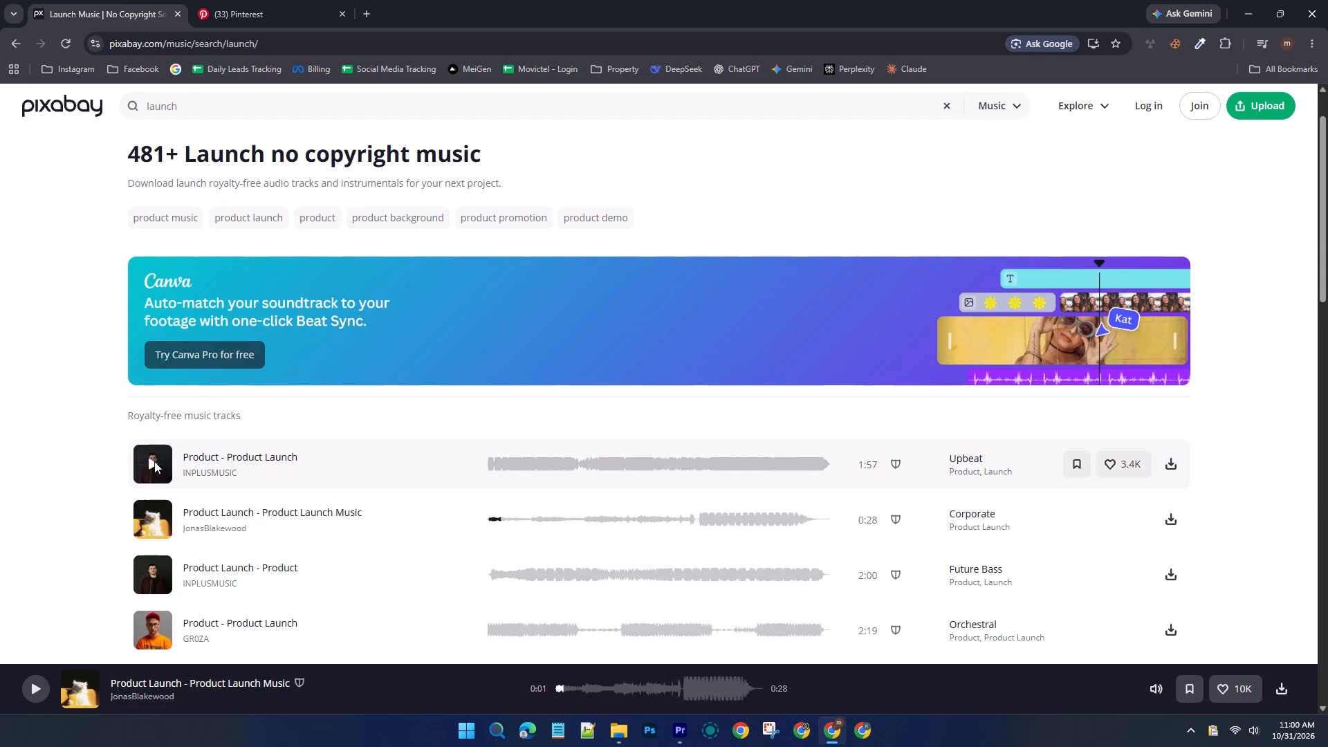
scroll(154, 463, down, 1)
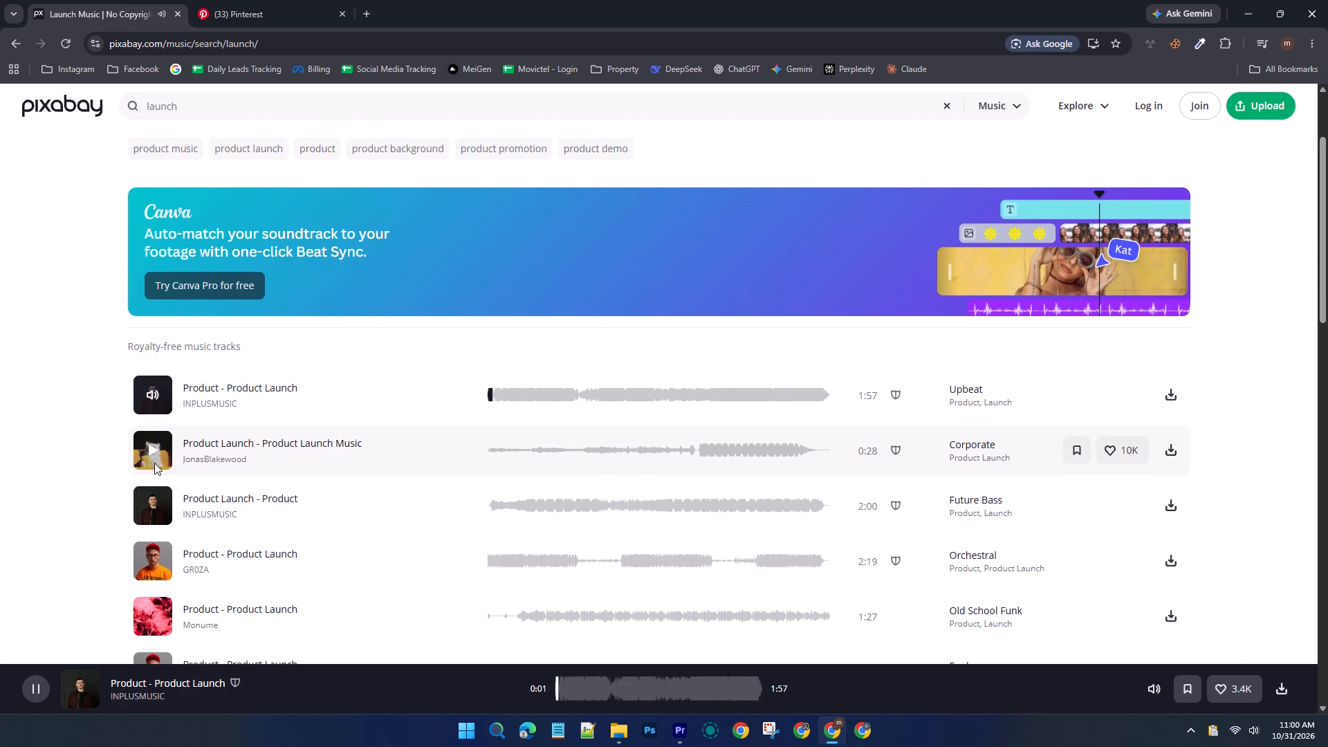
scroll(154, 456, down, 1)
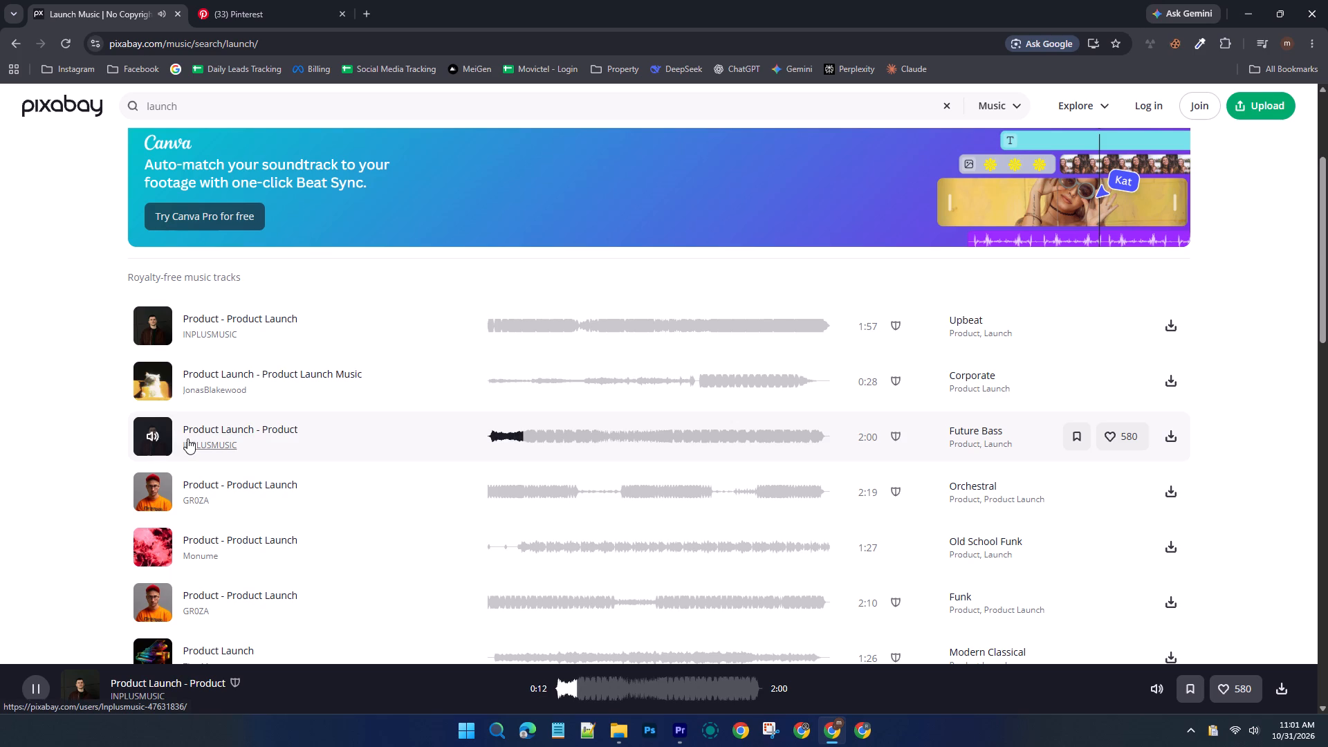
click(149, 489)
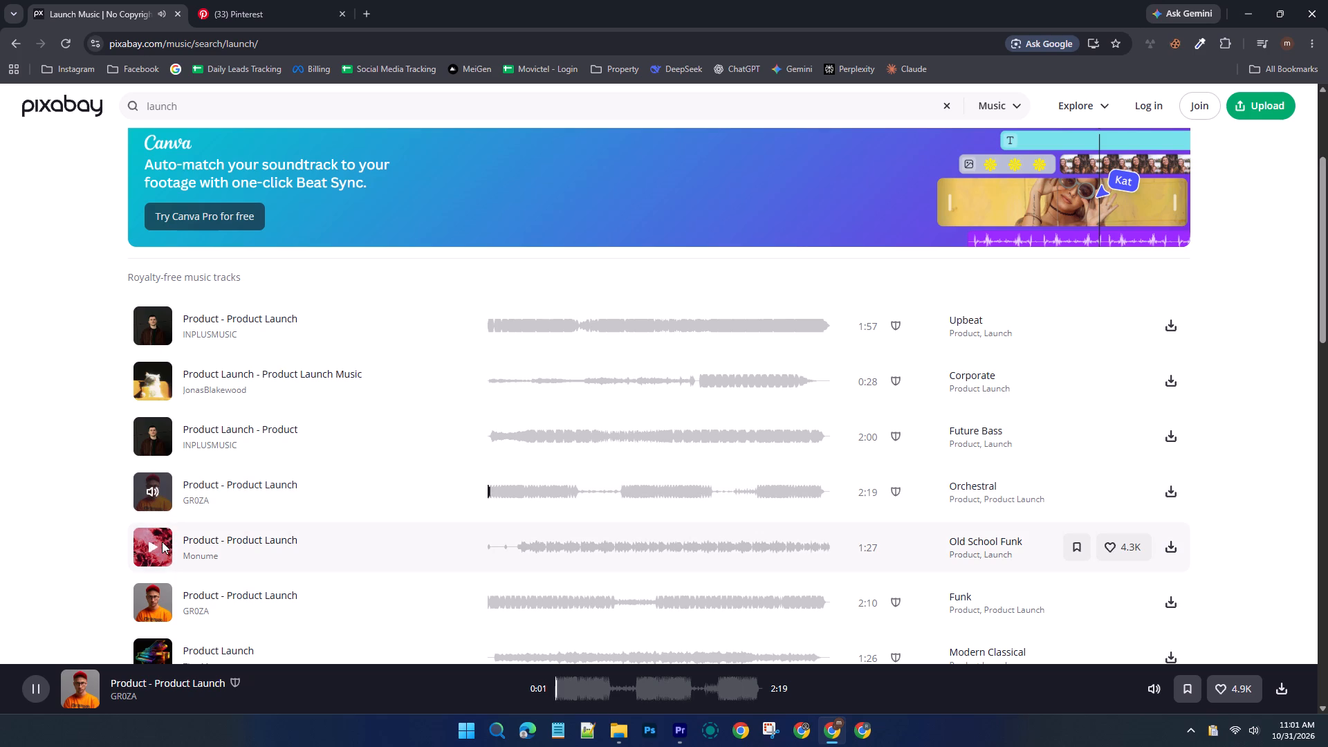
click(162, 542)
scroll(162, 542, down, 1)
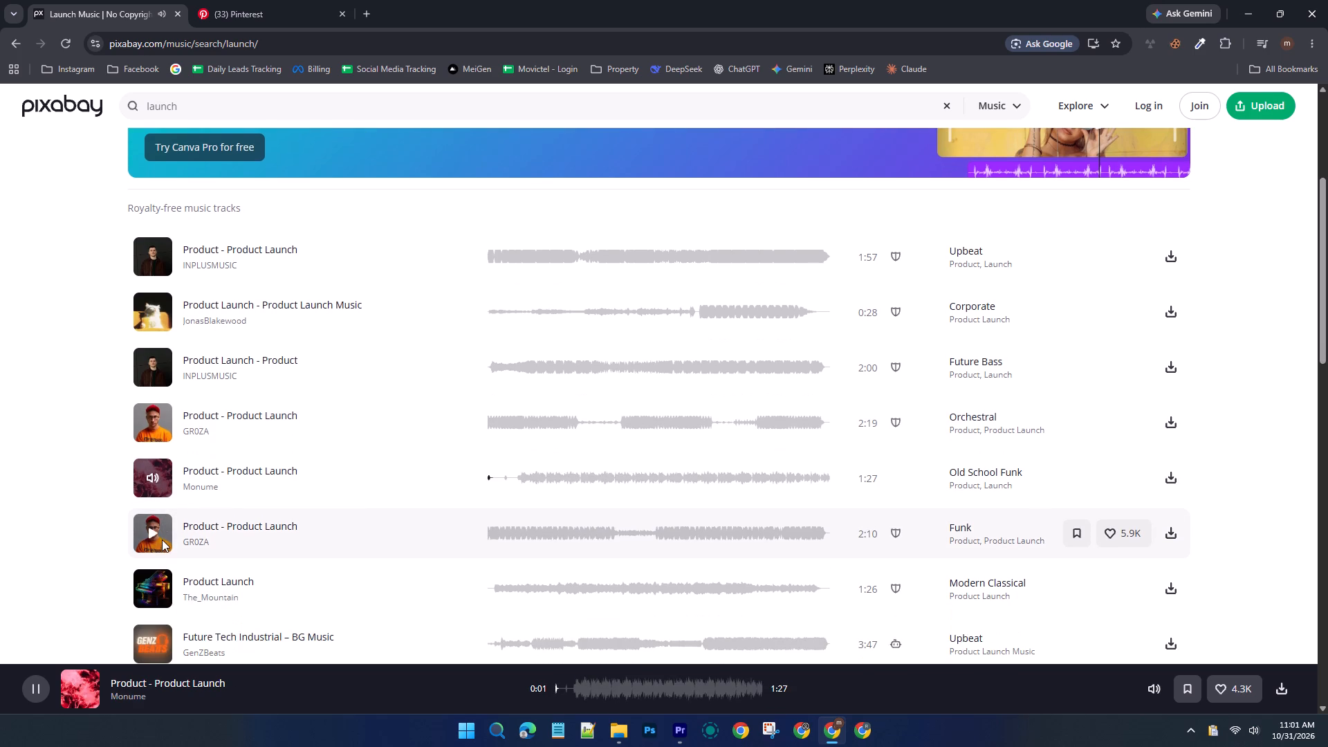
click(158, 528)
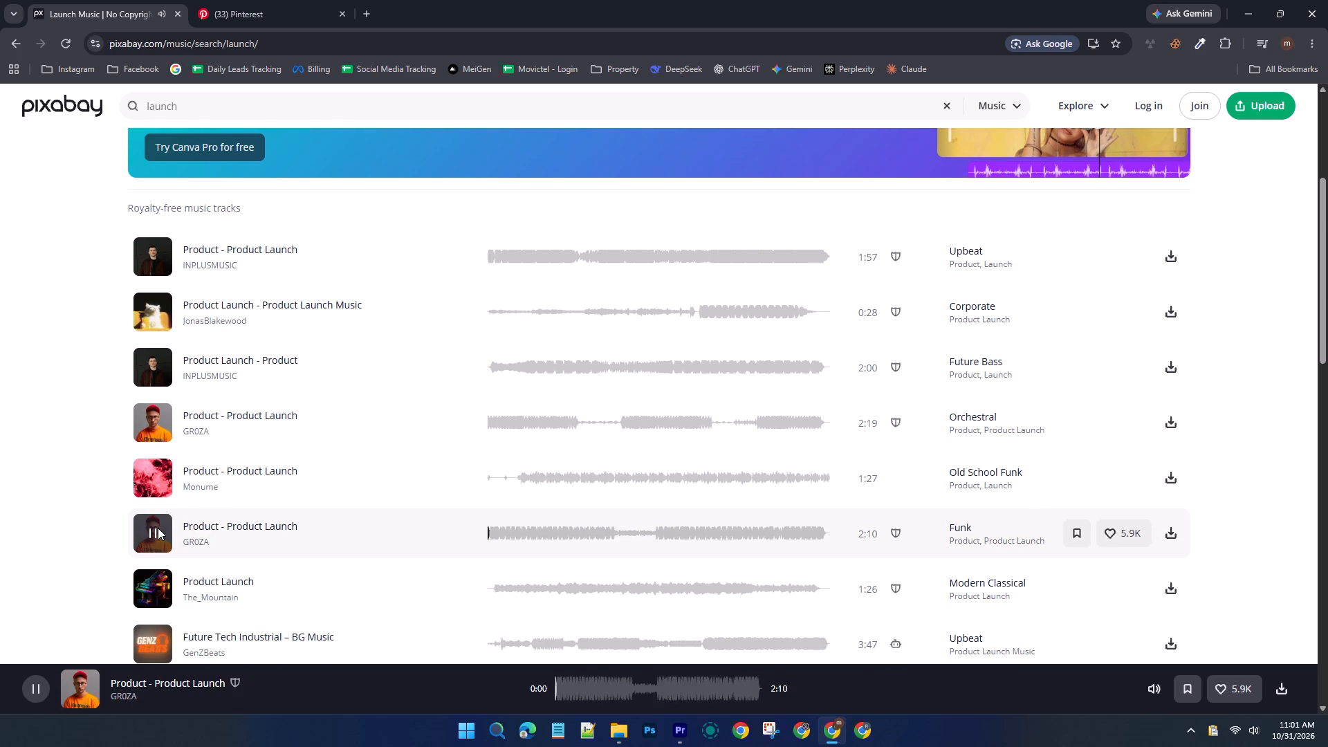
scroll(158, 529, down, 1)
click(157, 526)
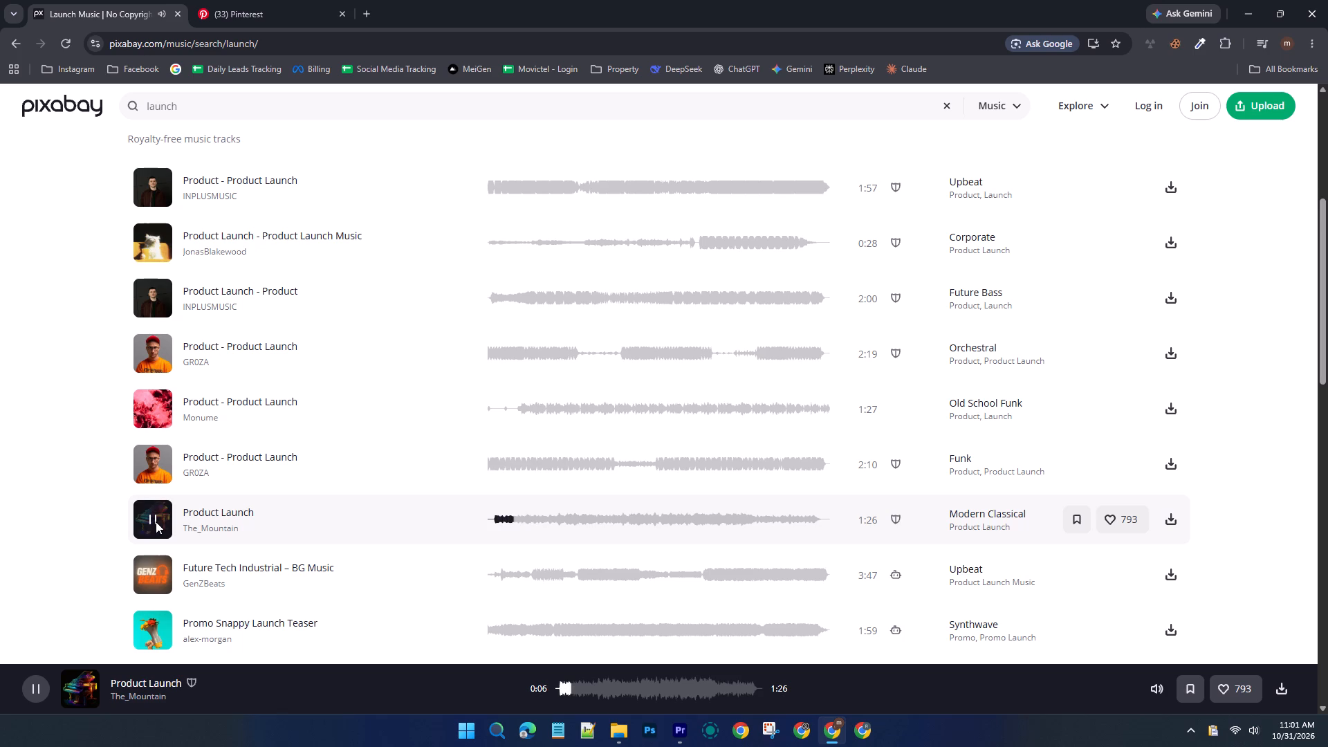
scroll(156, 522, down, 1)
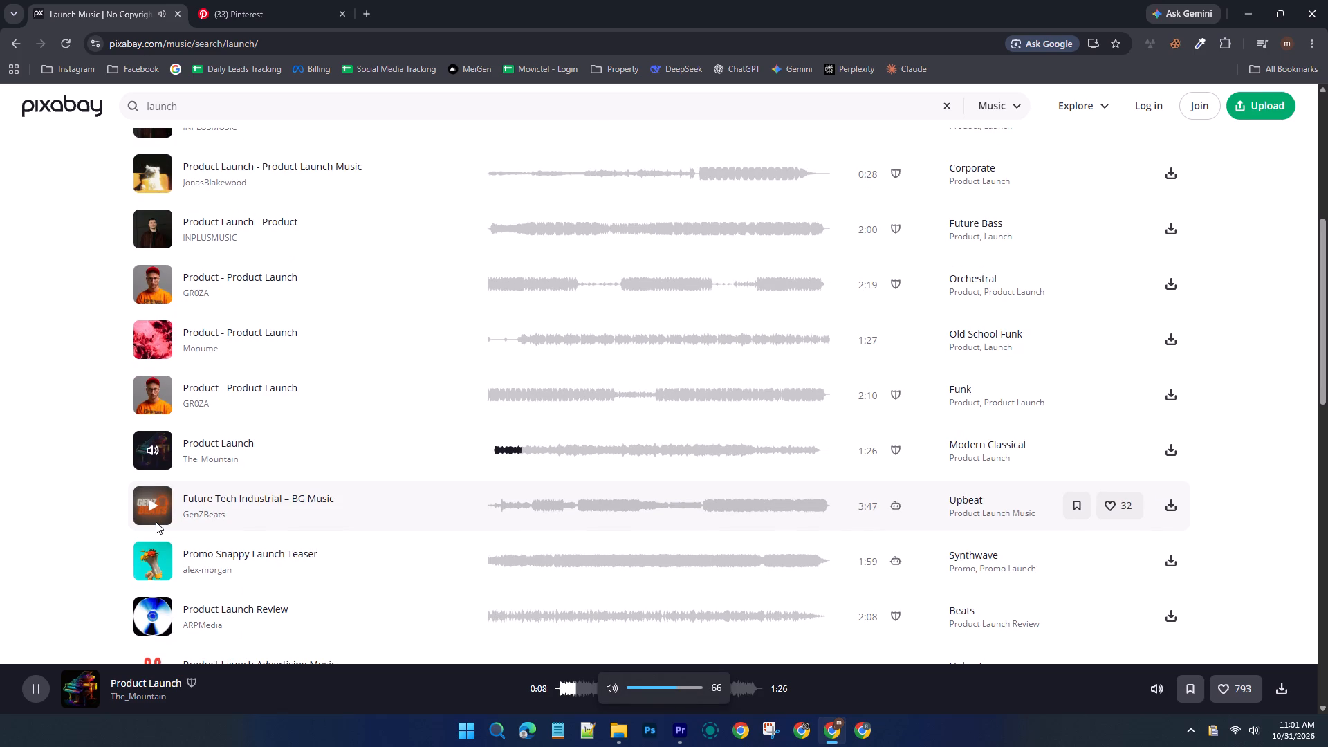
click(145, 504)
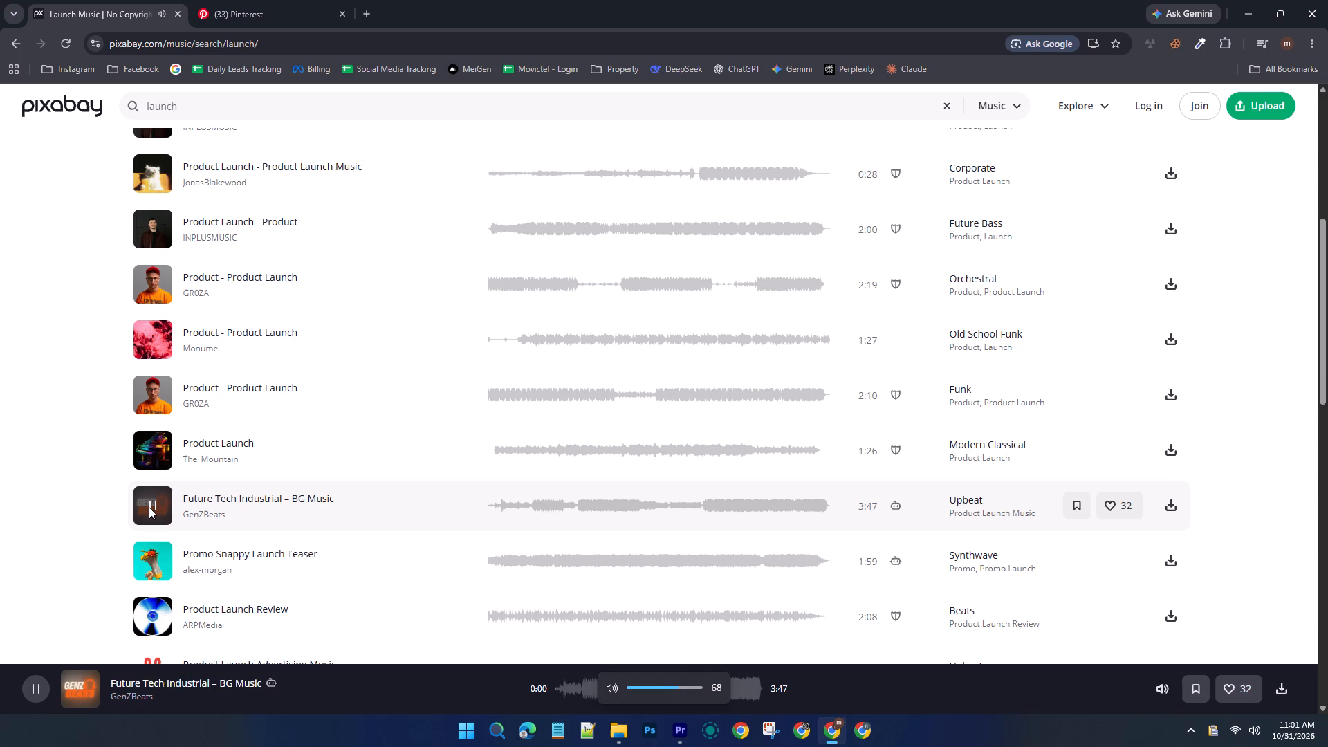
scroll(156, 516, down, 1)
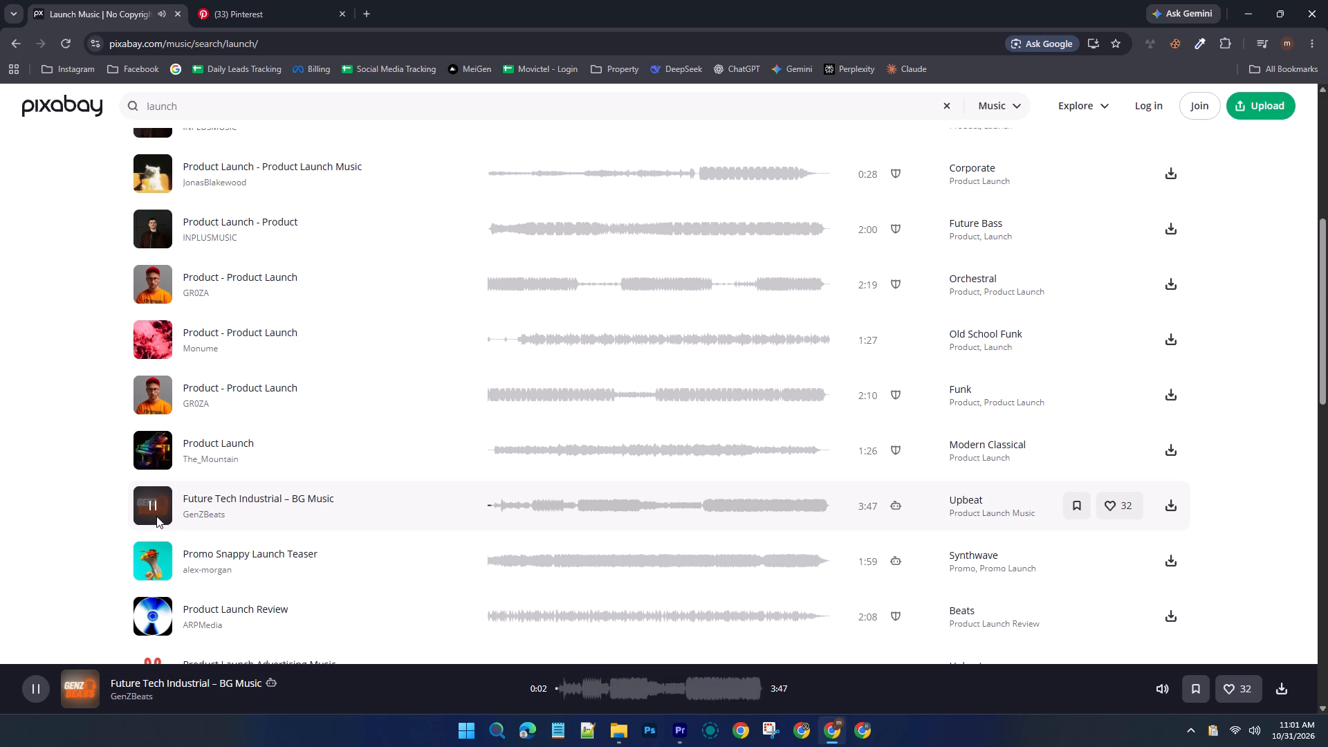
click(151, 490)
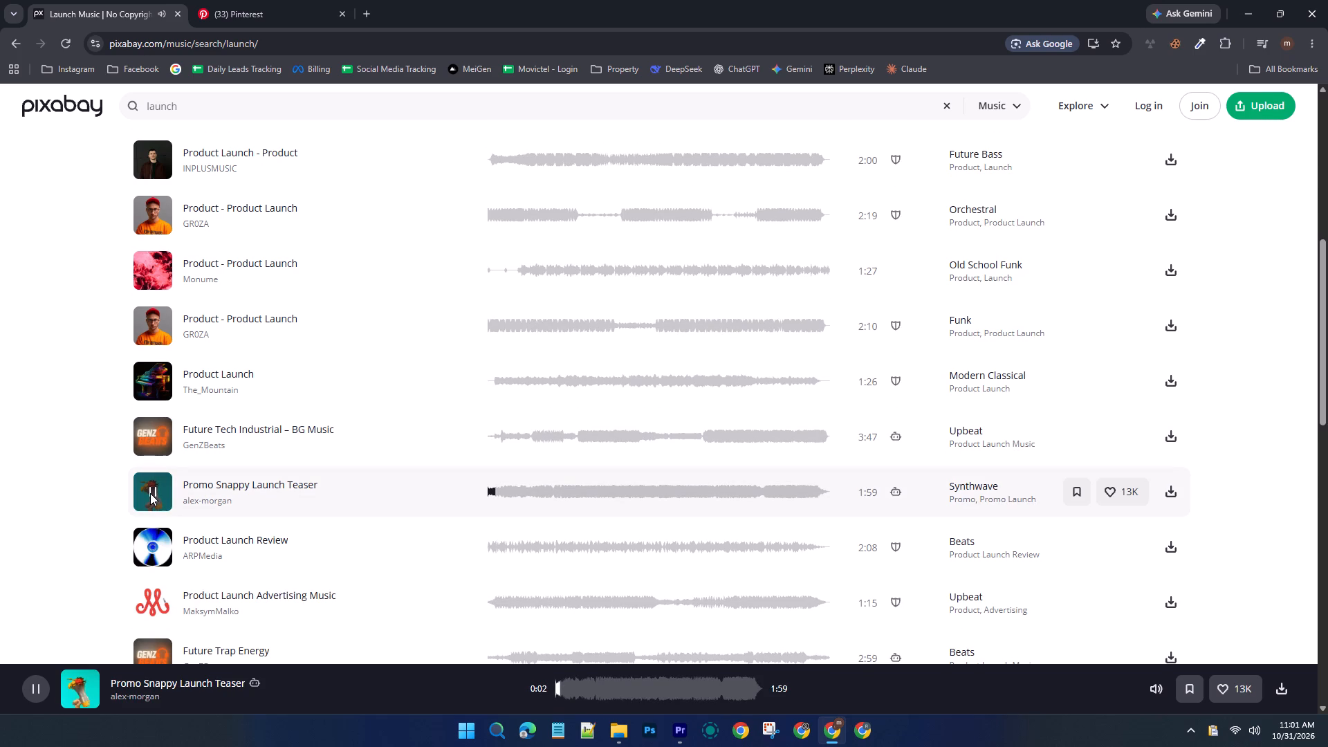
click(150, 493)
scroll(170, 461, up, 4)
Briefly replay the 1:57 upbeat track "Product - Product Launch" by INPLUSMUSIC and download it.
click(146, 321)
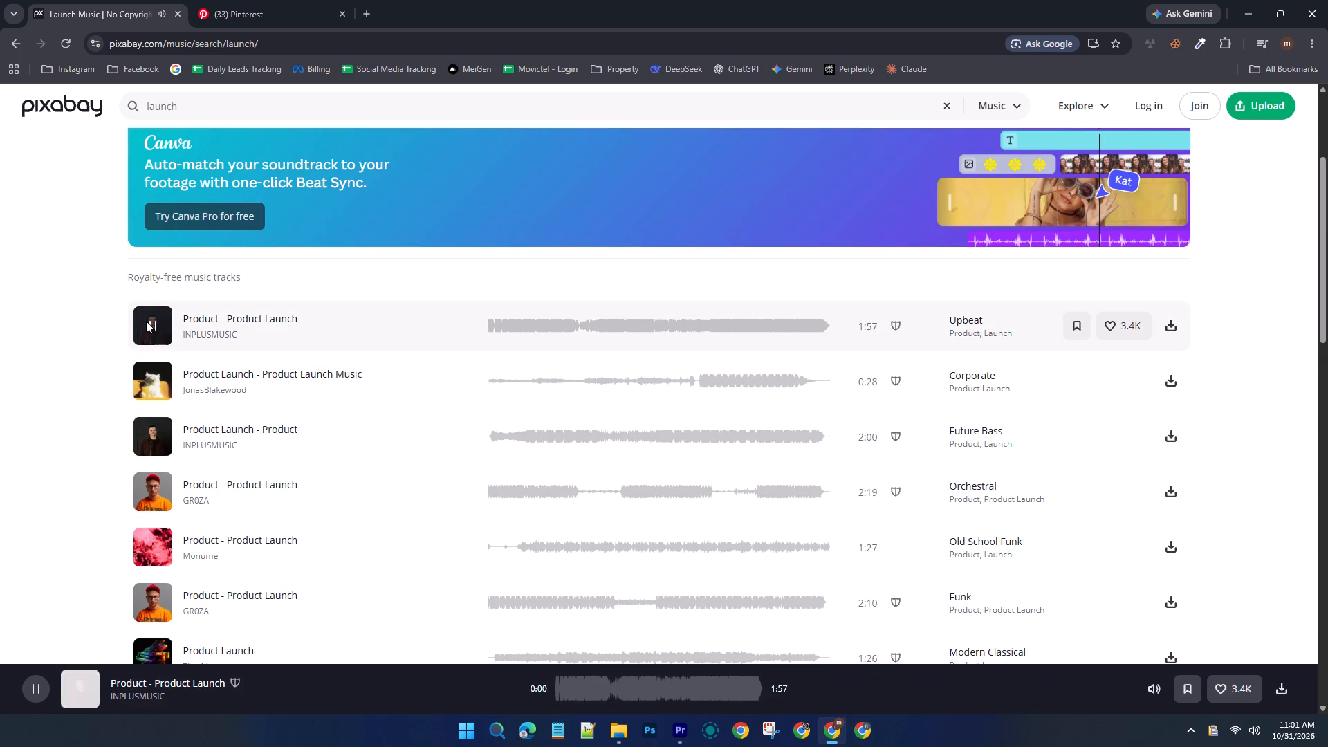
click(149, 323)
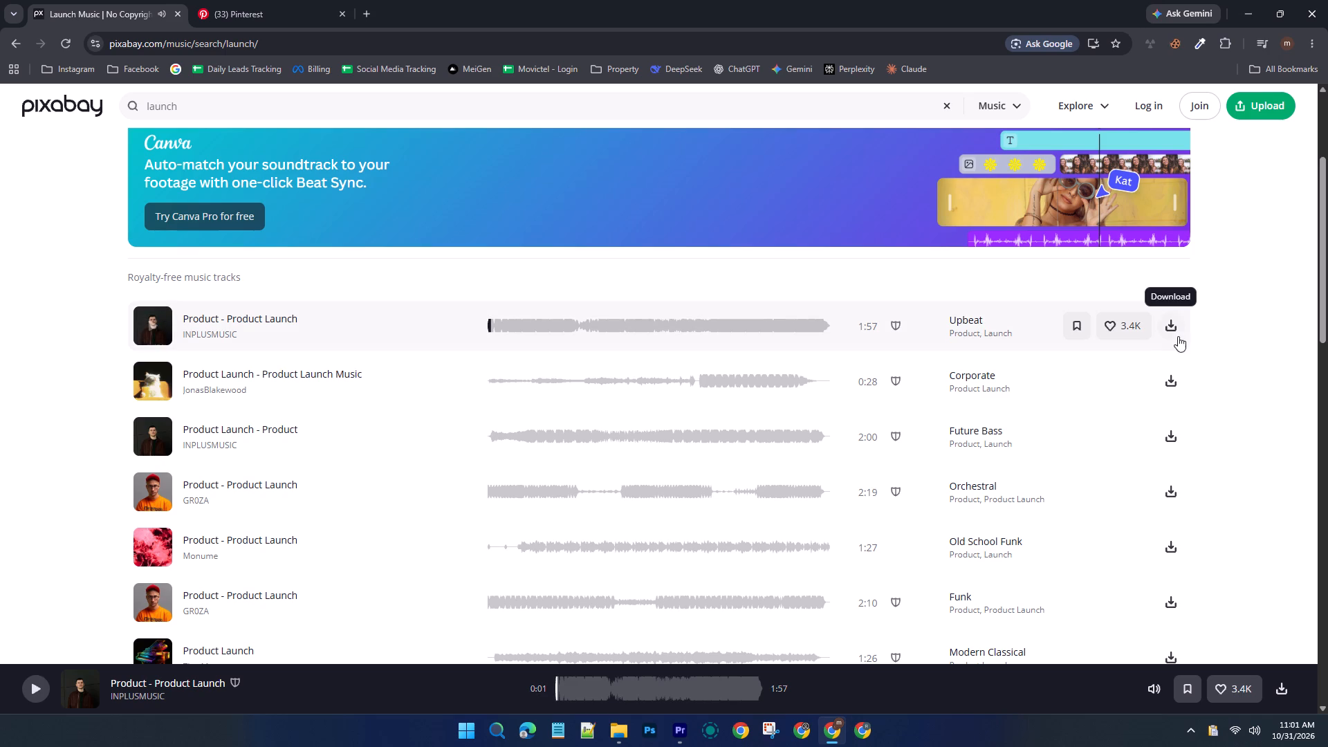
click(1170, 329)
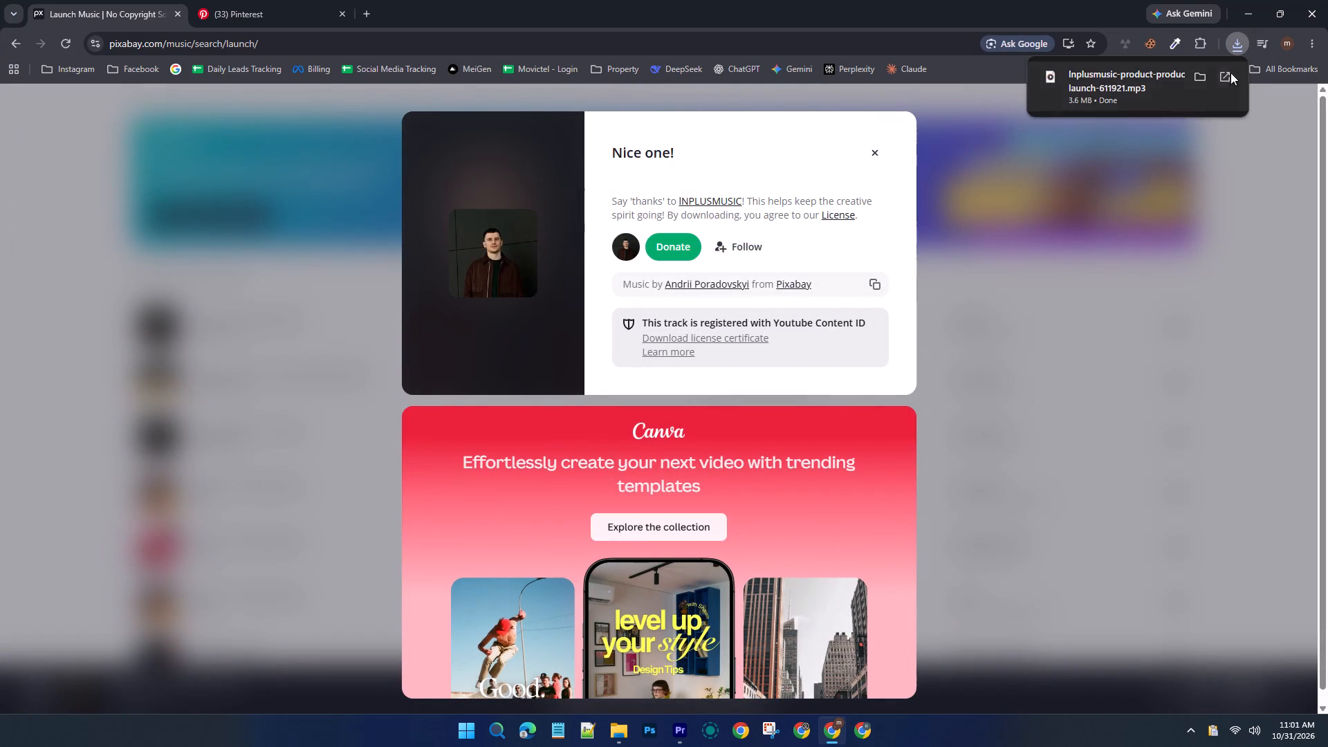
Bring the downloaded Inplusmusic product launch MP3 from the Downloads folder into Premiere, placing it on A1 at the start of Sequence 01.
click(1200, 78)
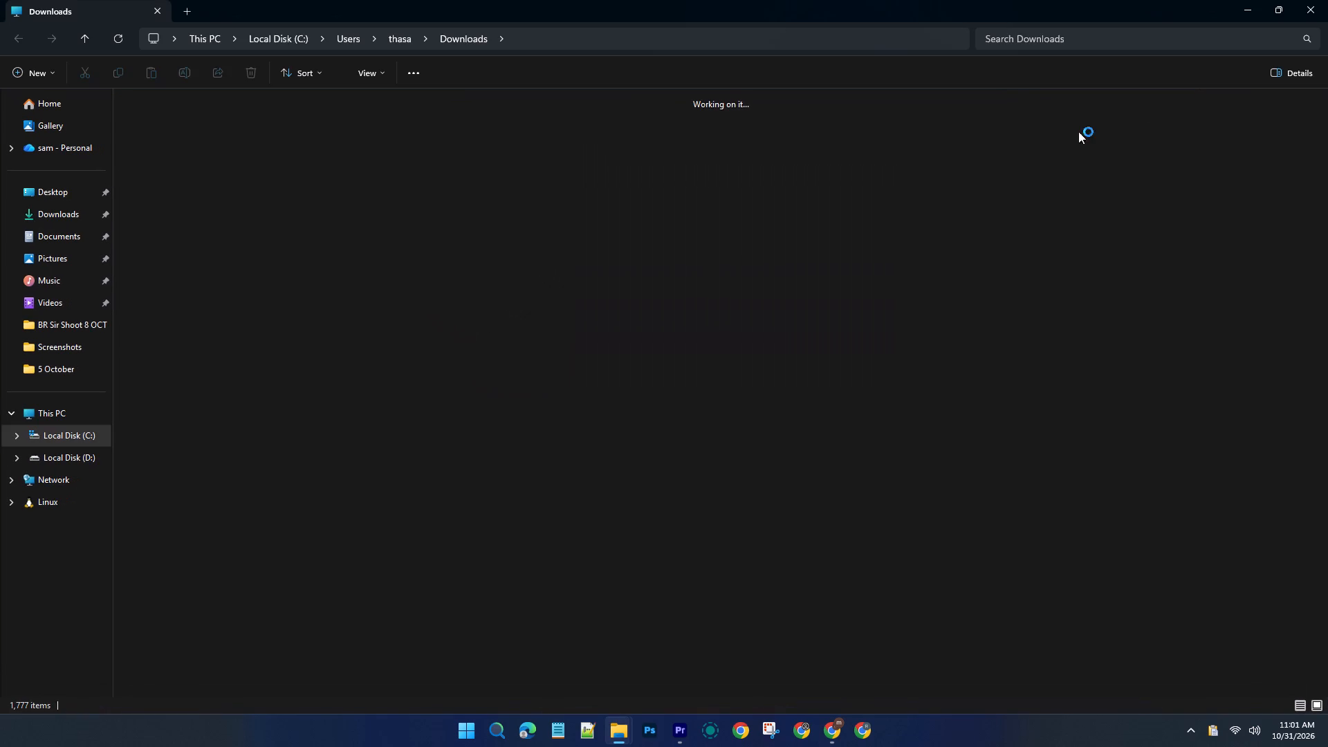
drag(186, 169, 691, 746)
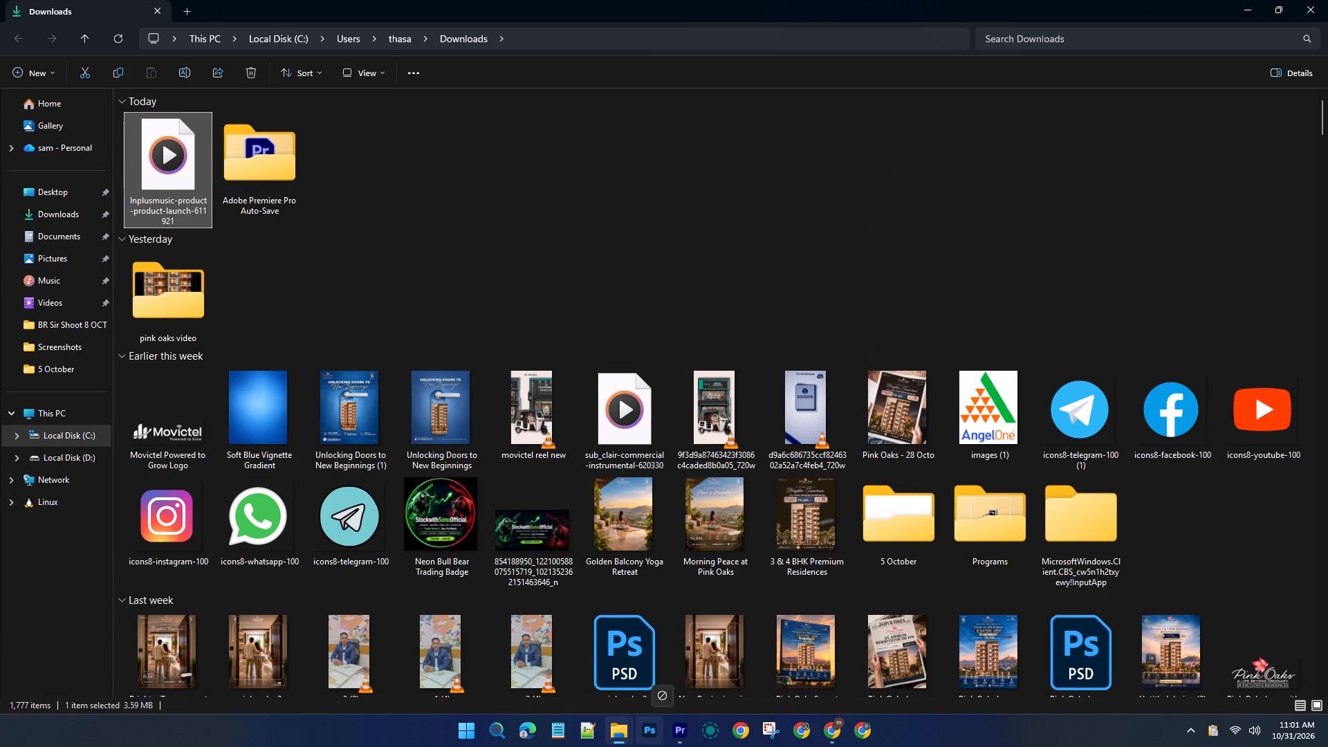
drag(691, 746, 200, 611)
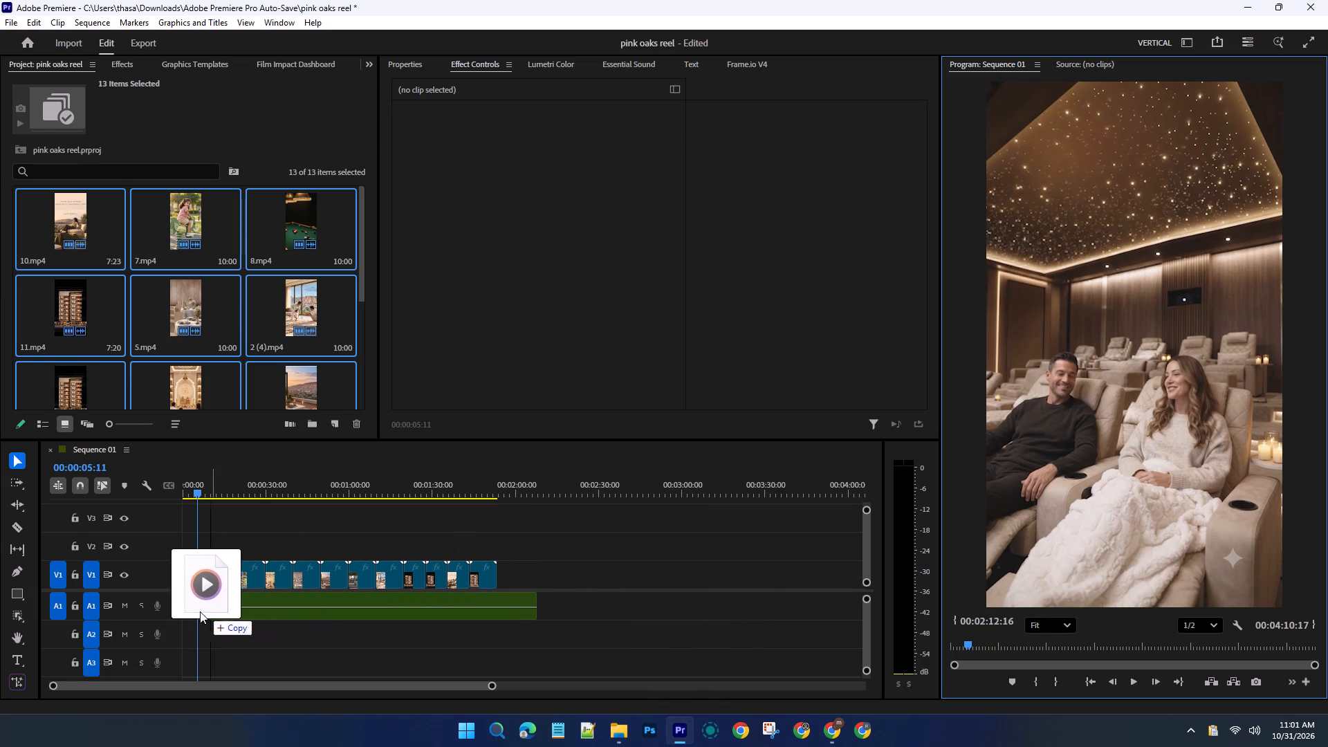
drag(200, 611, 179, 609)
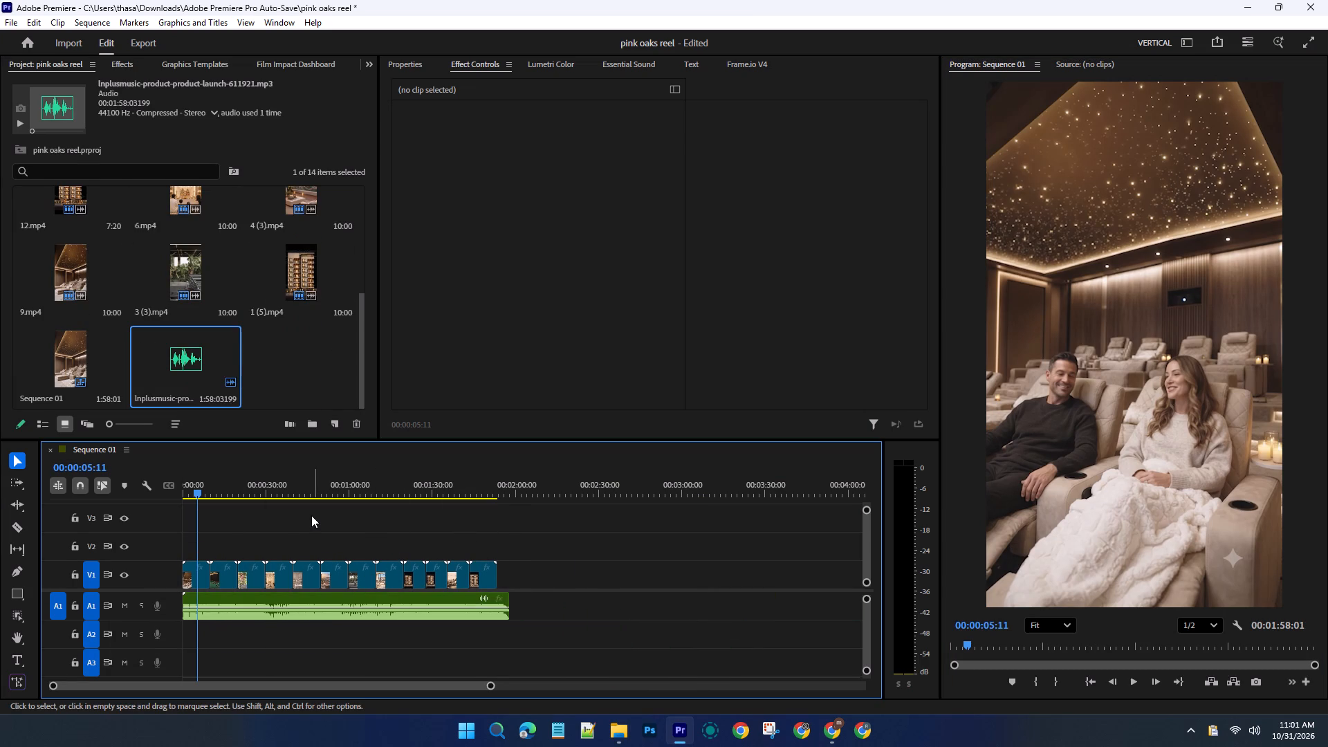
Return the playhead to the start of Sequence 01, at 00:00:00:00.
drag(197, 501, 174, 499)
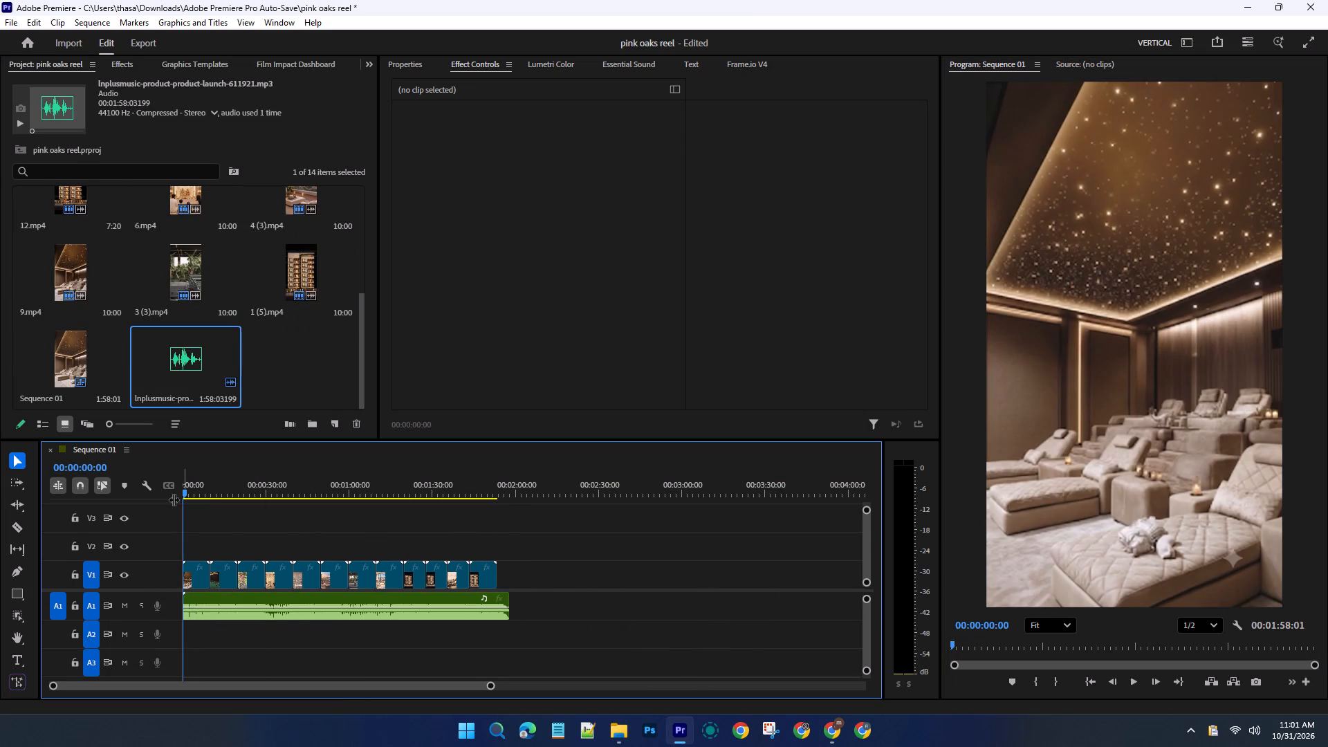
drag(174, 499, 133, 501)
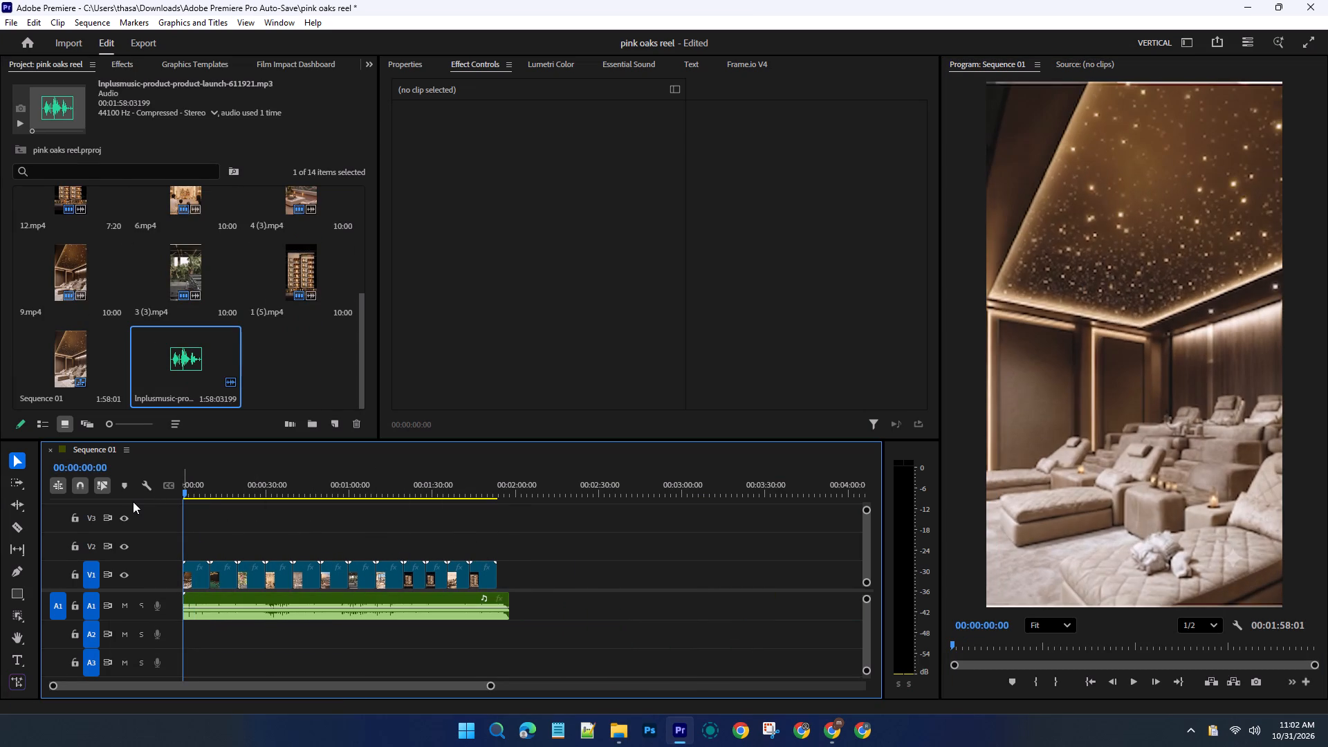
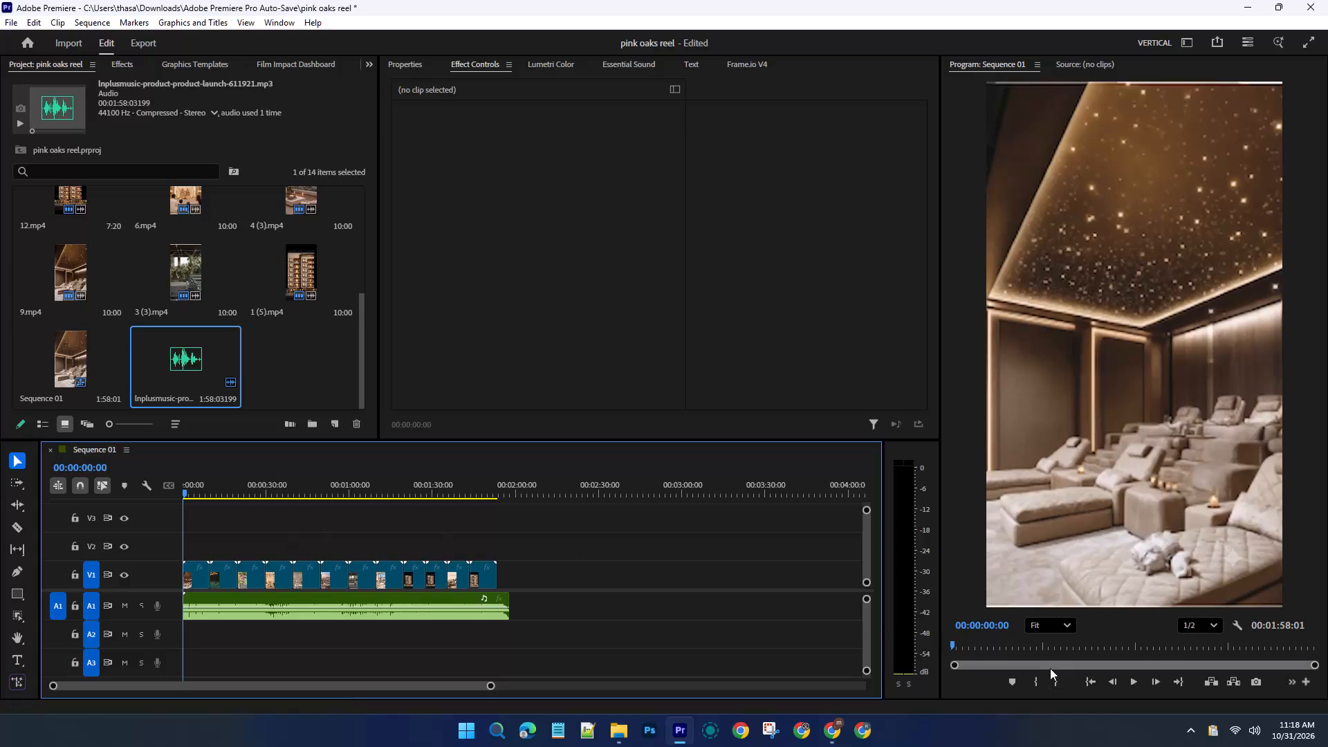
Play the first few seconds of Sequence 01 to check the opening clip against the music.
click(1132, 676)
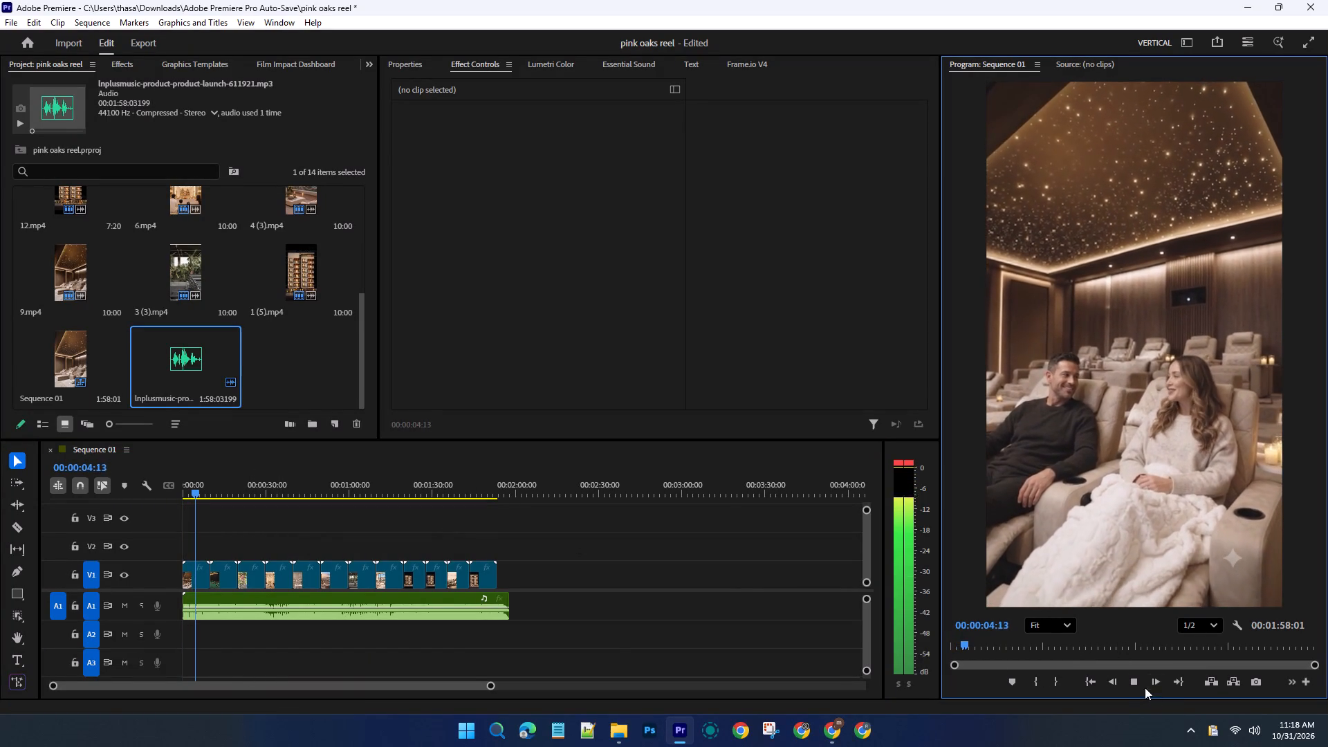
click(1138, 682)
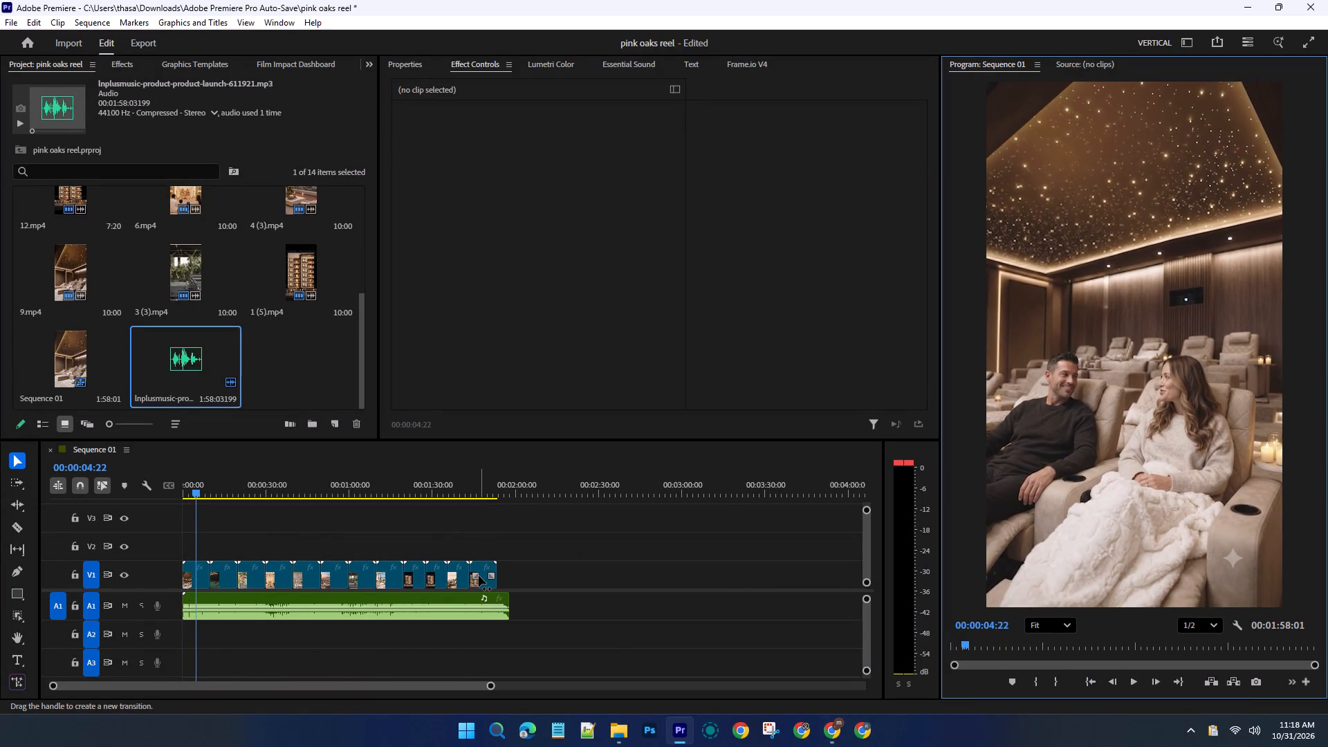
Move the last five clips of the V1 run past the end of the music, scattered across V1–V3 from about 00:02:29 to 00:03:39.
click(479, 575)
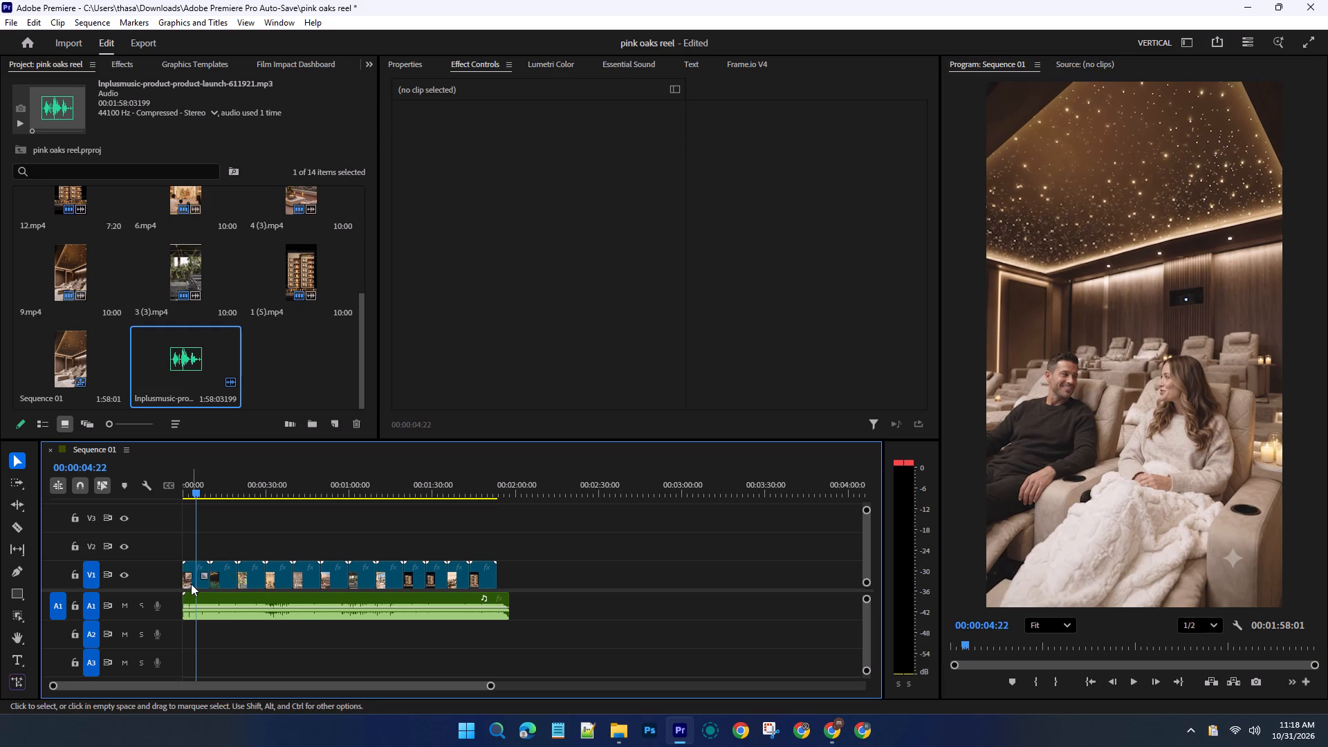
drag(483, 582, 776, 557)
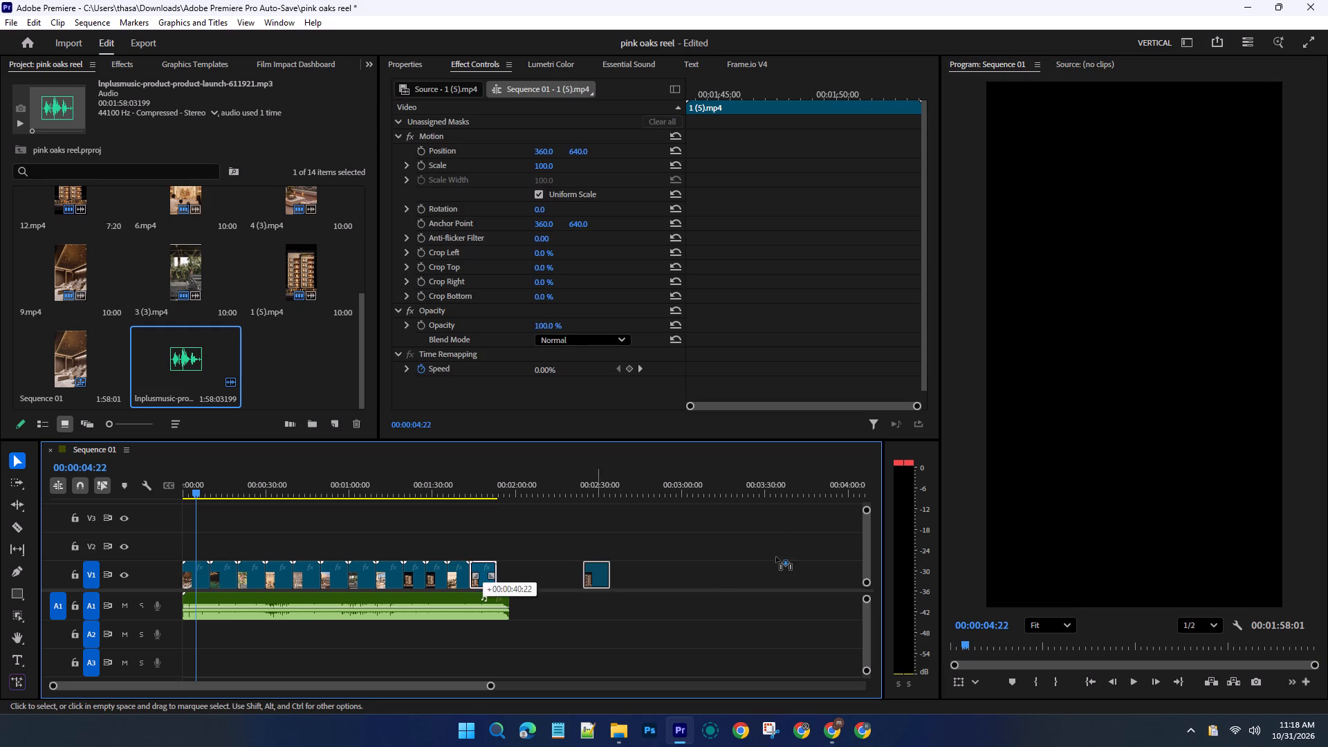
drag(776, 557, 777, 556)
drag(455, 580, 598, 564)
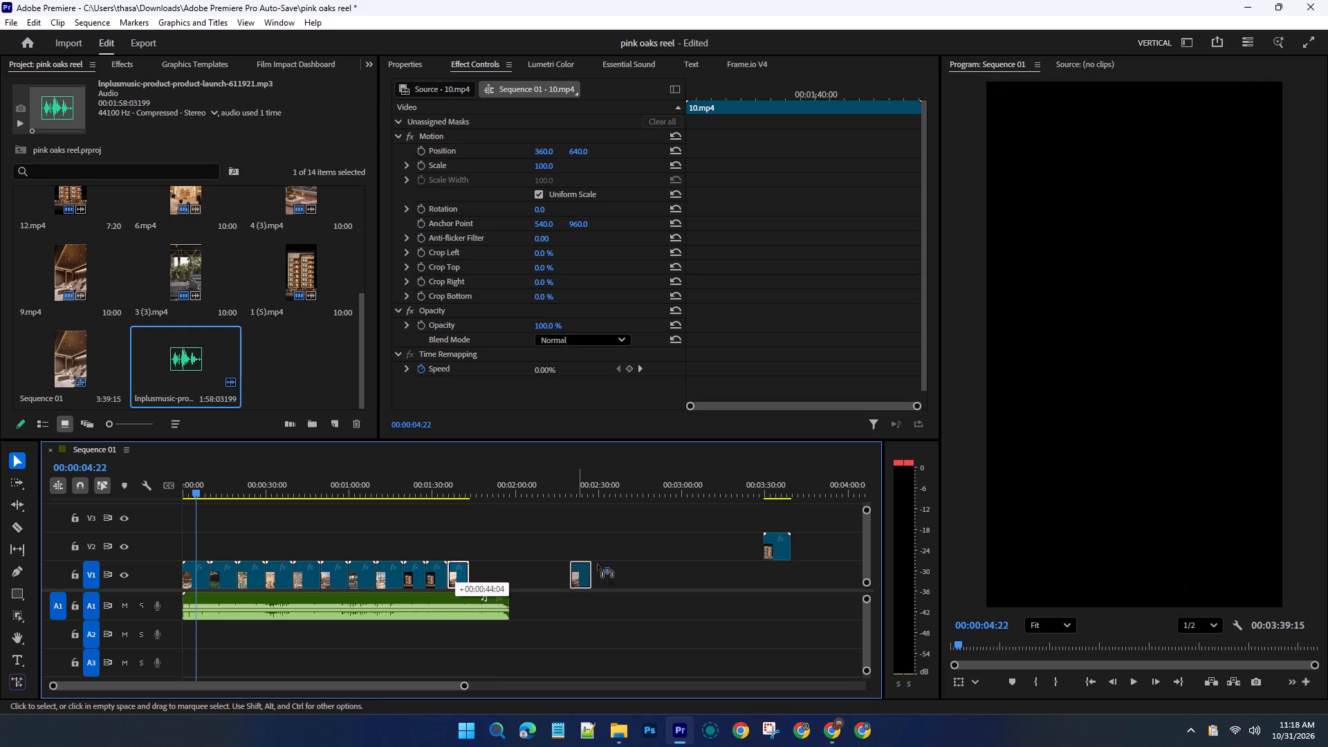
drag(598, 564, 708, 539)
drag(436, 578, 526, 569)
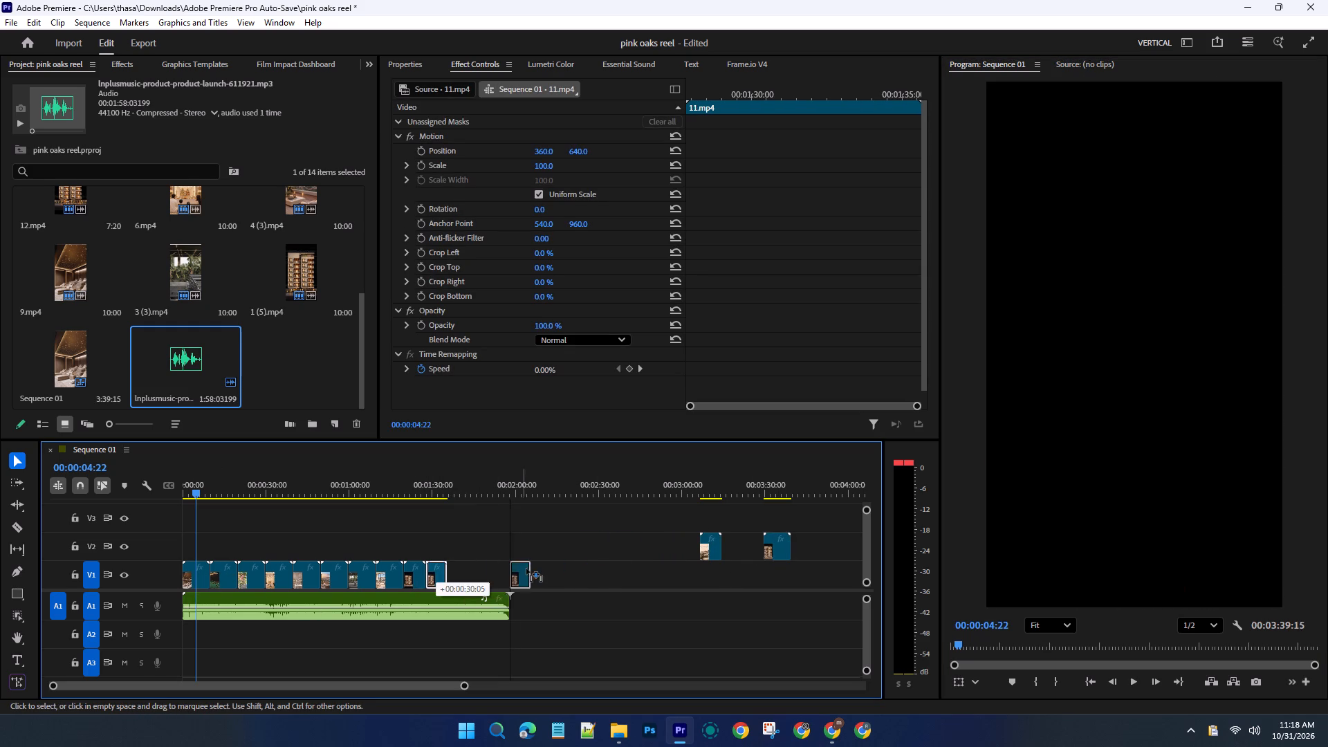
drag(526, 569, 668, 532)
drag(416, 582, 651, 566)
drag(386, 581, 442, 585)
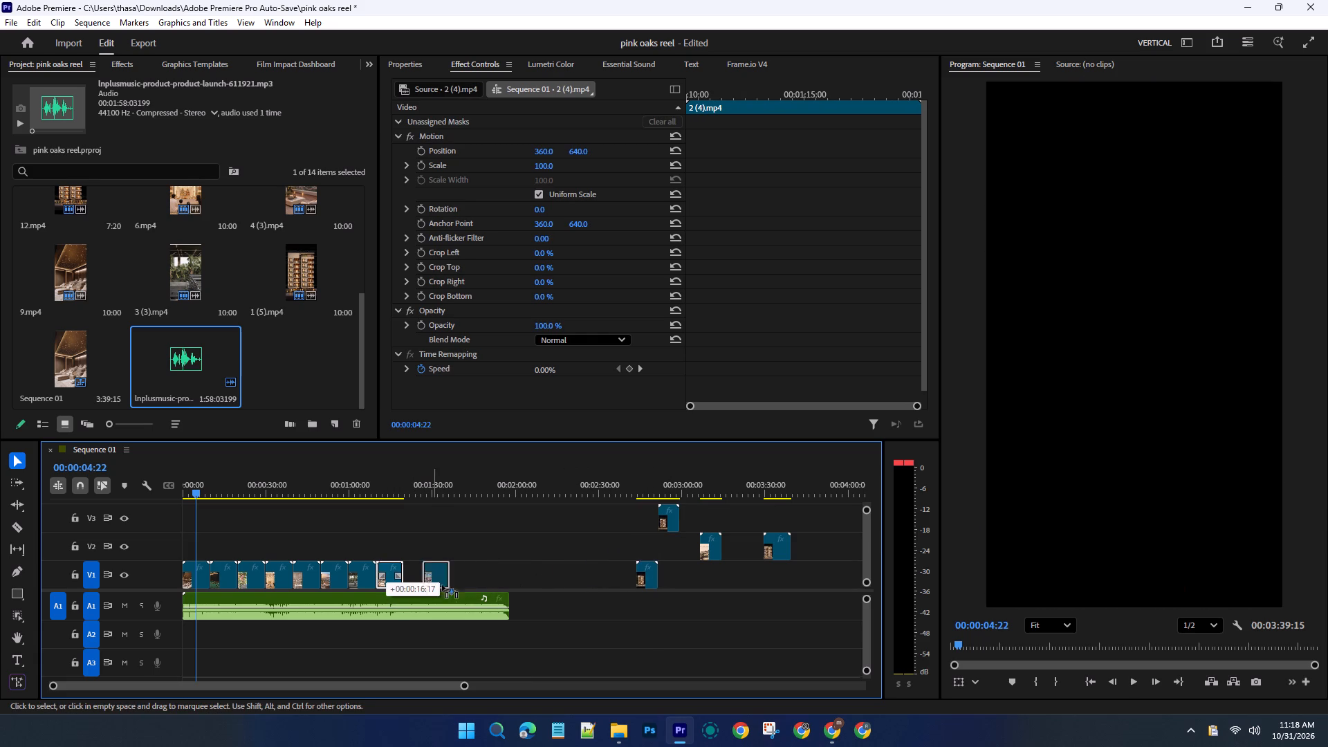
drag(442, 585, 605, 575)
click(605, 575)
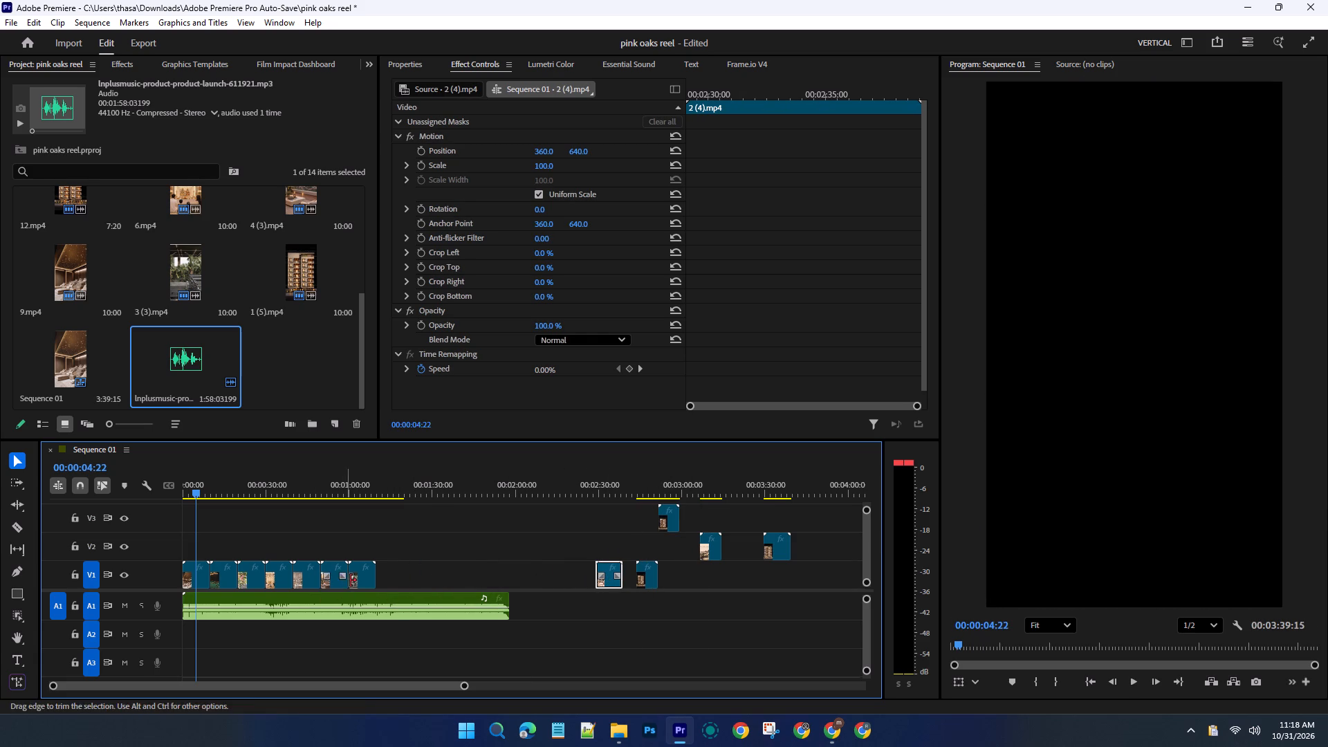
Clear the start of V1 by moving its remaining seven clips, 3 (3).mp4 back to 9.mp4, to free spots on V1–V3 between about 00:01:22 and 00:02:32.
drag(365, 576, 558, 566)
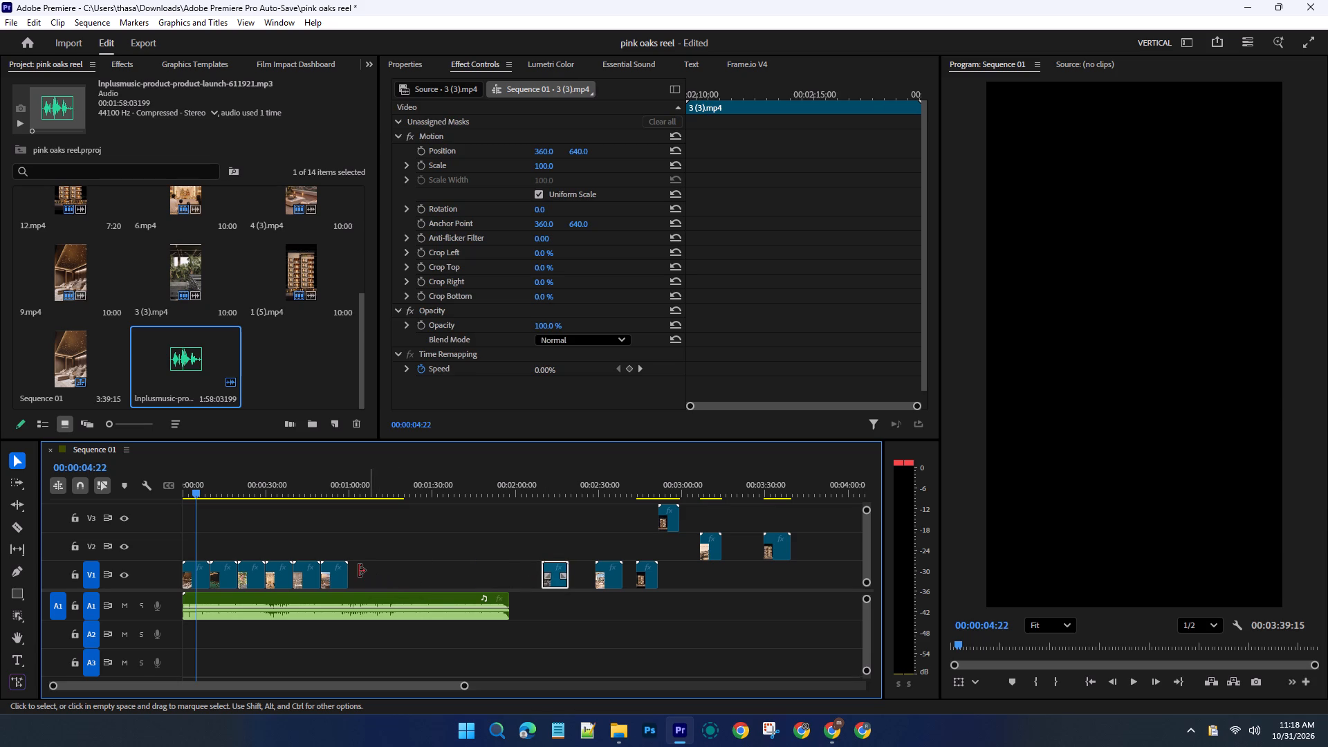
drag(333, 574, 542, 538)
drag(310, 572, 548, 499)
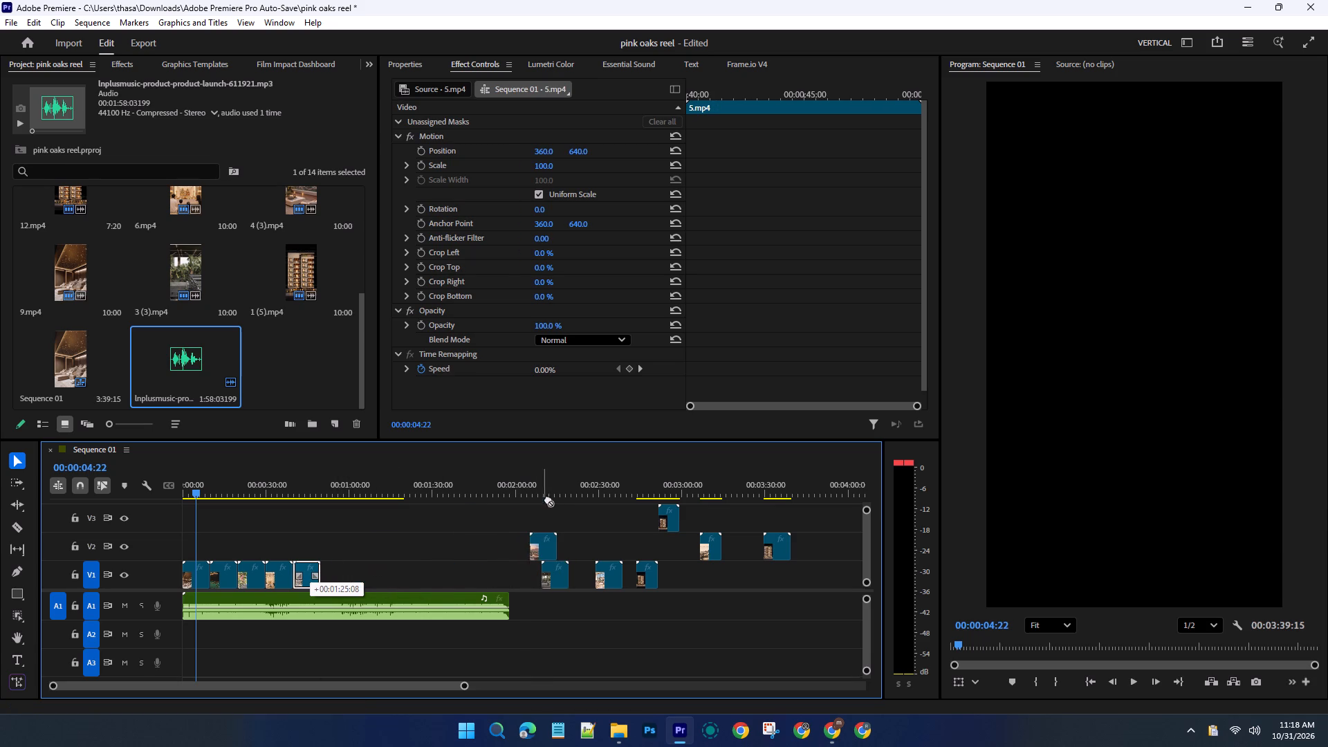
drag(548, 499, 595, 514)
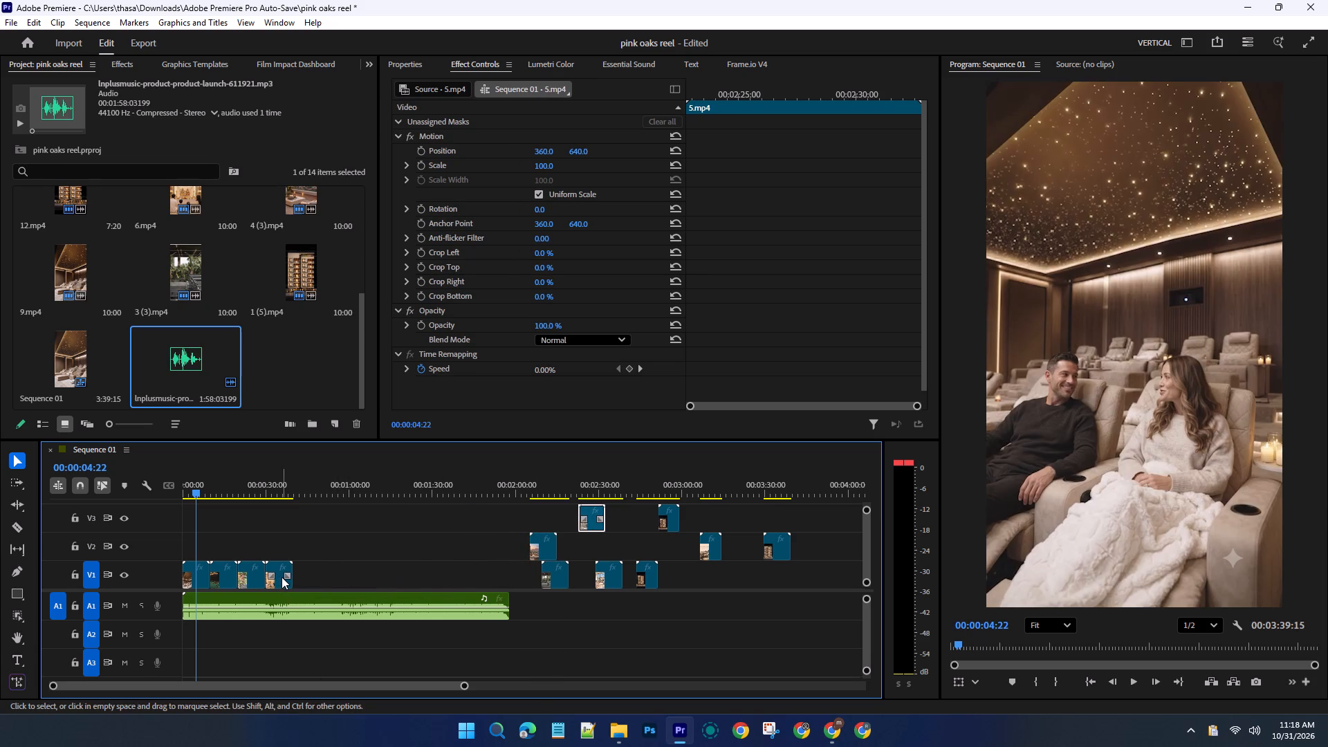
drag(282, 577, 542, 511)
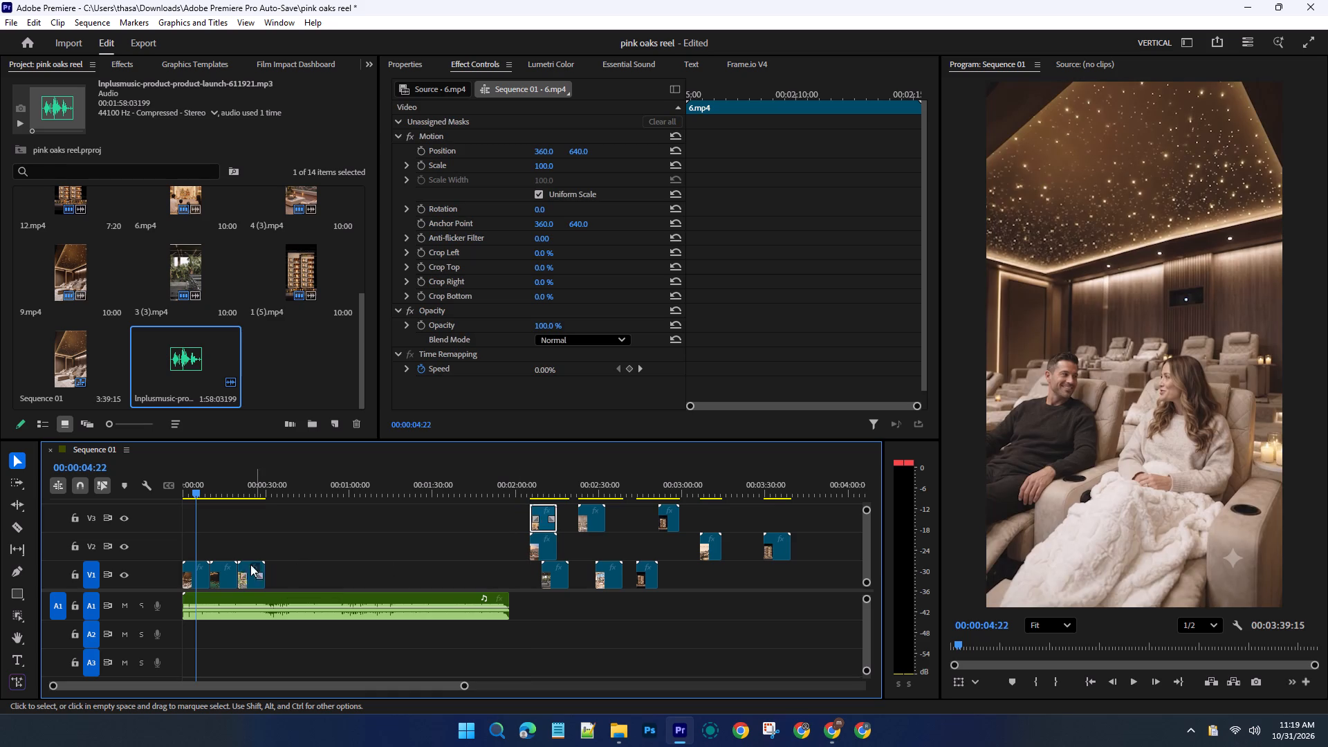
drag(252, 579, 452, 540)
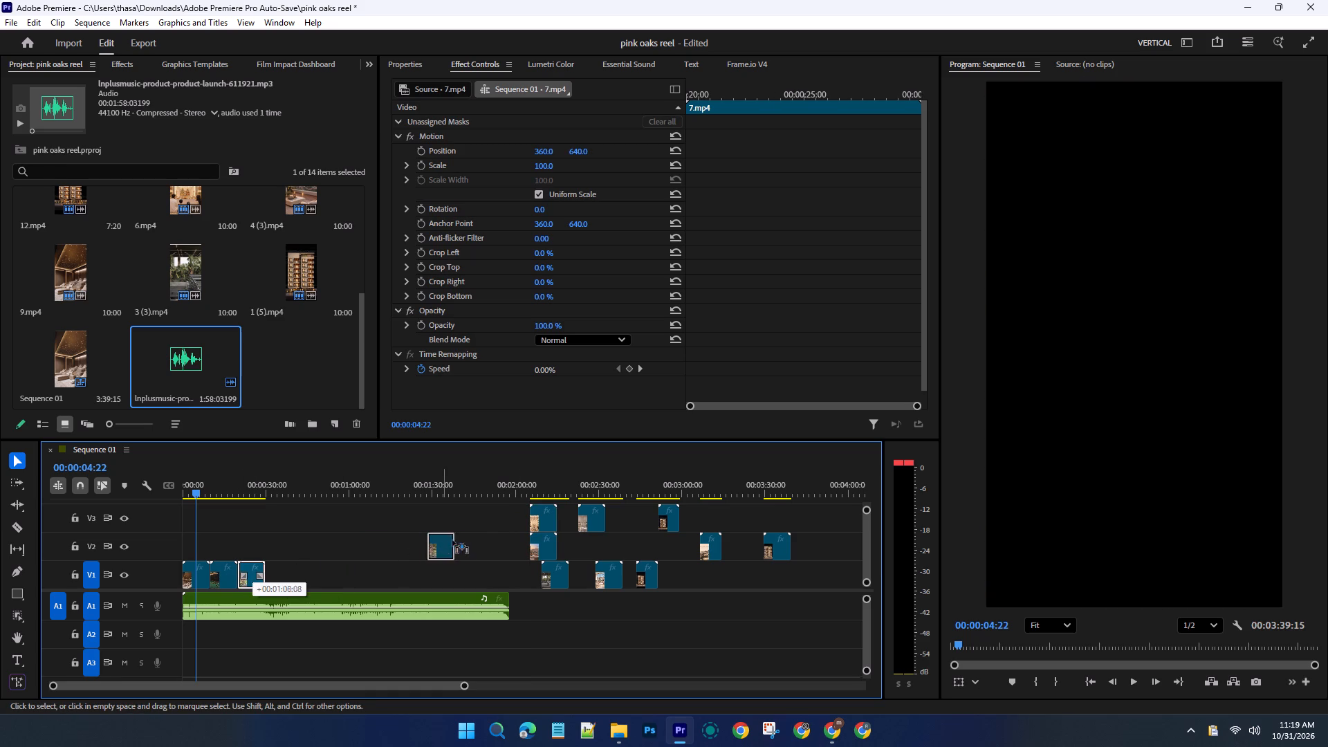
drag(452, 540, 474, 542)
drag(225, 580, 338, 557)
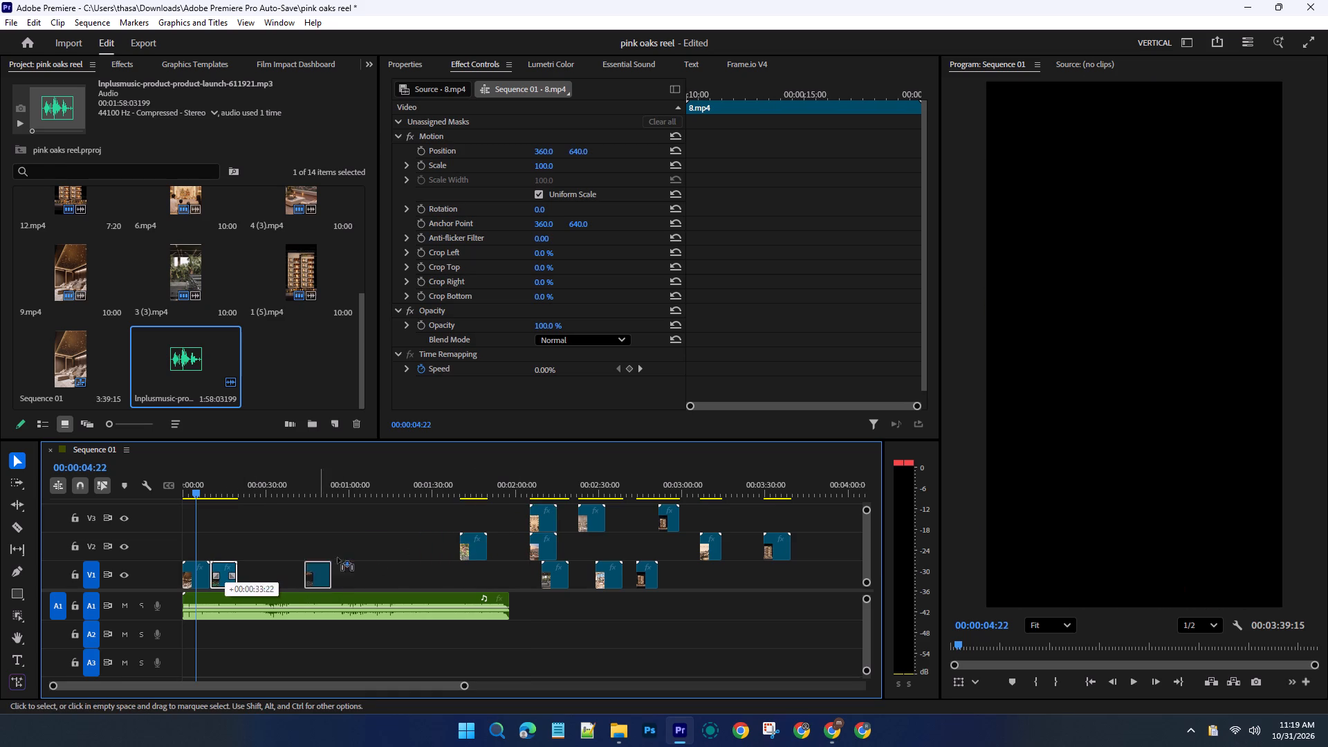
drag(338, 557, 425, 545)
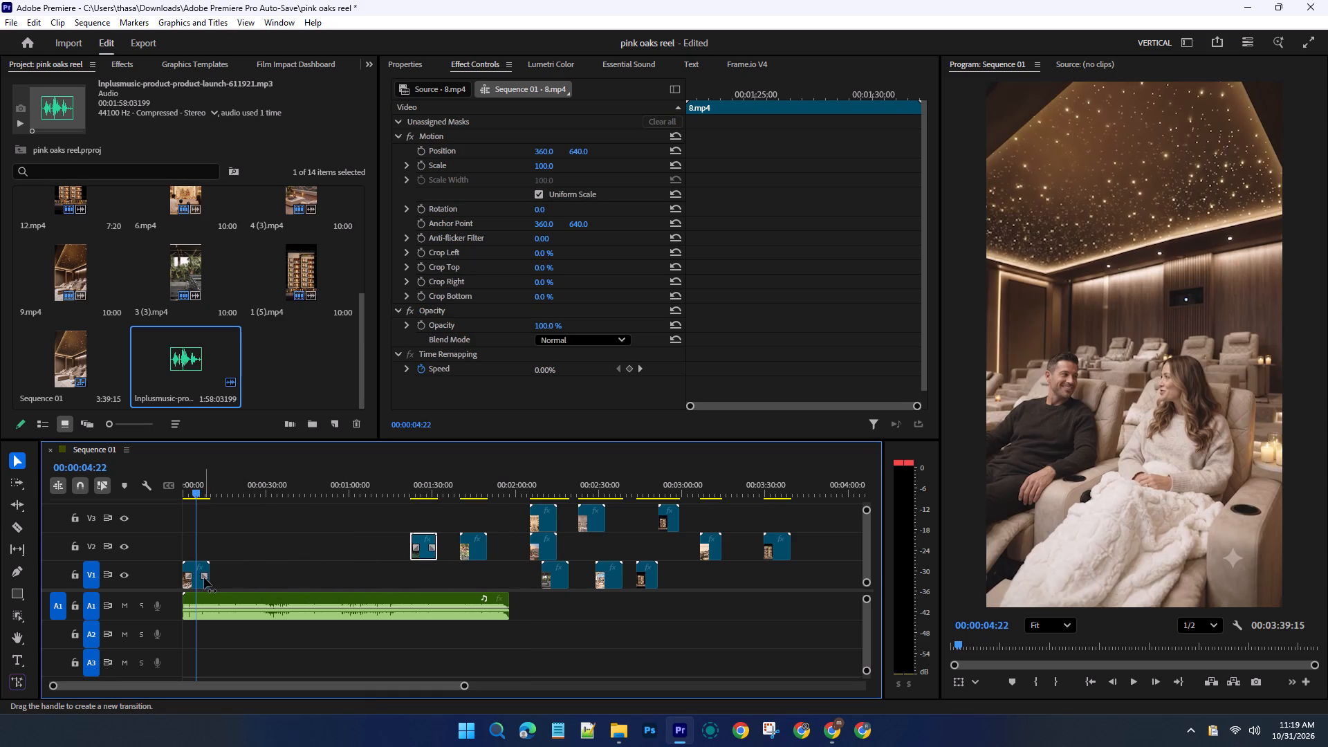
click(204, 578)
double_click(201, 568)
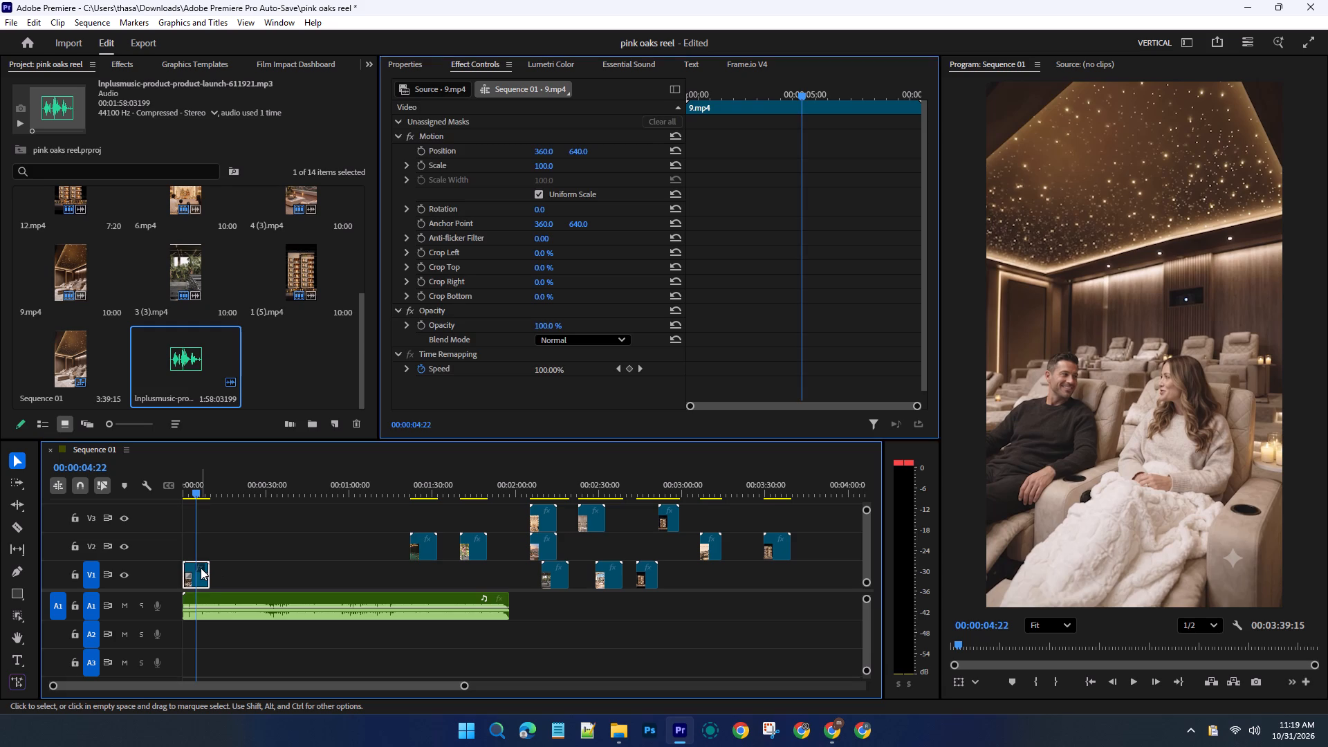
click(201, 568)
drag(197, 580, 326, 571)
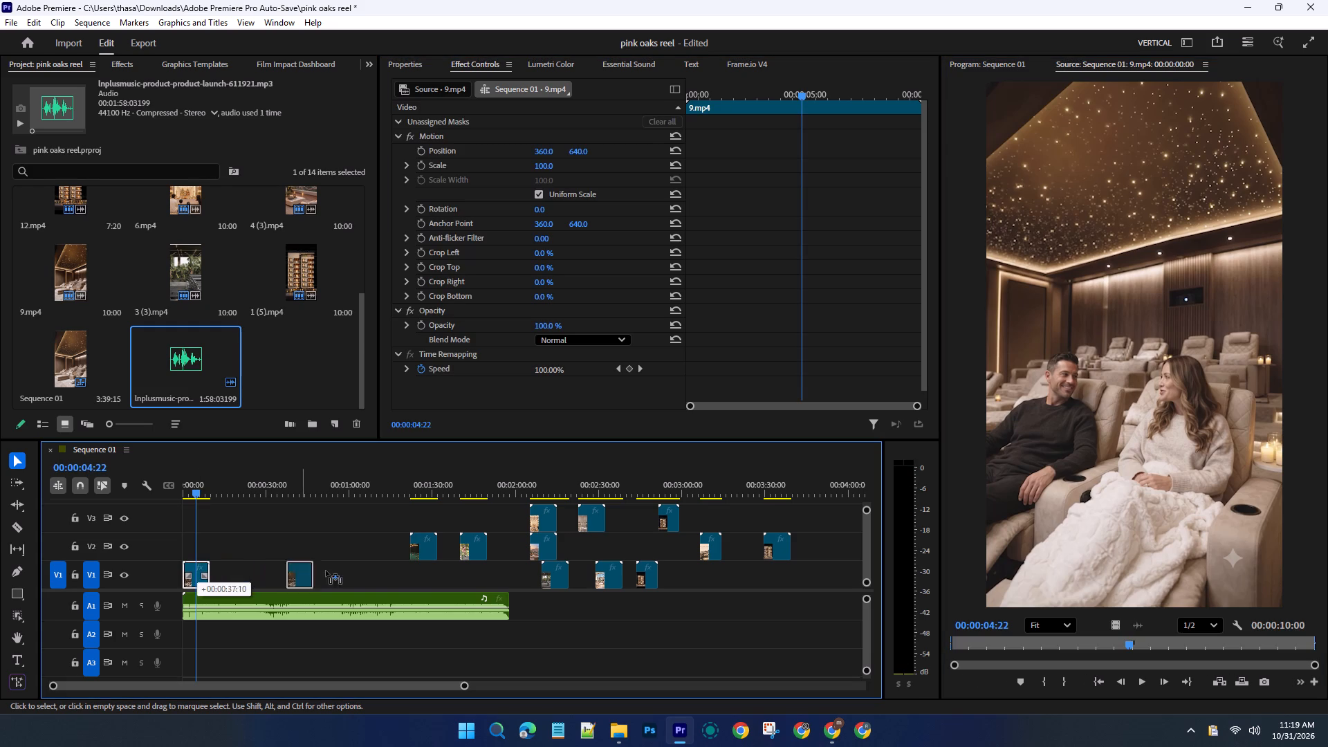
drag(326, 571, 501, 572)
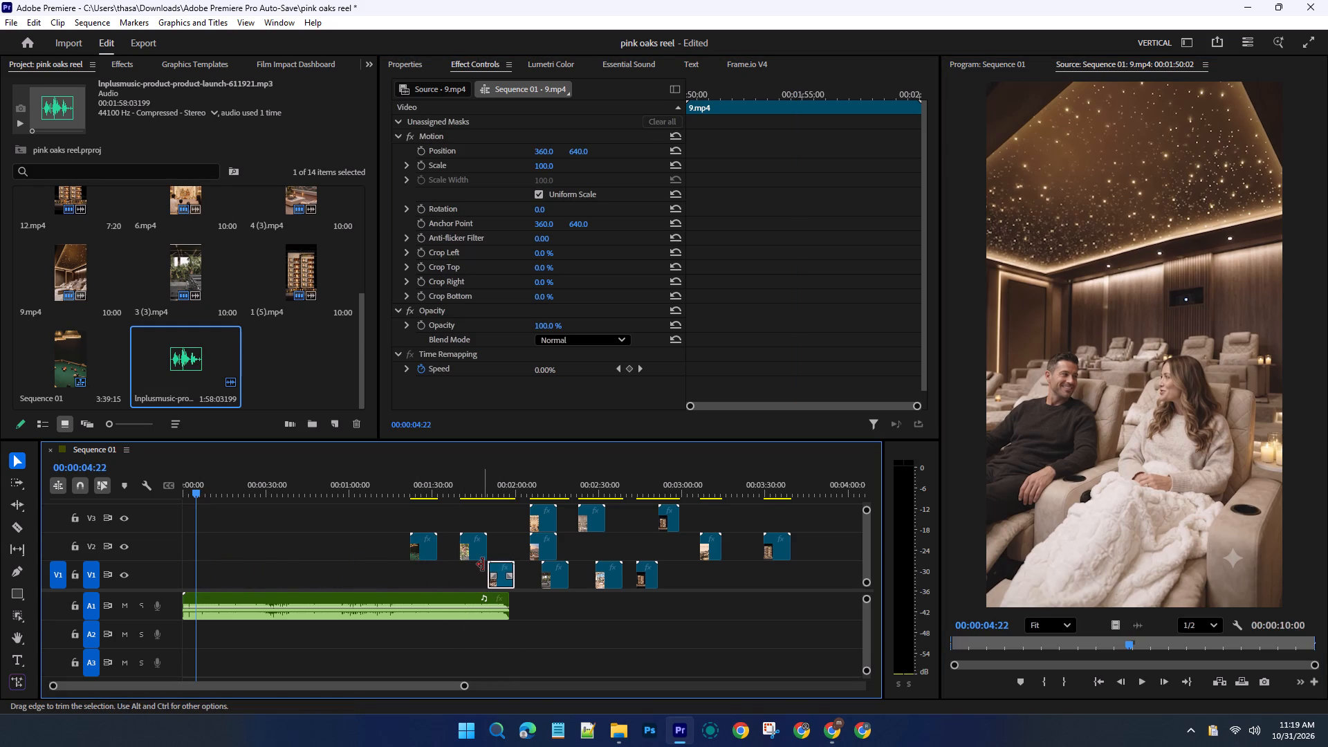
Move the building exterior clip 1 (5).mp4 from the far end of V2 to the start of V1.
drag(778, 547, 692, 564)
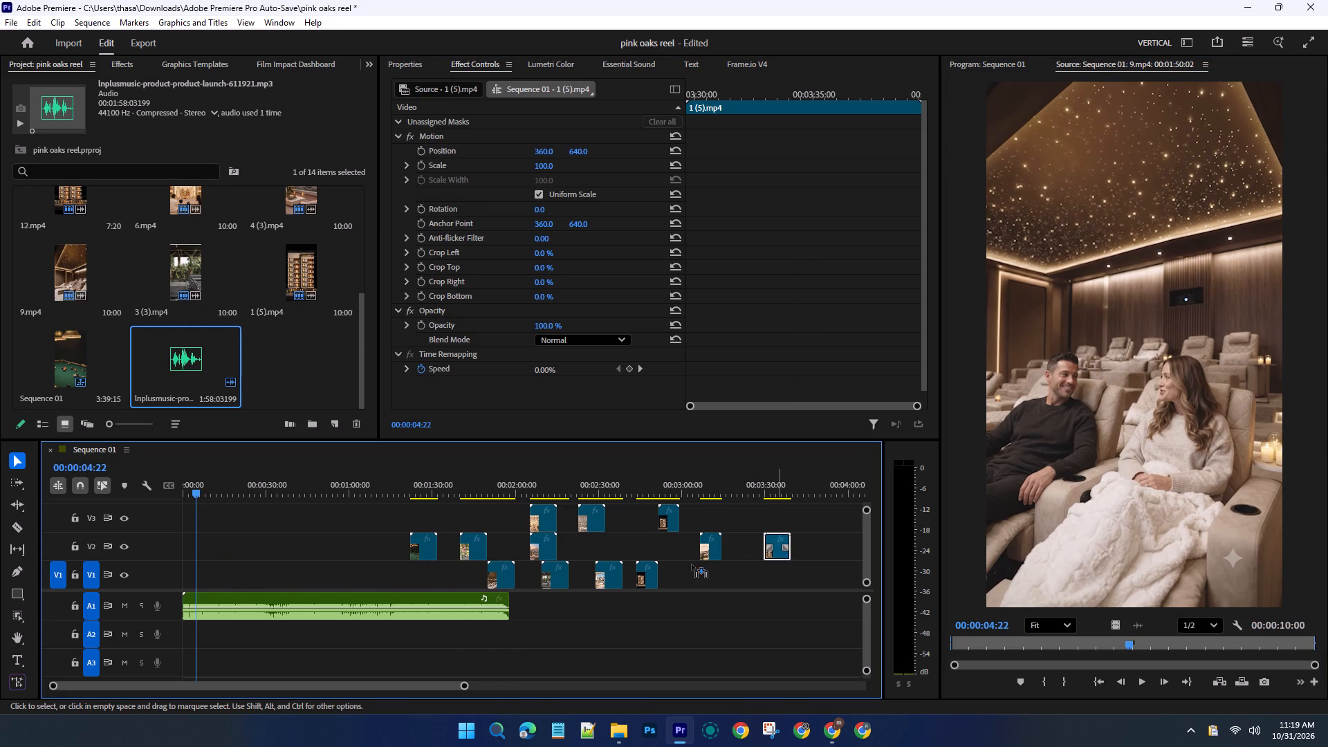
drag(692, 564, 189, 590)
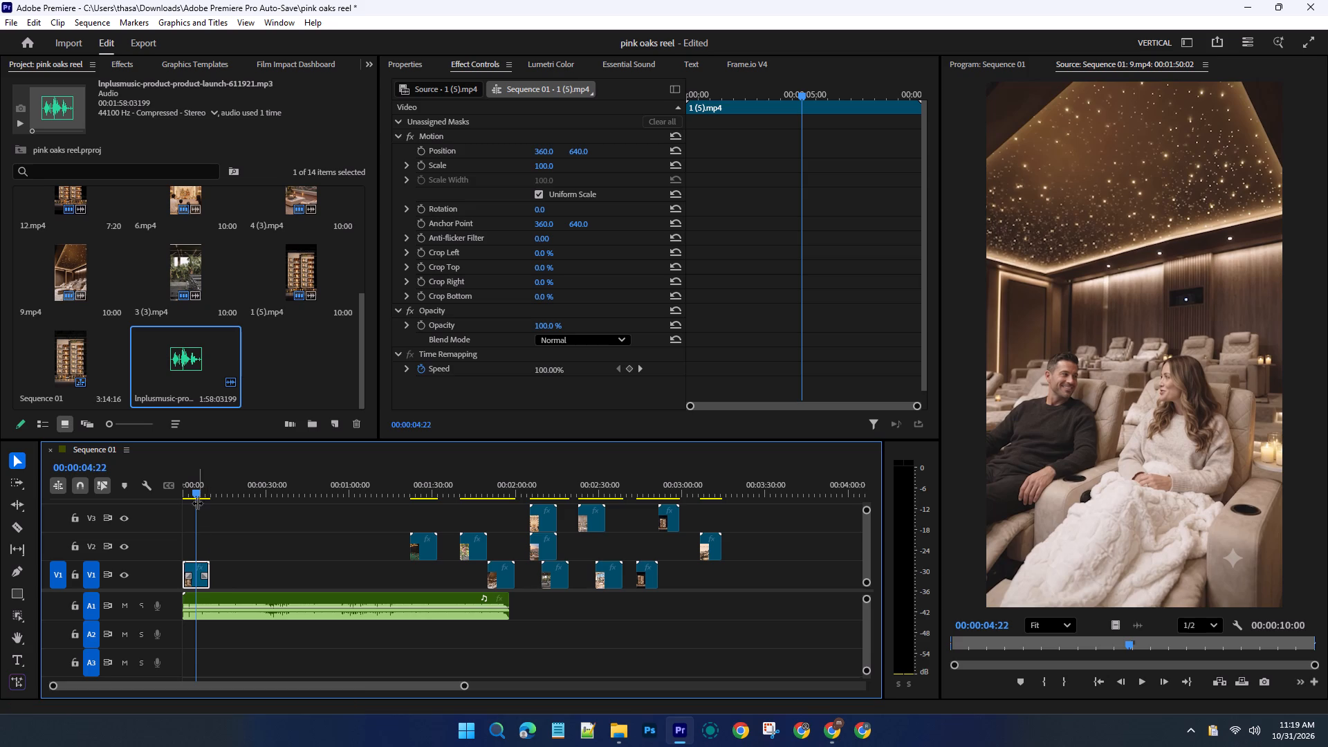
Preview the opening, split 1 (5).mp4 at 00:00:01:18 and delete the part before the cut.
drag(196, 495, 160, 499)
key(space)
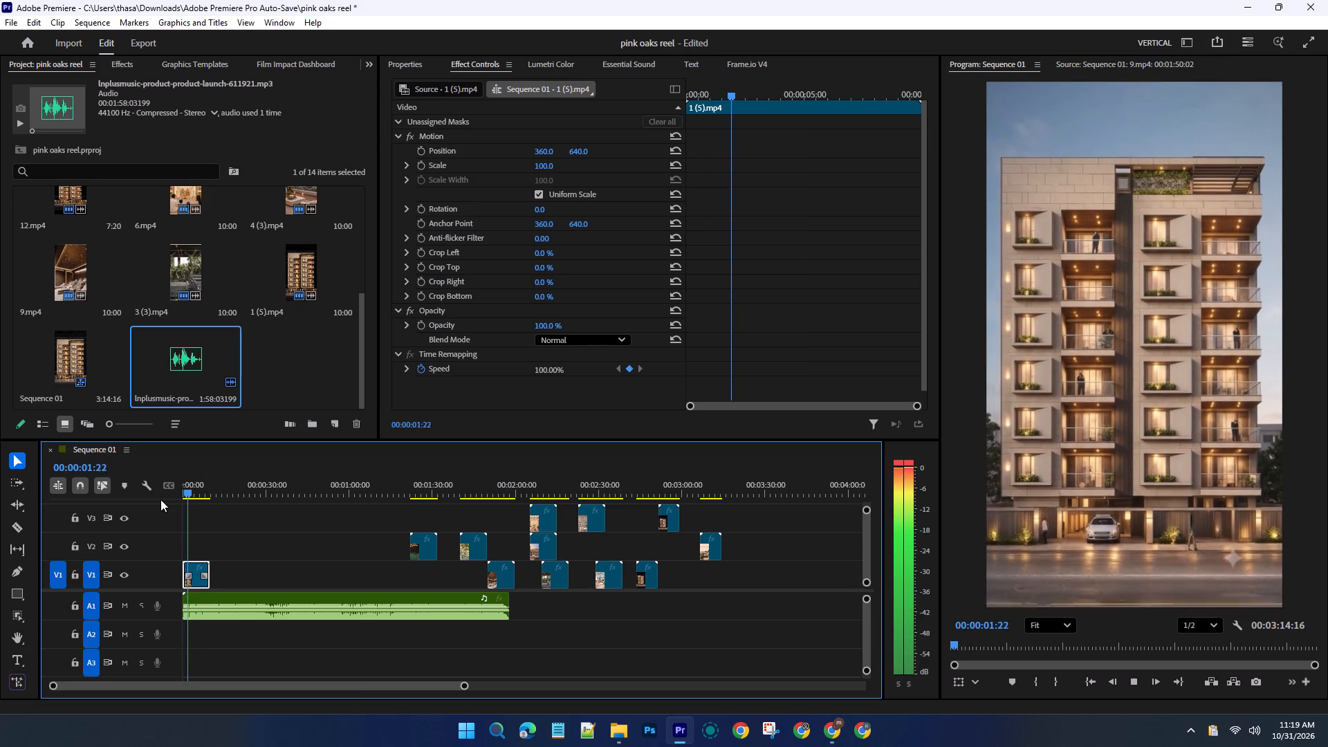
key(space)
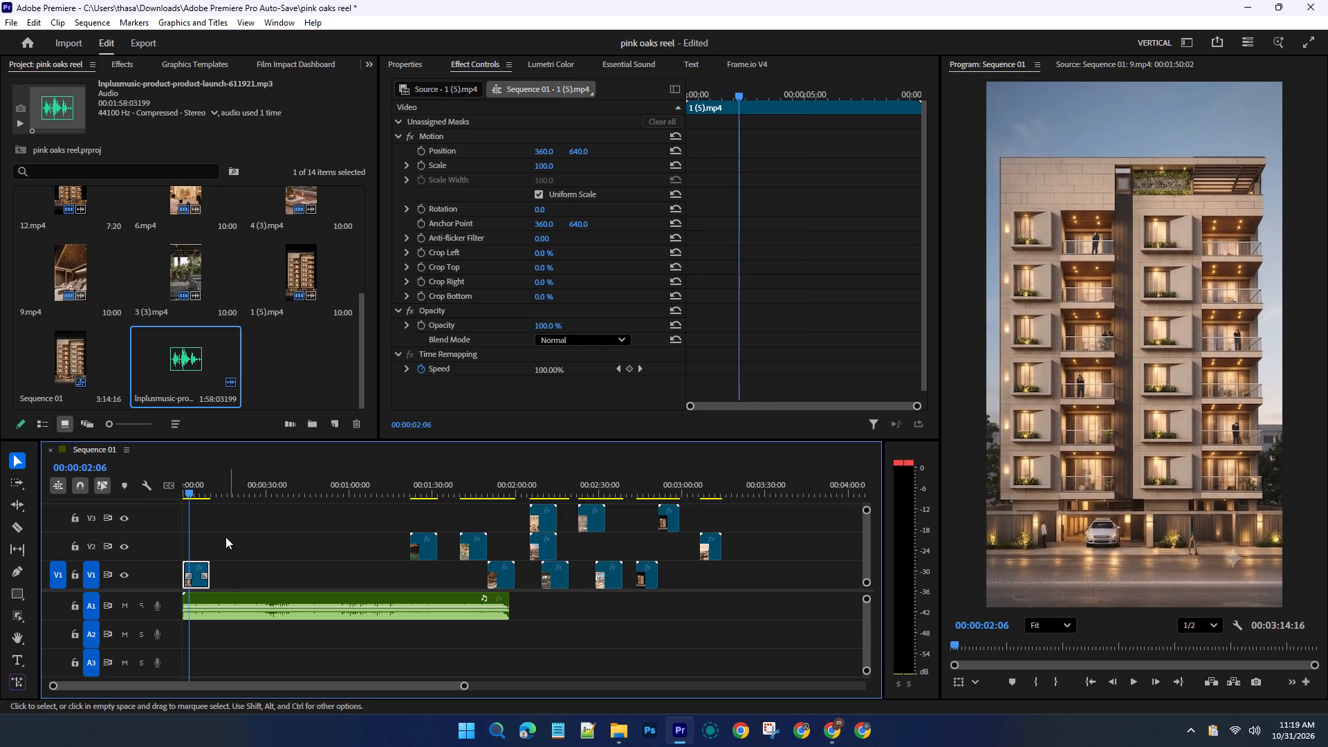
click(187, 492)
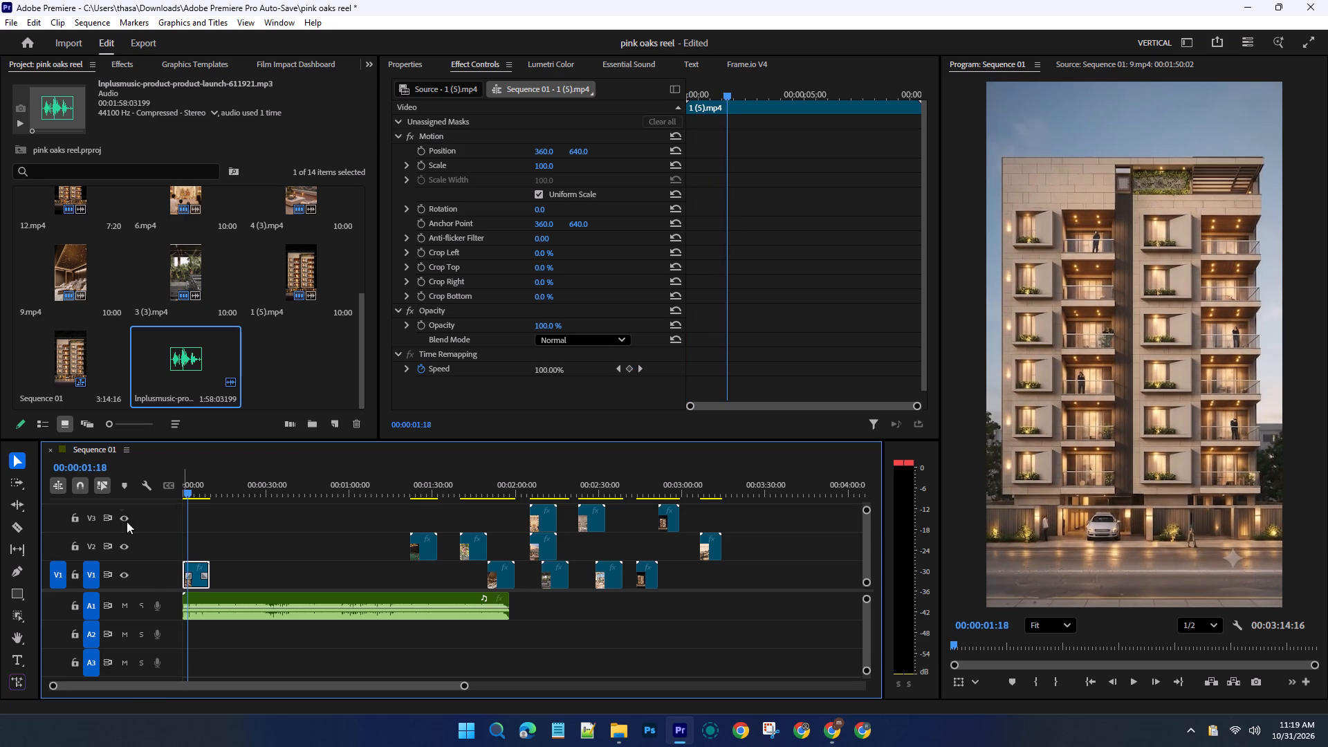
click(16, 524)
click(187, 573)
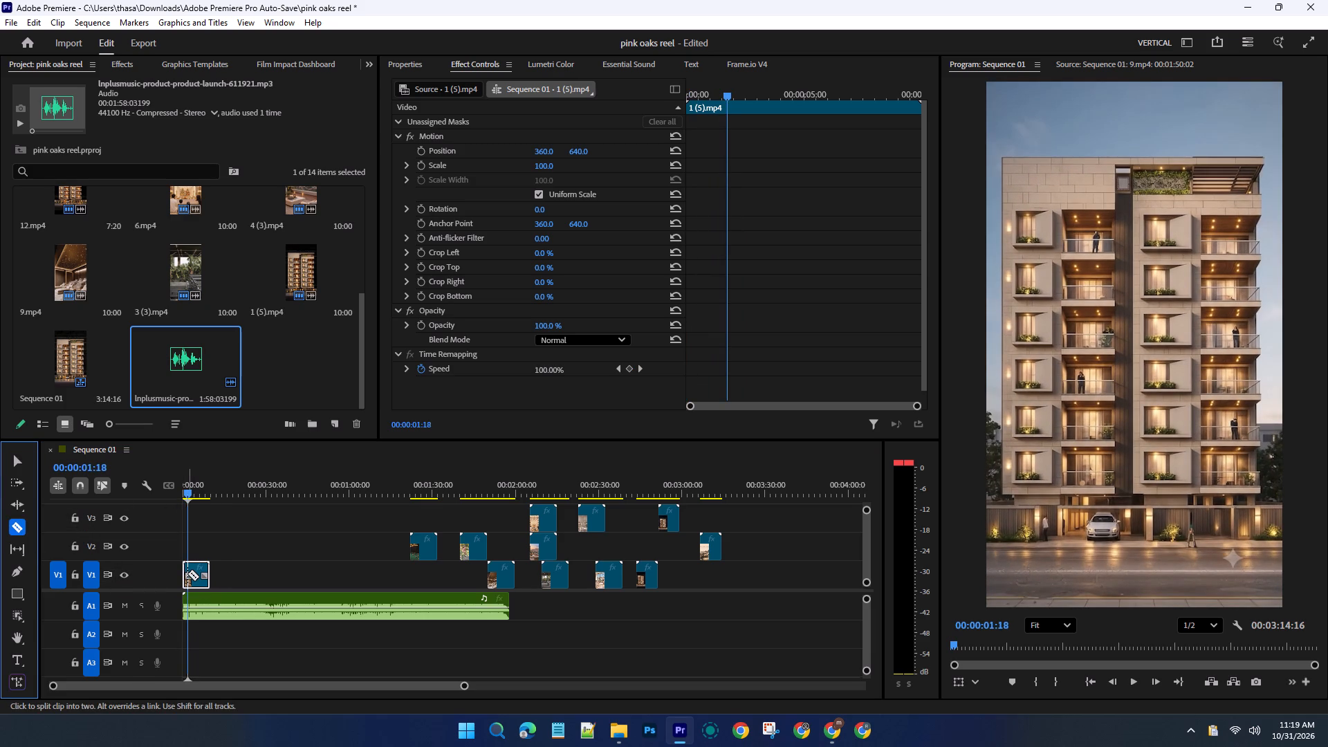
key(Delete)
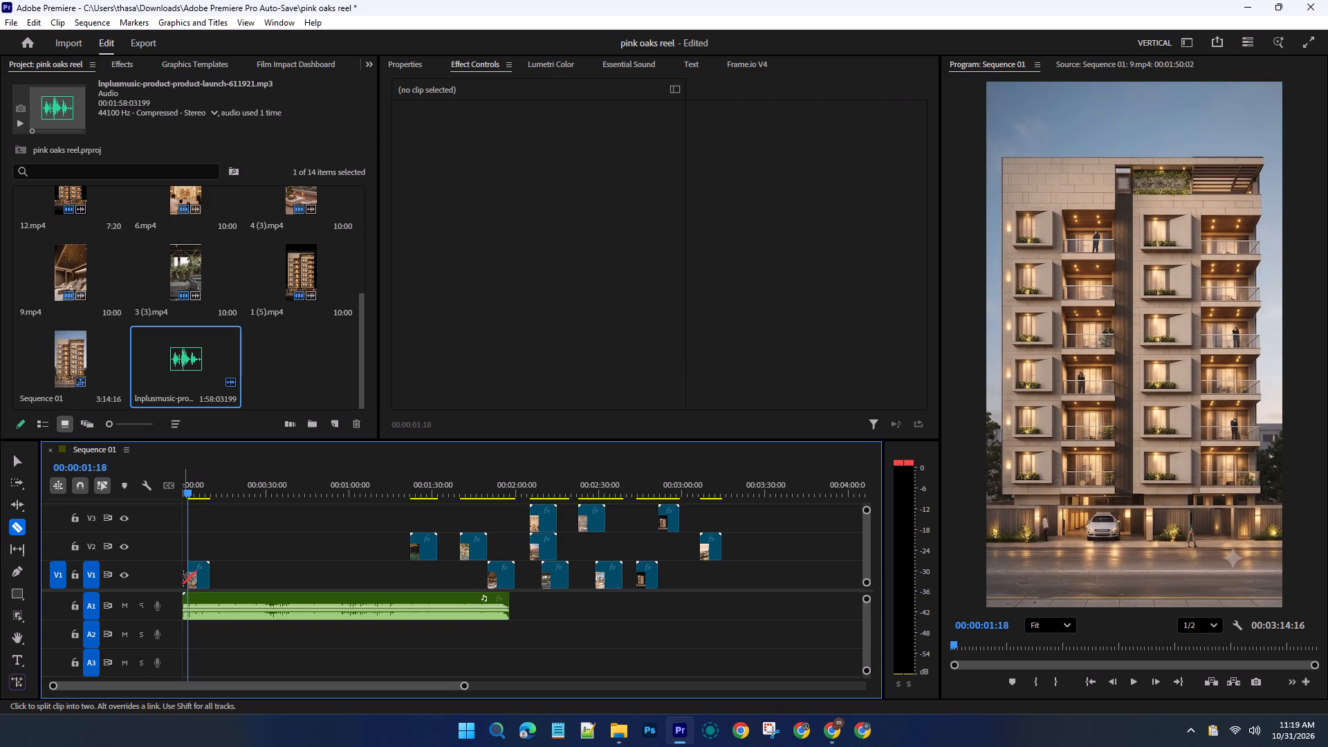
Move the remaining part of 1 (5).mp4 back to the start of V1.
key(ctrl+c)
key(c)
key(v)
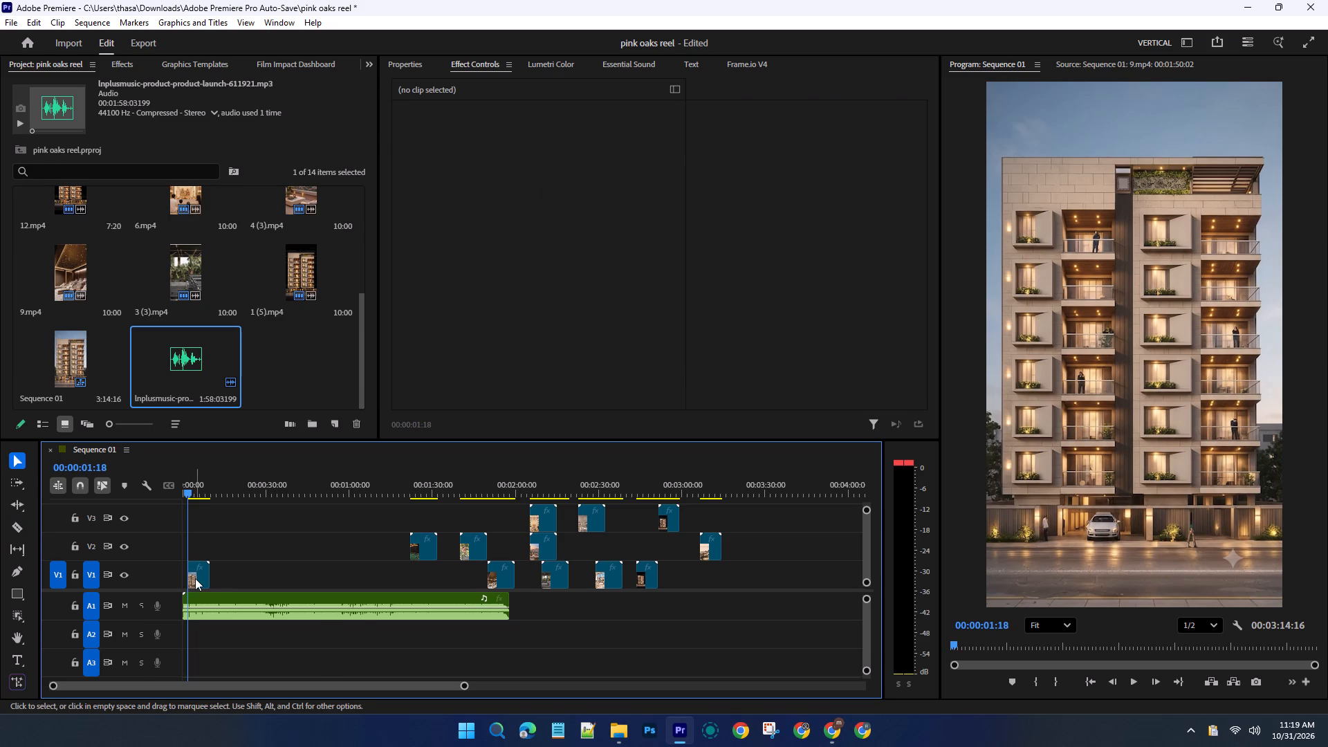
drag(195, 578, 188, 577)
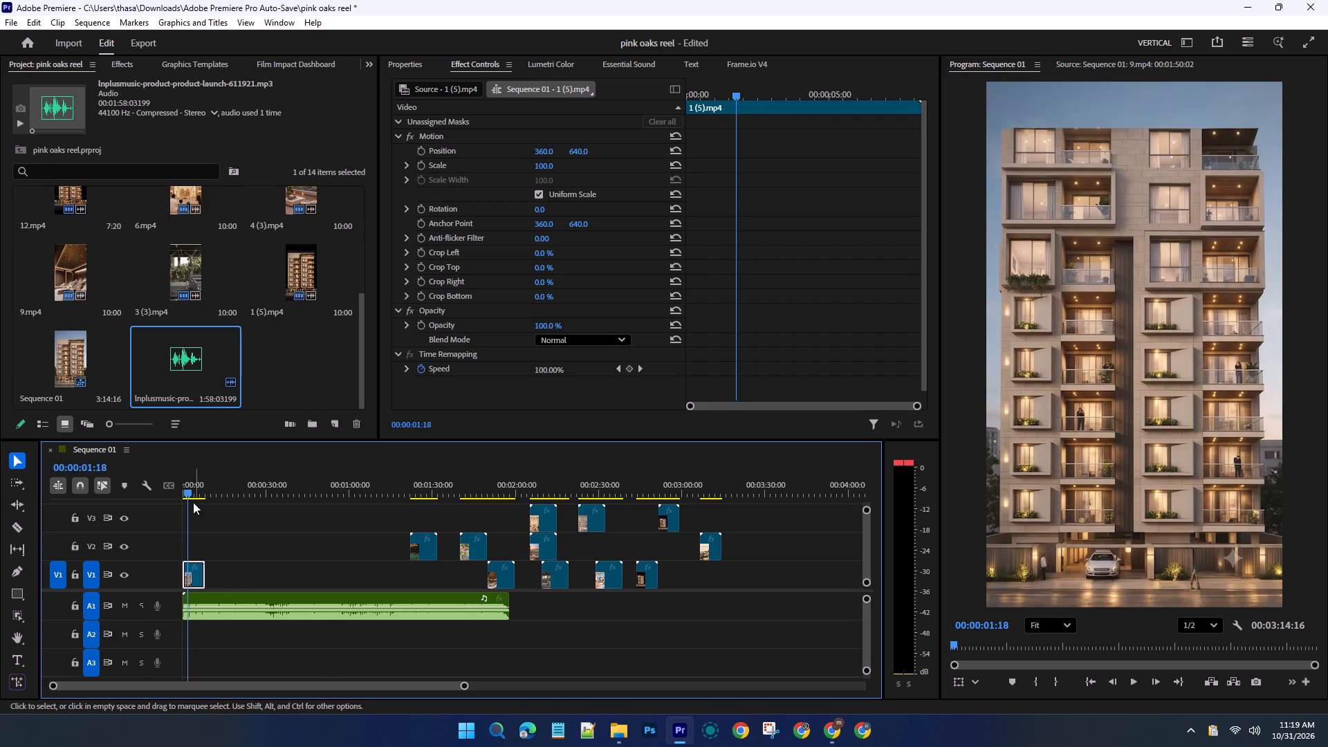
Preview the opening against the music and split 1 (5).mp4 on V1 at 00:00:01:17.
drag(187, 493, 176, 493)
key(space)
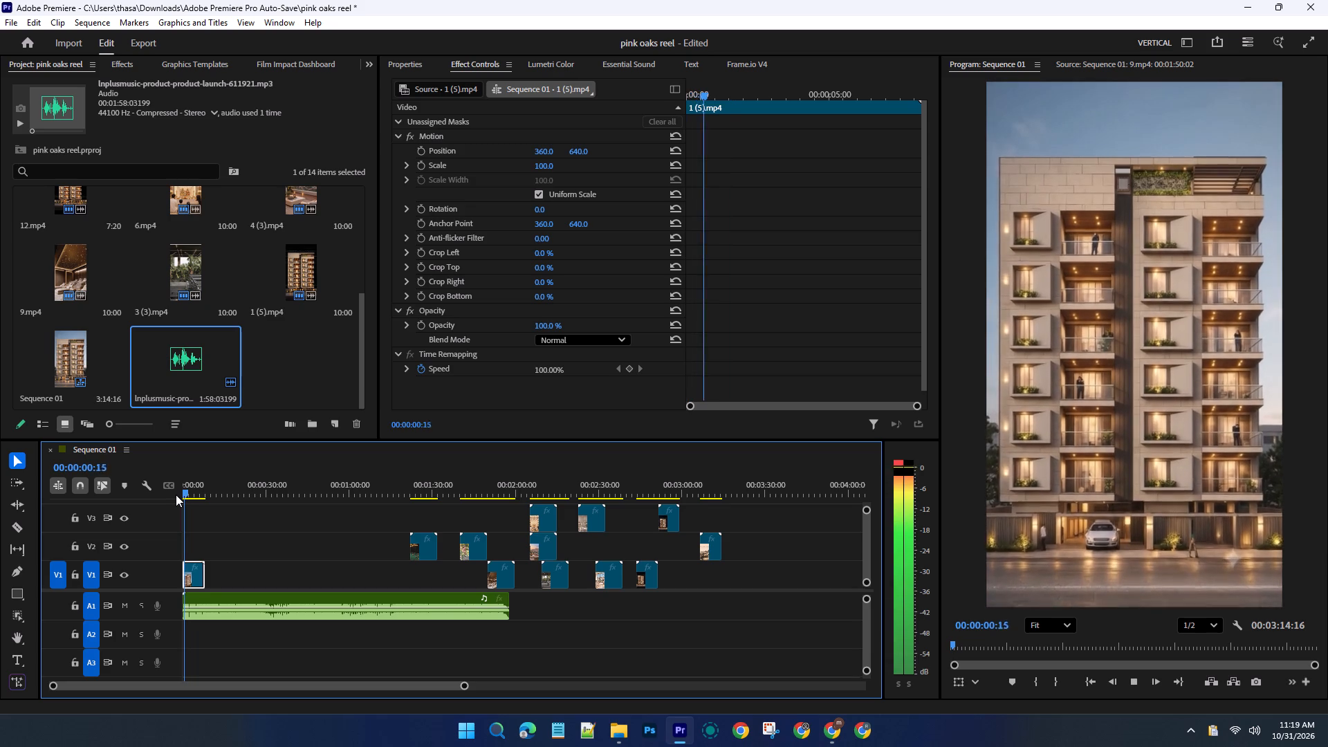
key(space)
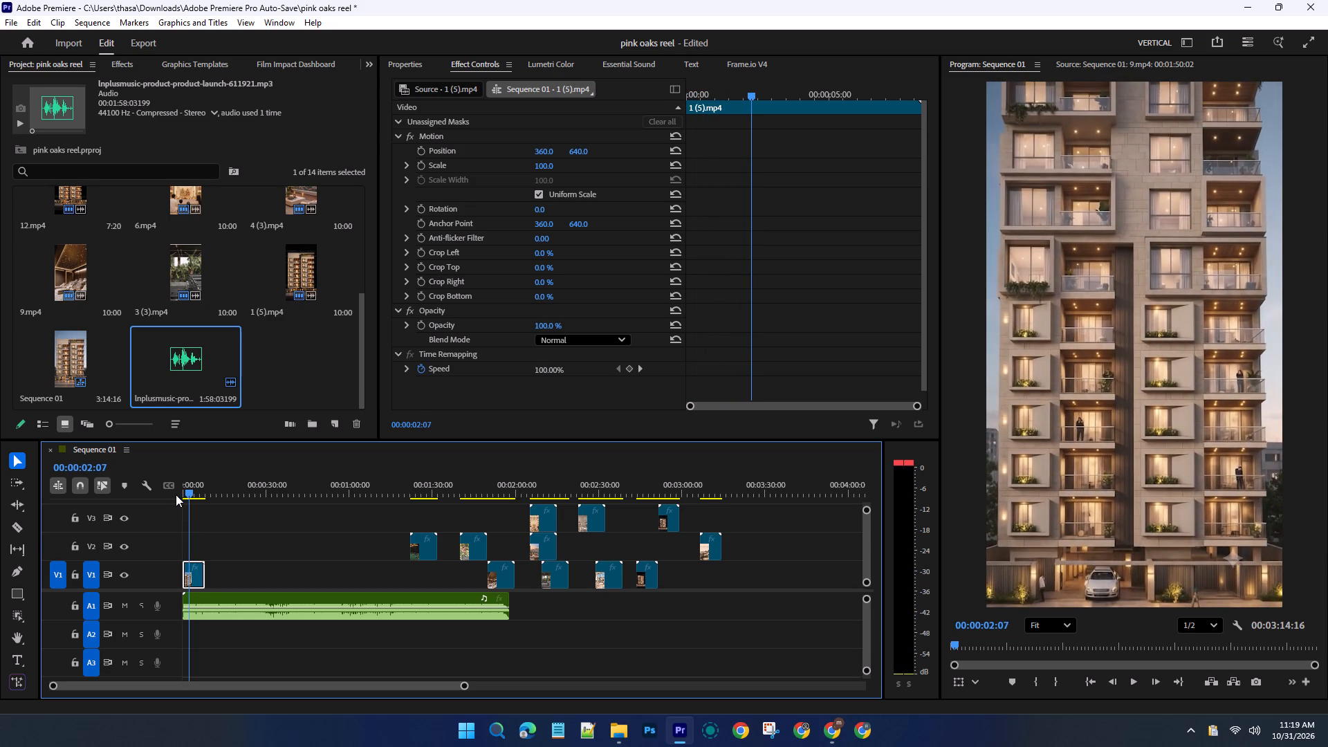
drag(187, 492, 180, 492)
key(space)
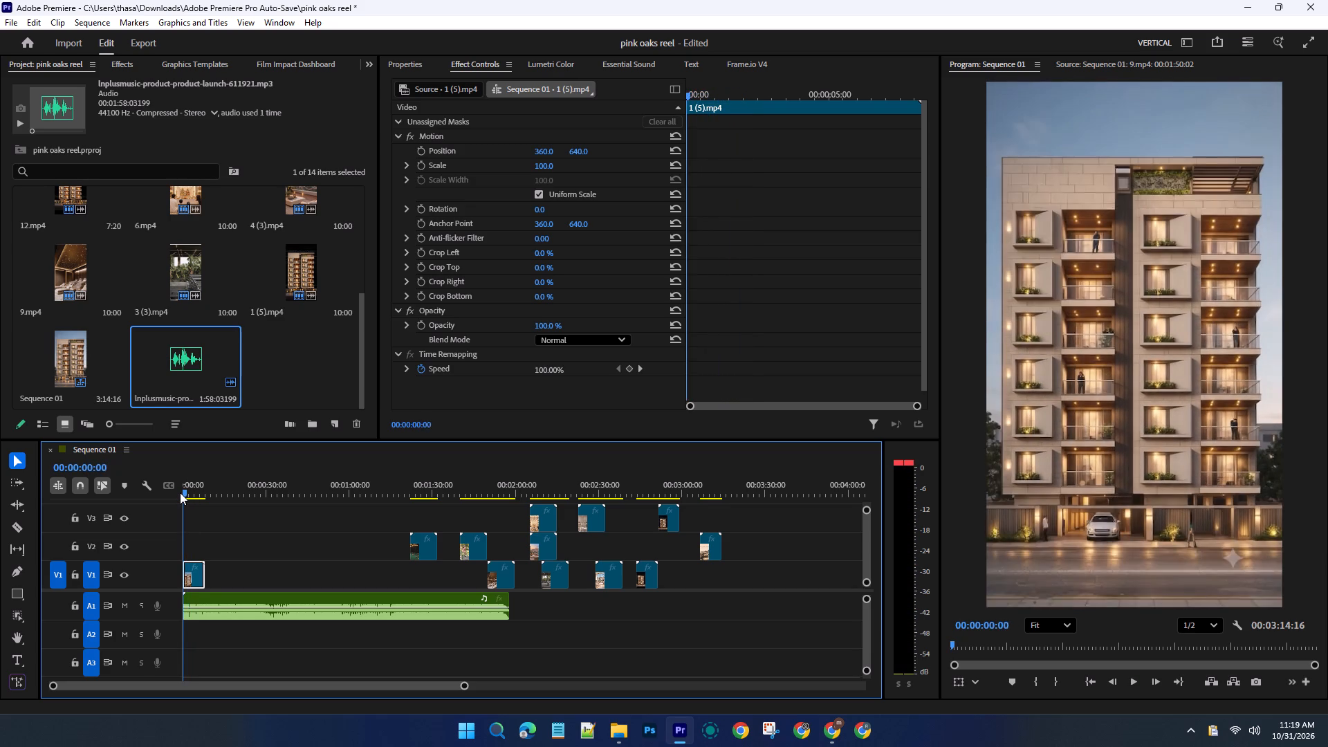
key(space)
key(space)
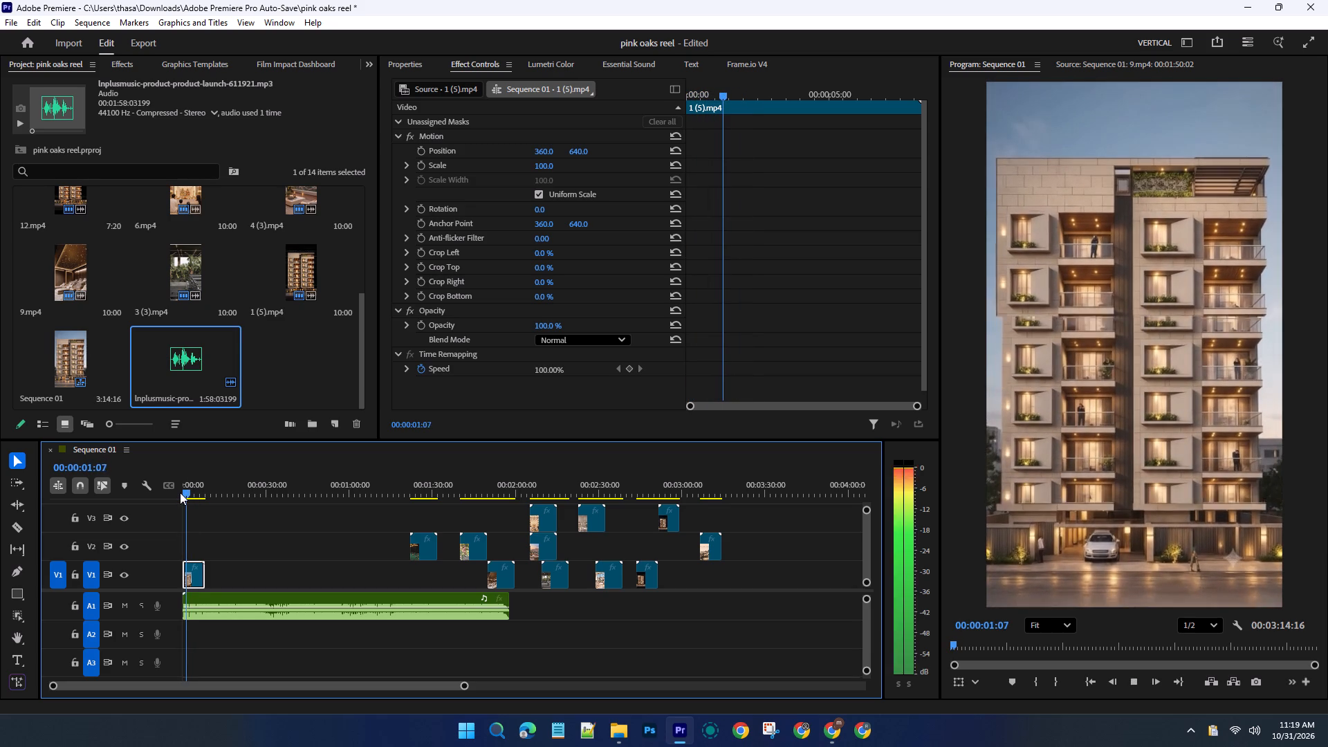
key(space)
click(187, 493)
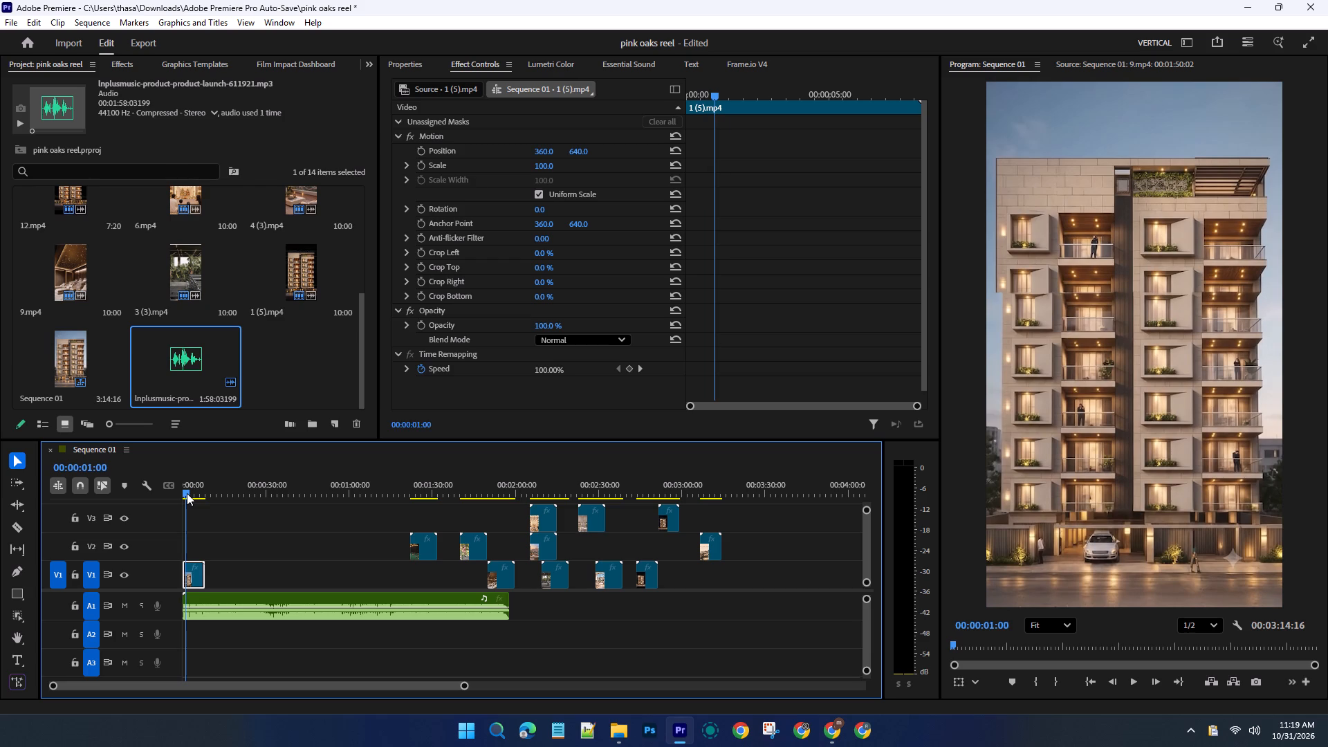
key(space)
key(space)
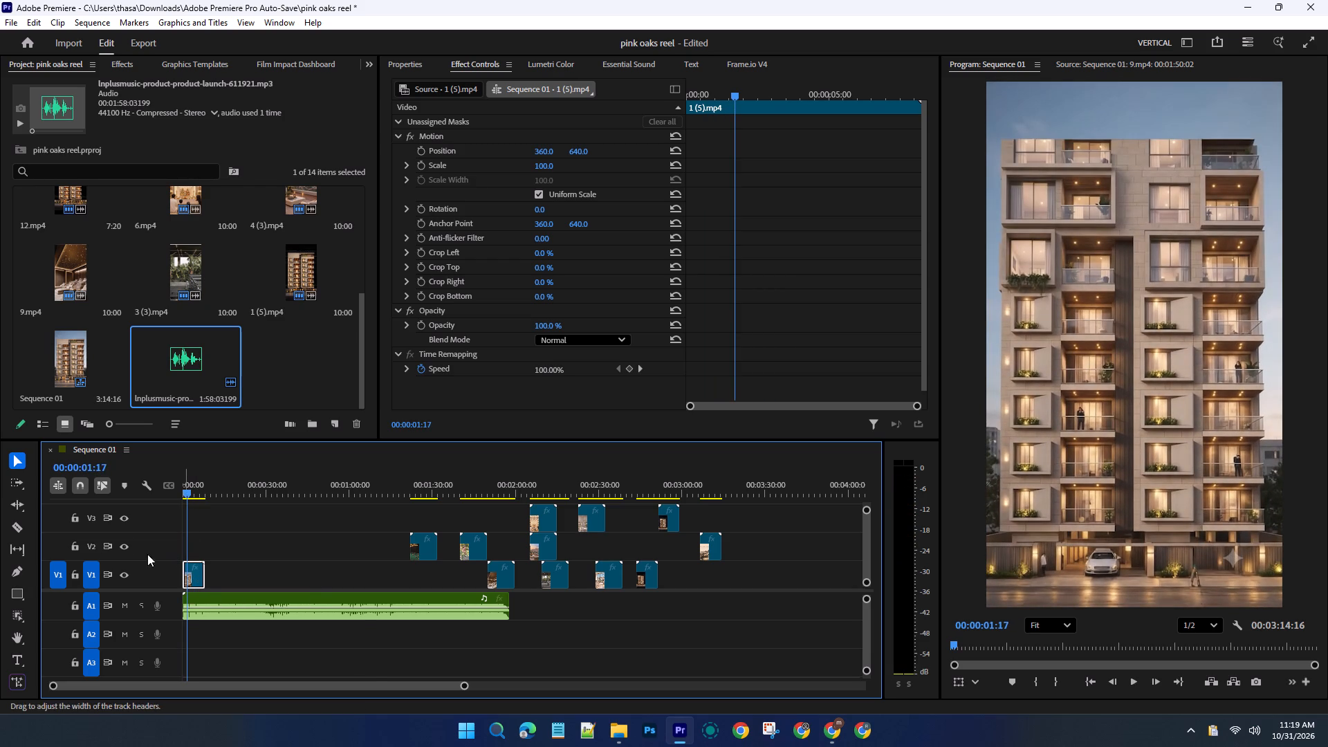
click(20, 526)
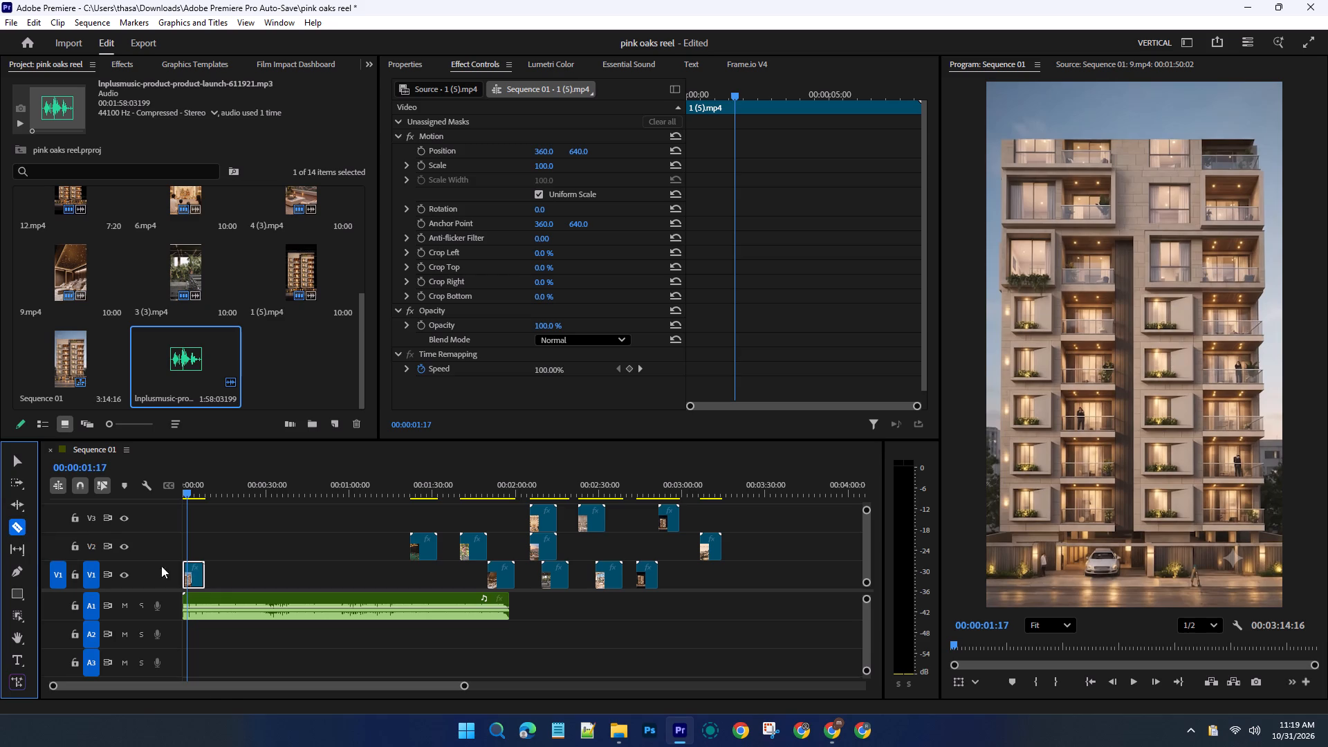
click(187, 575)
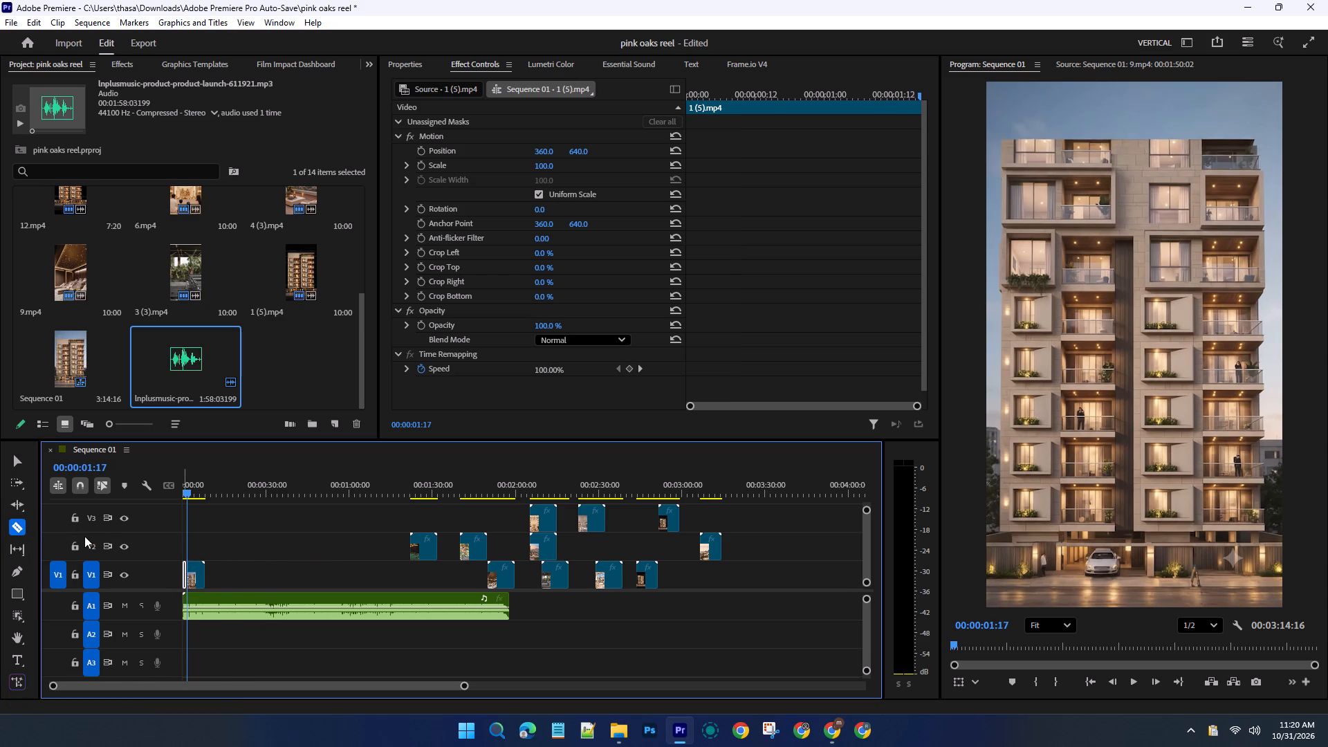
Move the part of 1 (5).mp4 after the cut along V1 to start at about 00:00:28.
key(v)
drag(198, 580, 271, 581)
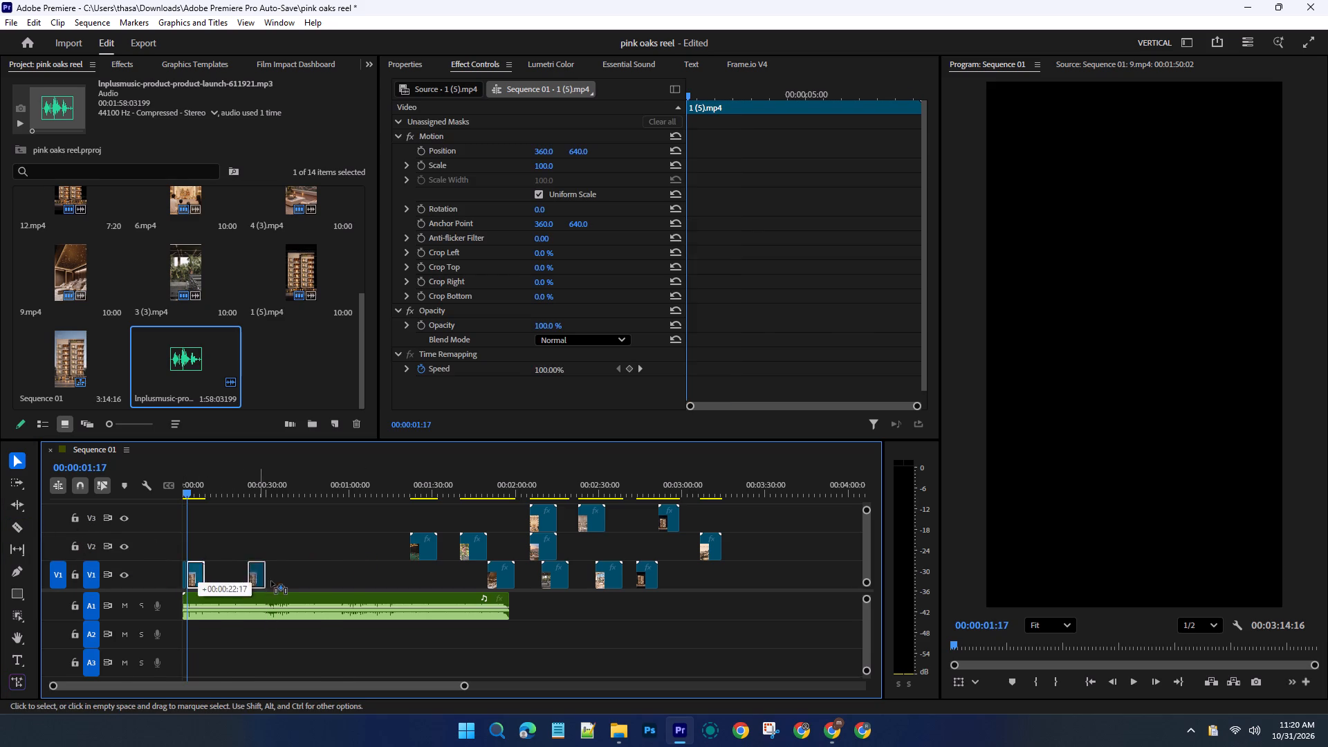
drag(271, 581, 273, 581)
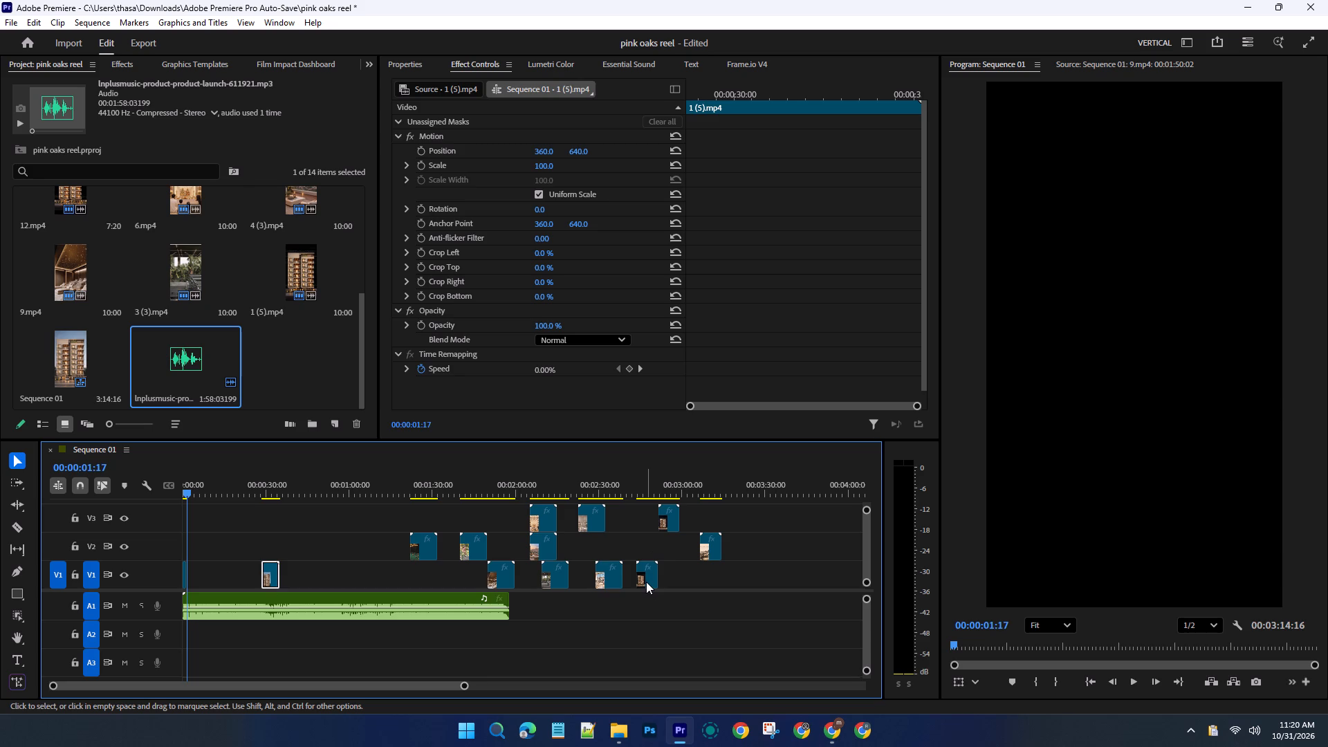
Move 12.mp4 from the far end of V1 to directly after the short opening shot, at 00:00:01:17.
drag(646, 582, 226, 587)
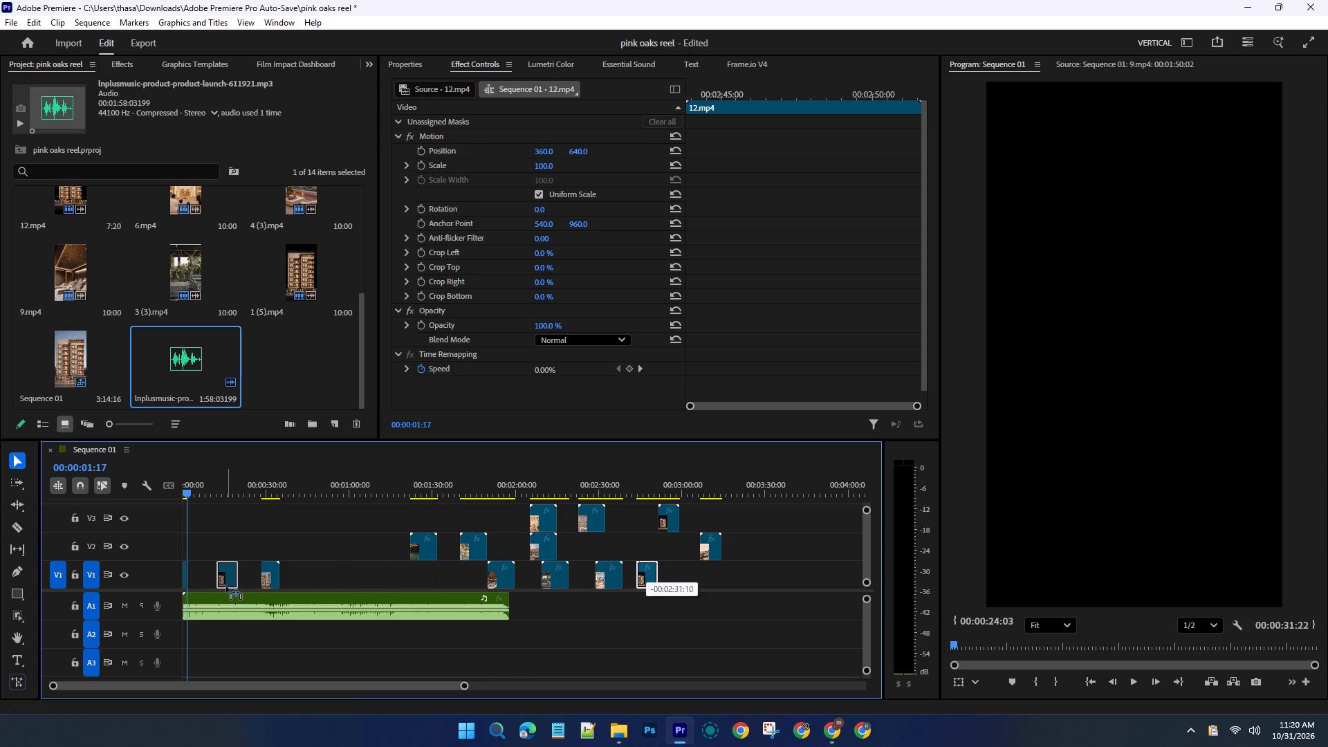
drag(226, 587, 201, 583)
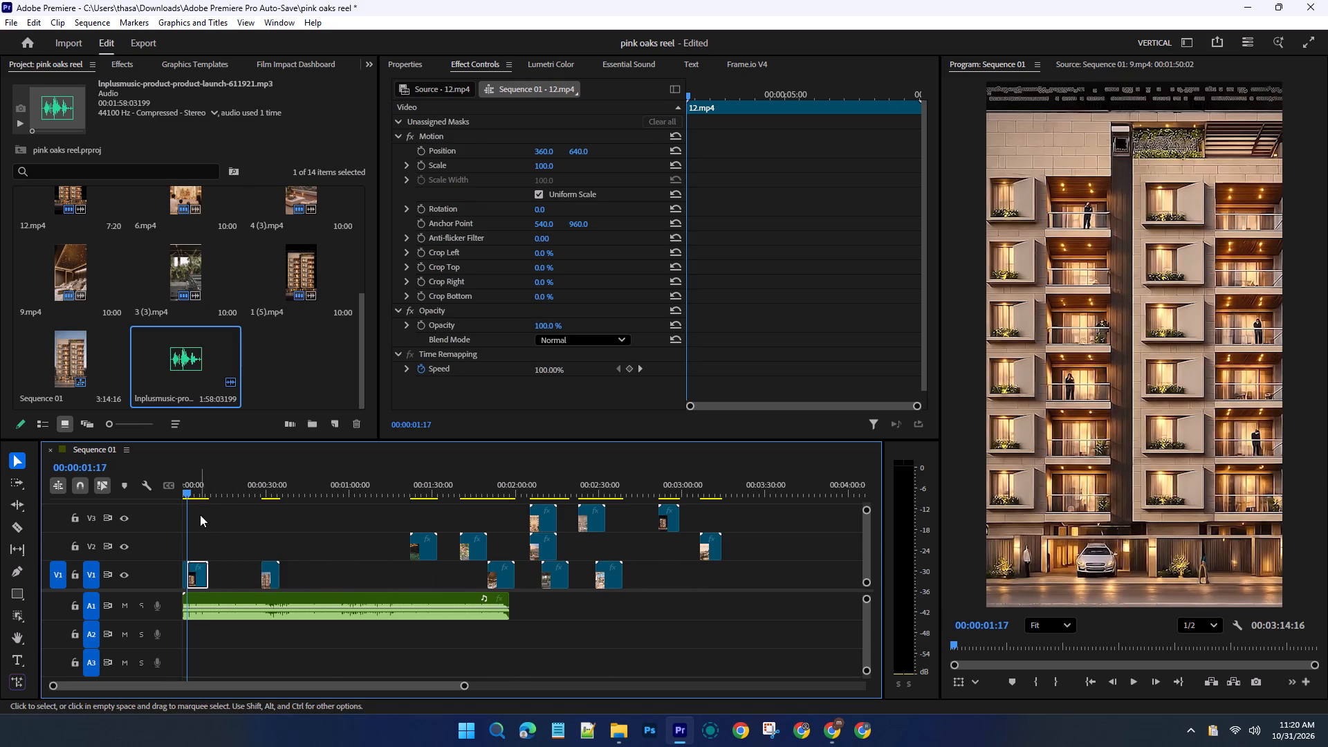
Play the opening from the start to judge how 12.mp4 works as the second shot with the music.
click(185, 491)
key(space)
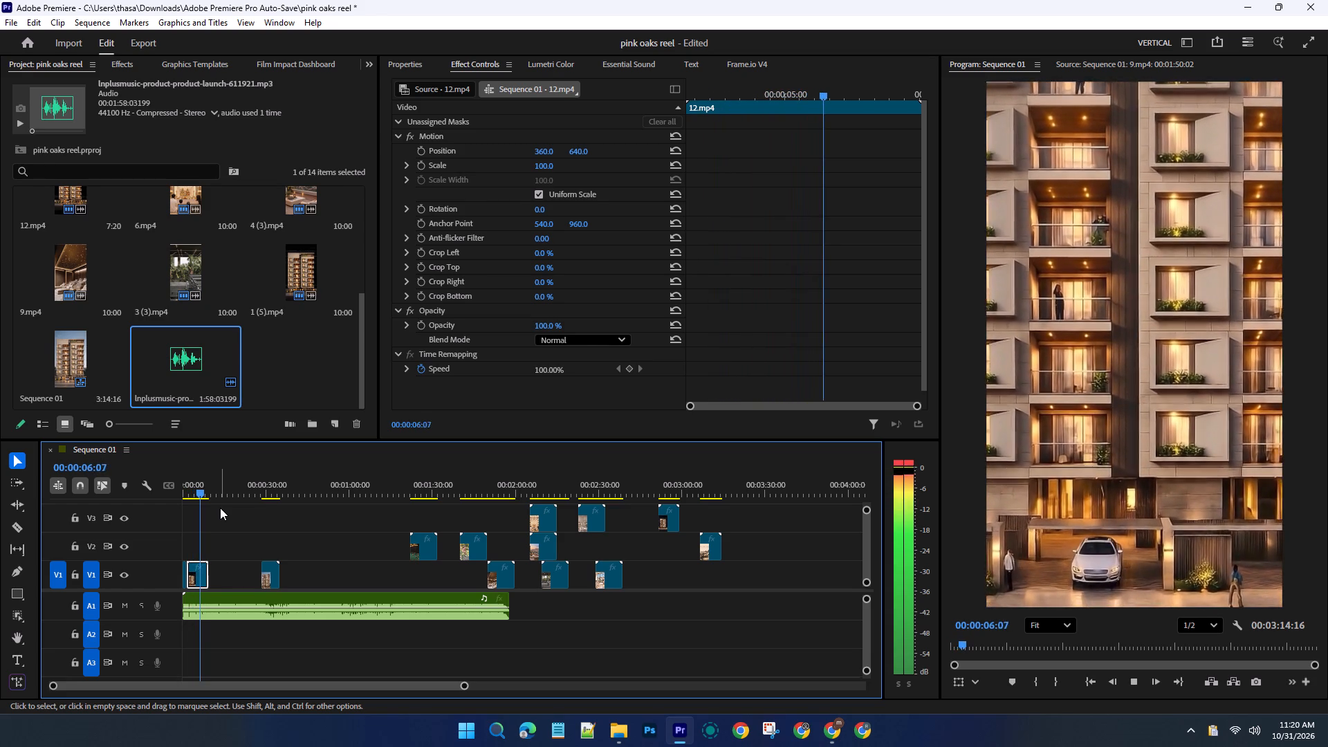
key(space)
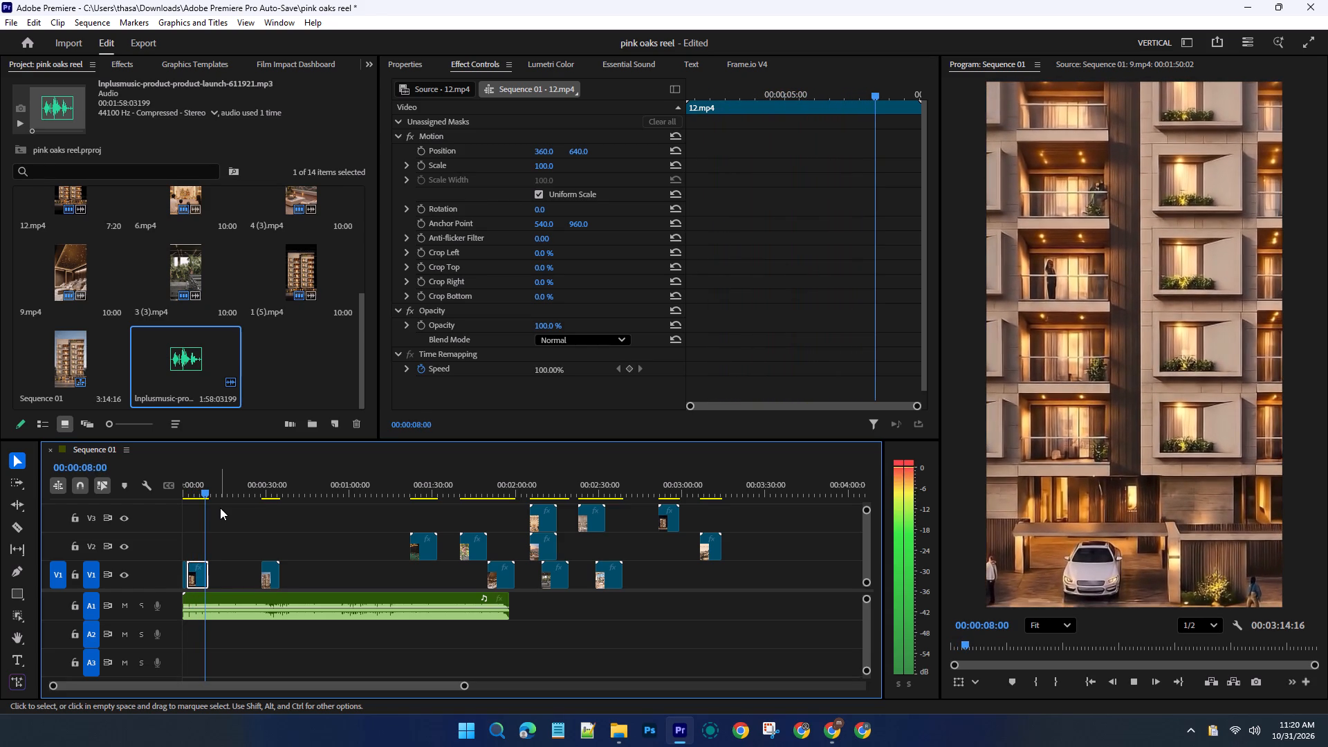
drag(205, 492, 186, 493)
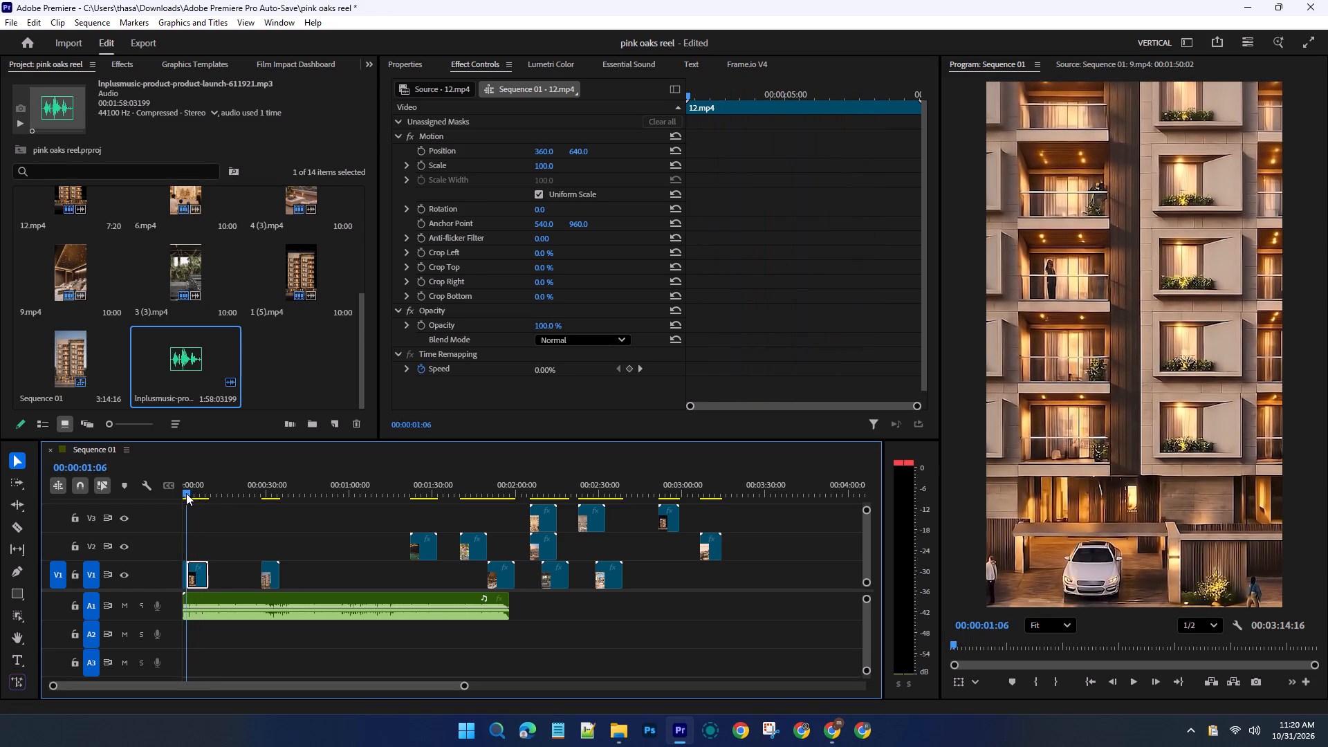
drag(186, 493, 181, 493)
key(space)
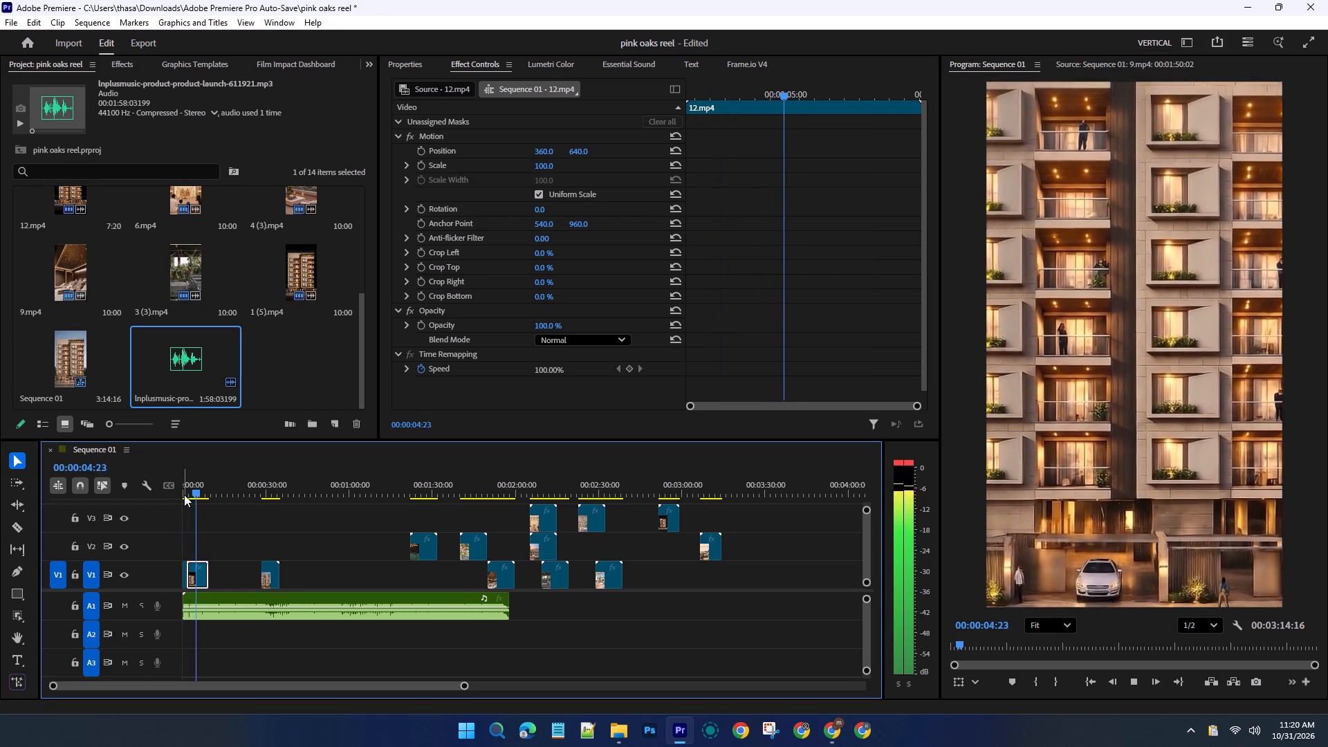
key(space)
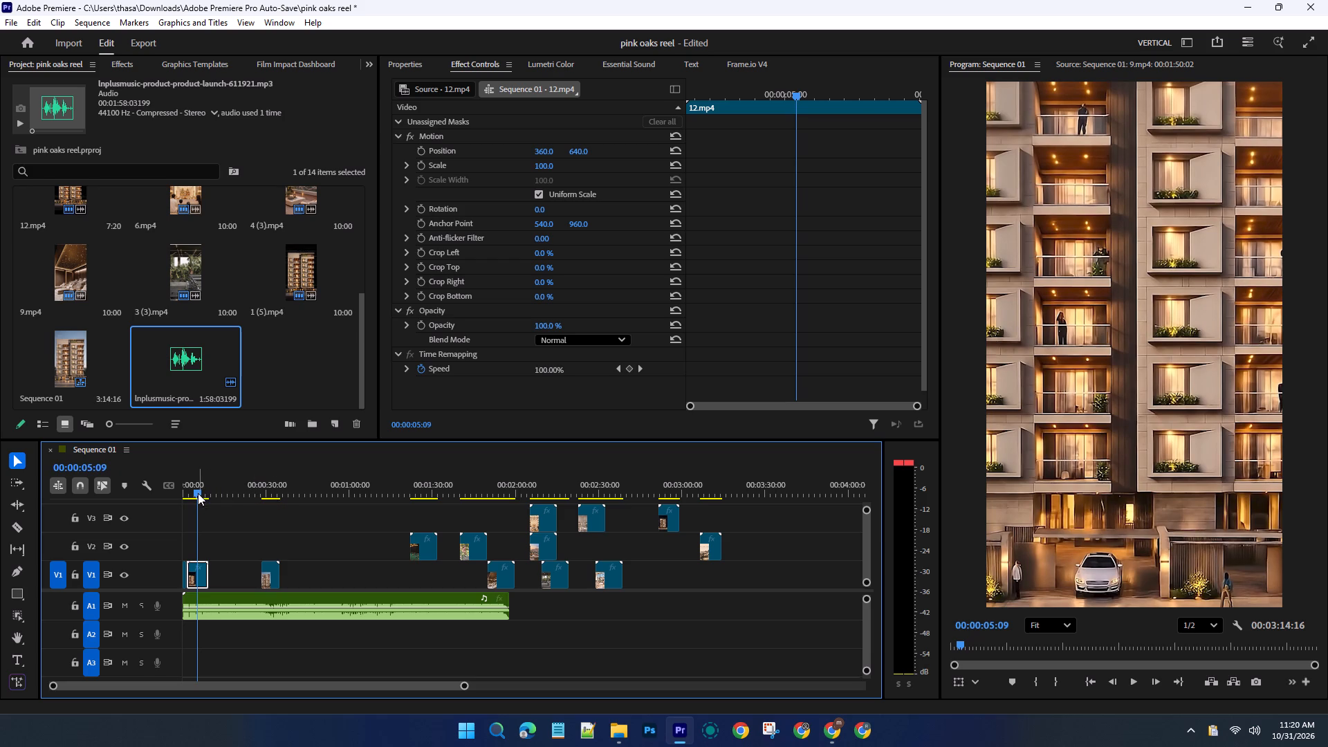
drag(196, 493, 174, 492)
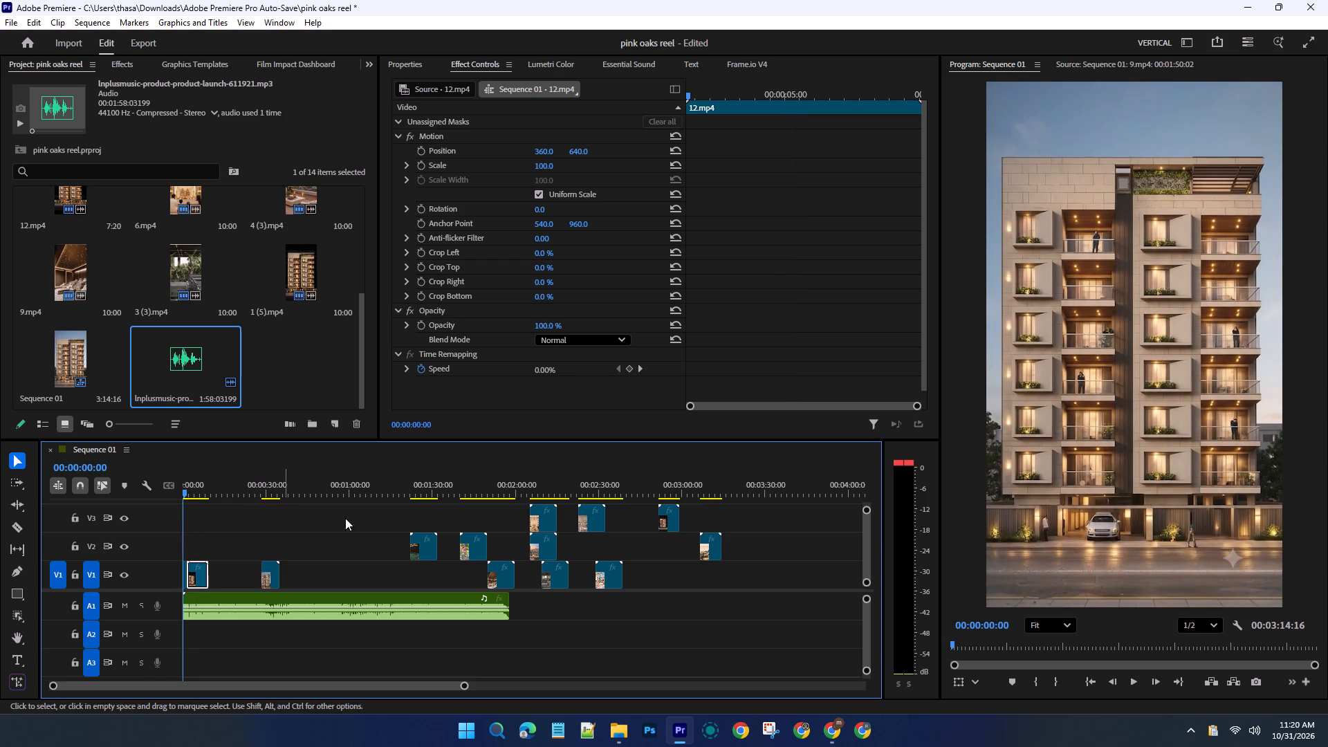
Move 11.mp4 from the far end of V3 to V1, starting at about 00:00:16, before the remaining part of 1 (5).mp4.
drag(669, 519, 264, 569)
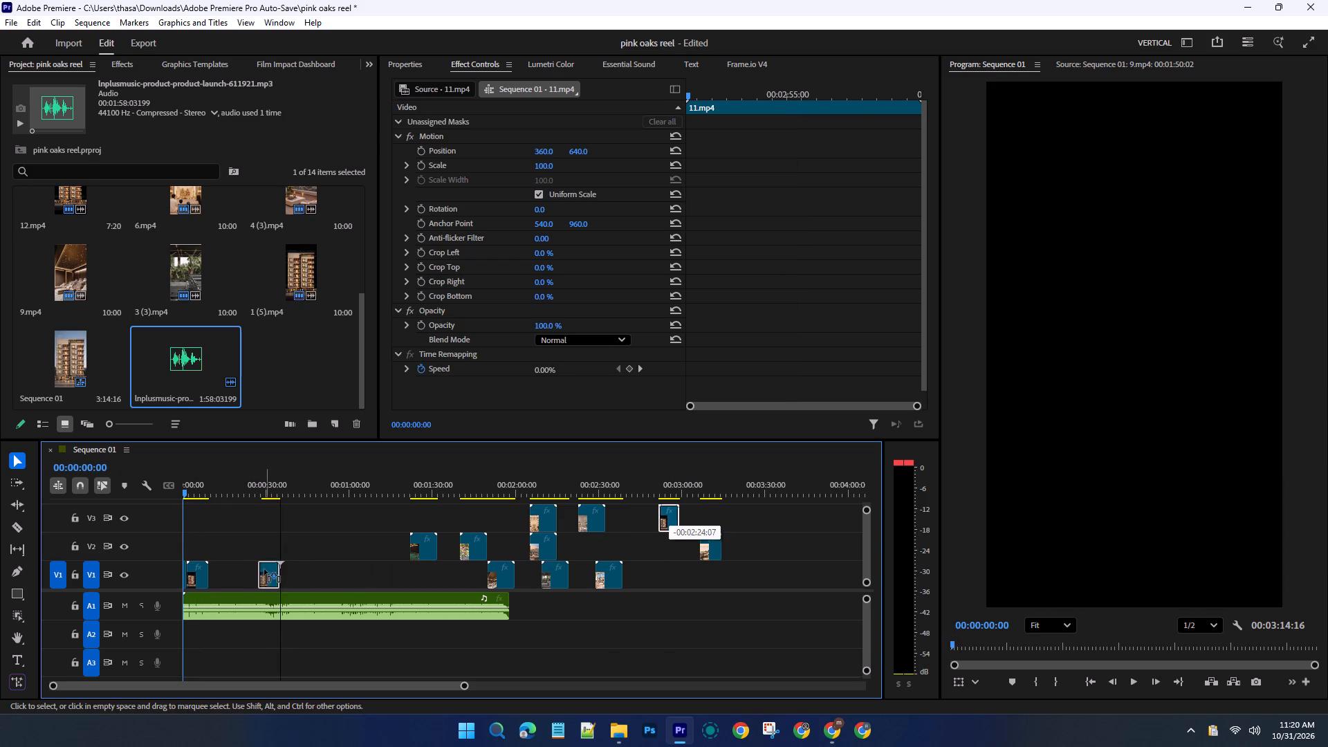
drag(264, 569, 239, 566)
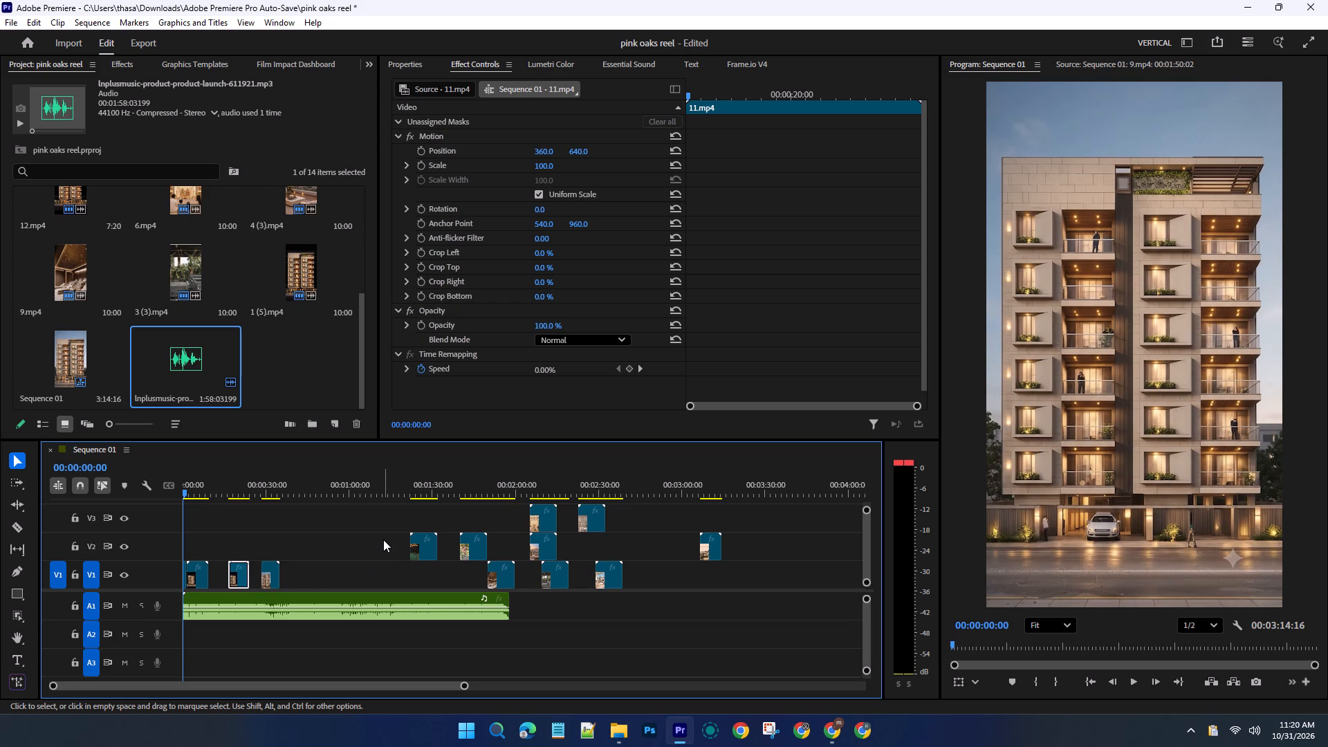
Play and scrub through the first 34 seconds to compare 11.mp4, 12.mp4 and the remaining 1 (5).mp4 as follow-up shots to the opening.
key(space)
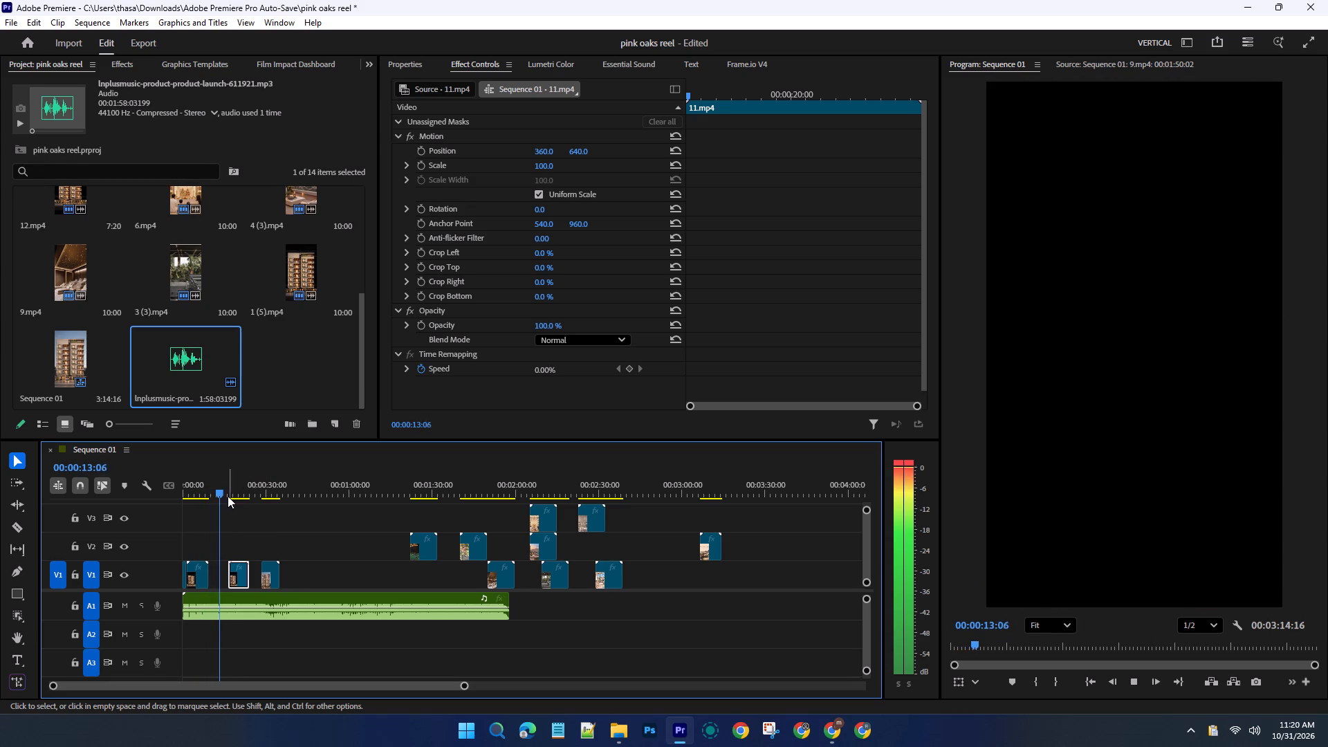
drag(223, 494, 233, 493)
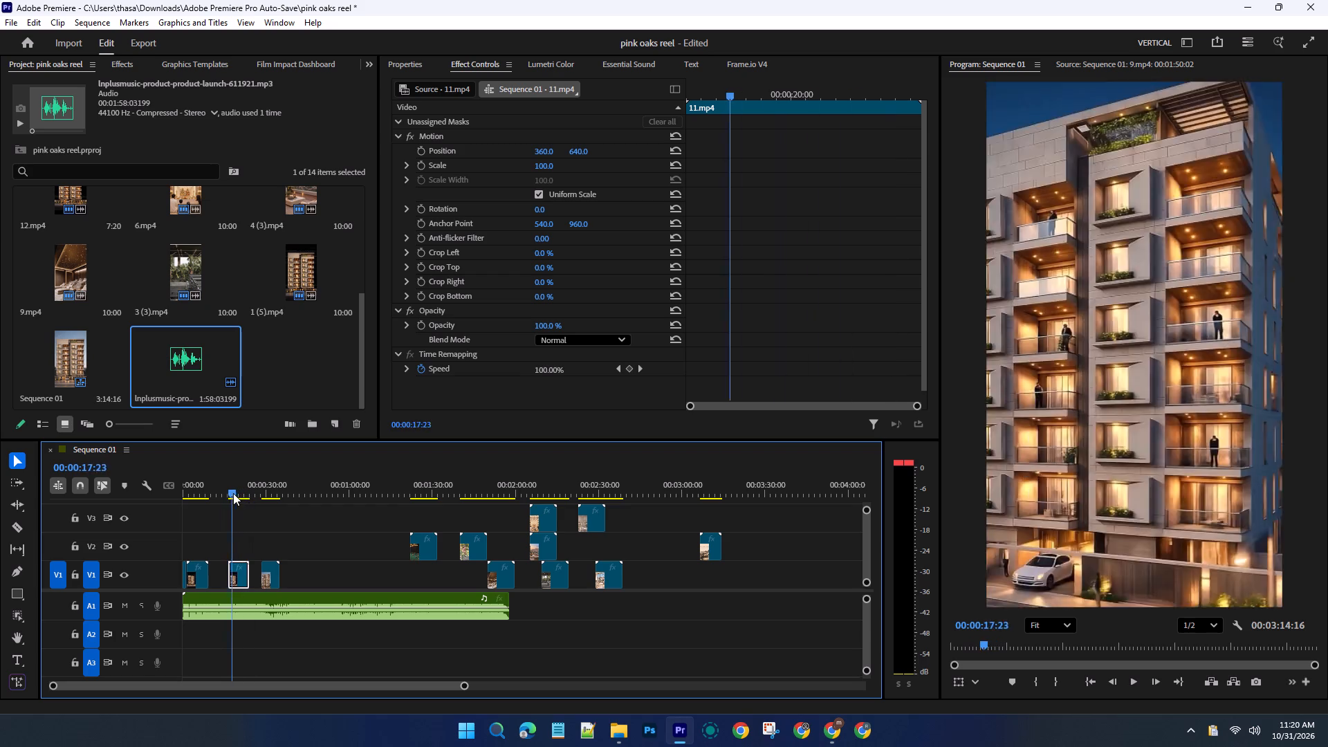
drag(233, 493, 240, 496)
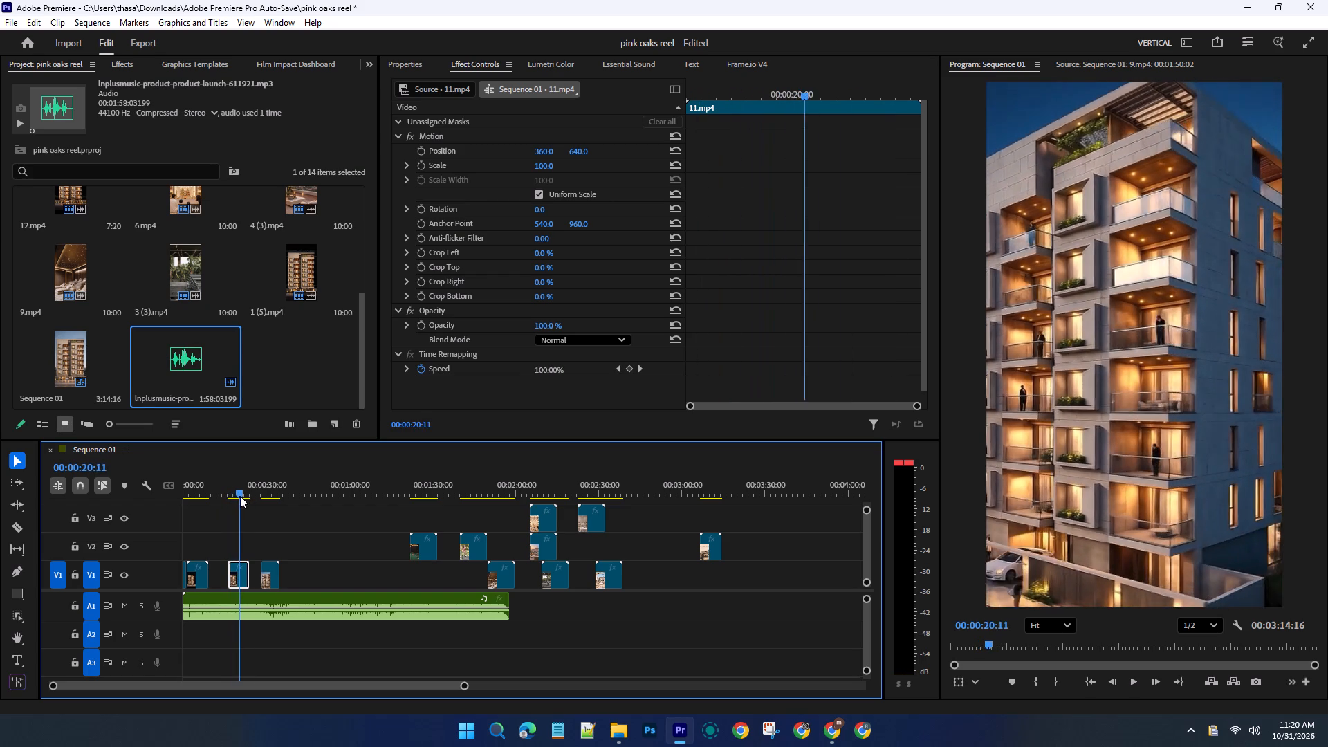
drag(240, 496, 277, 505)
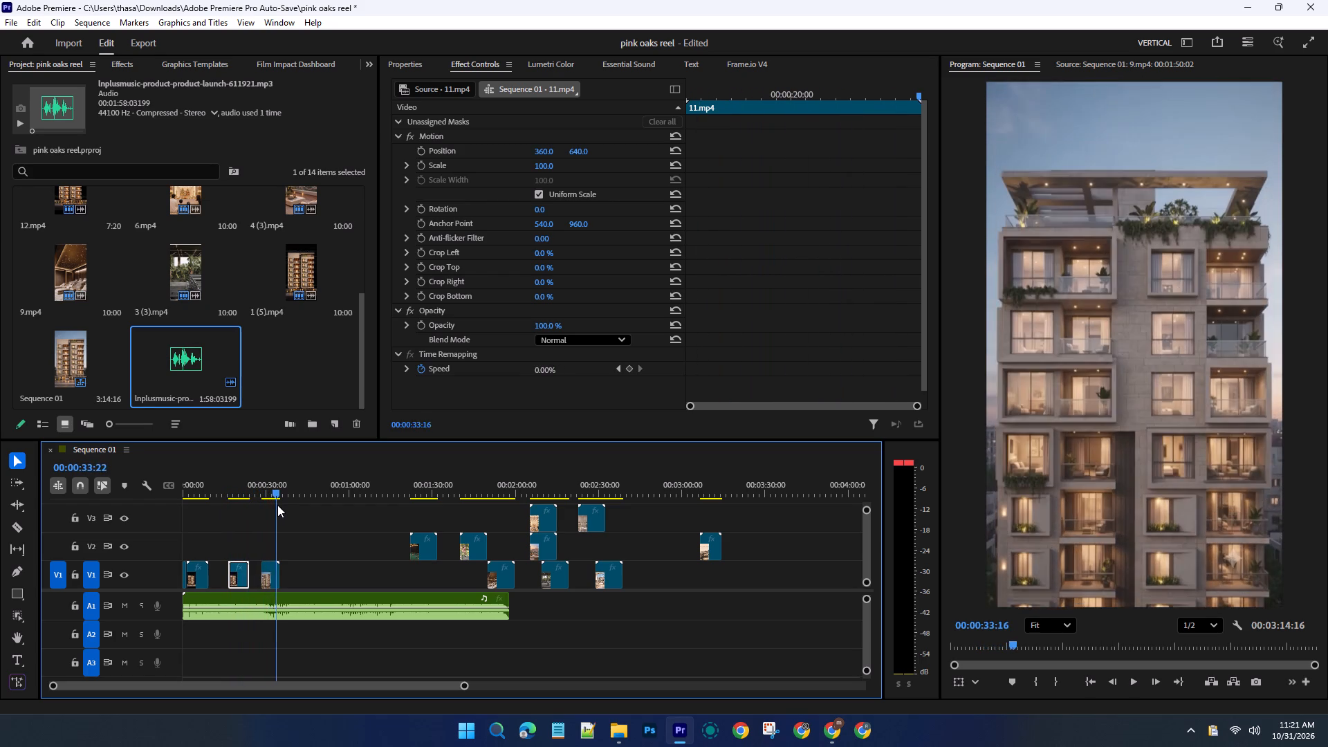
drag(277, 505, 273, 502)
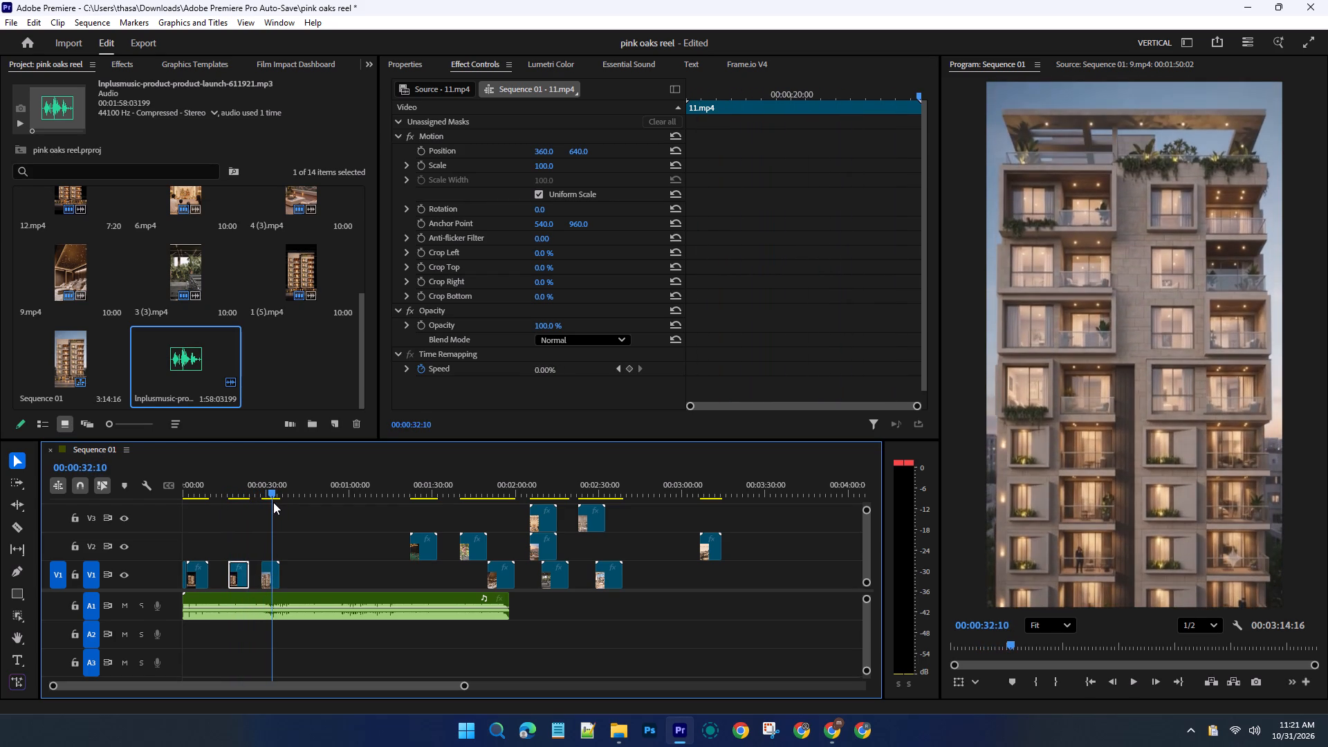
drag(273, 502, 178, 499)
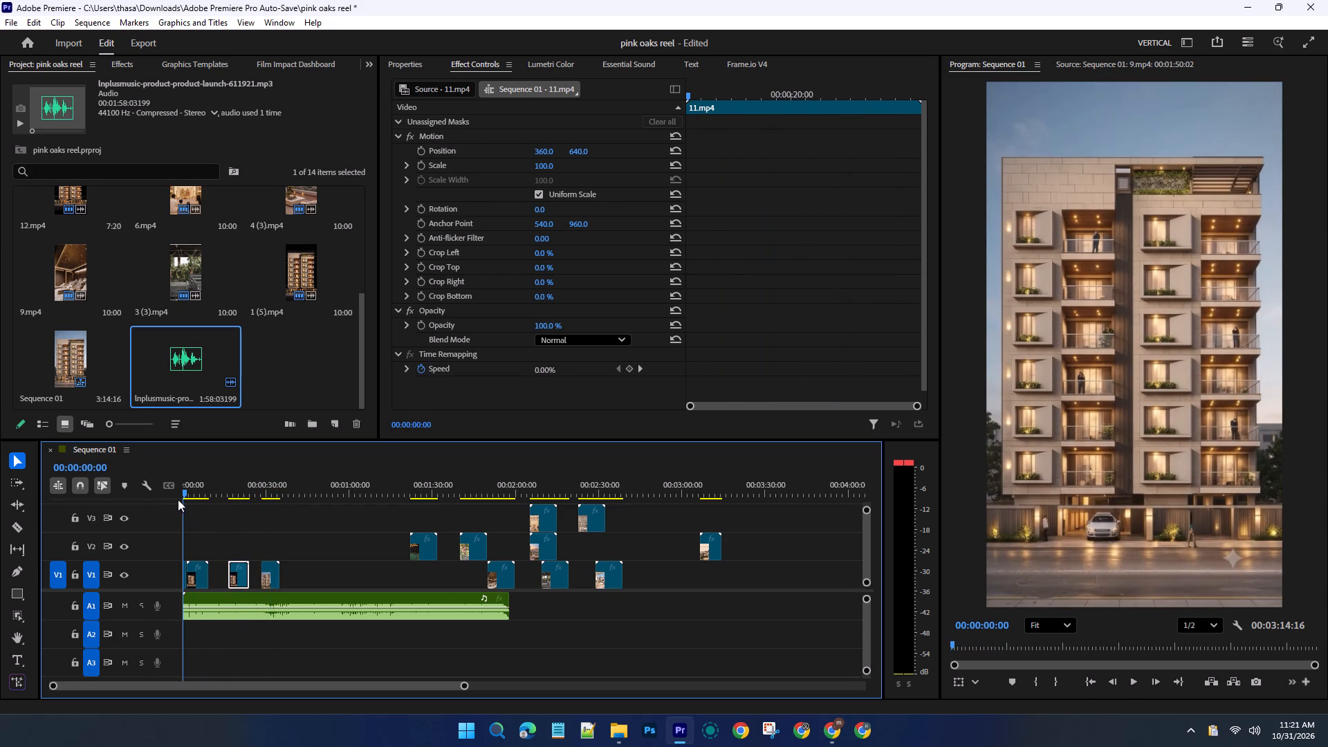
drag(178, 499, 187, 505)
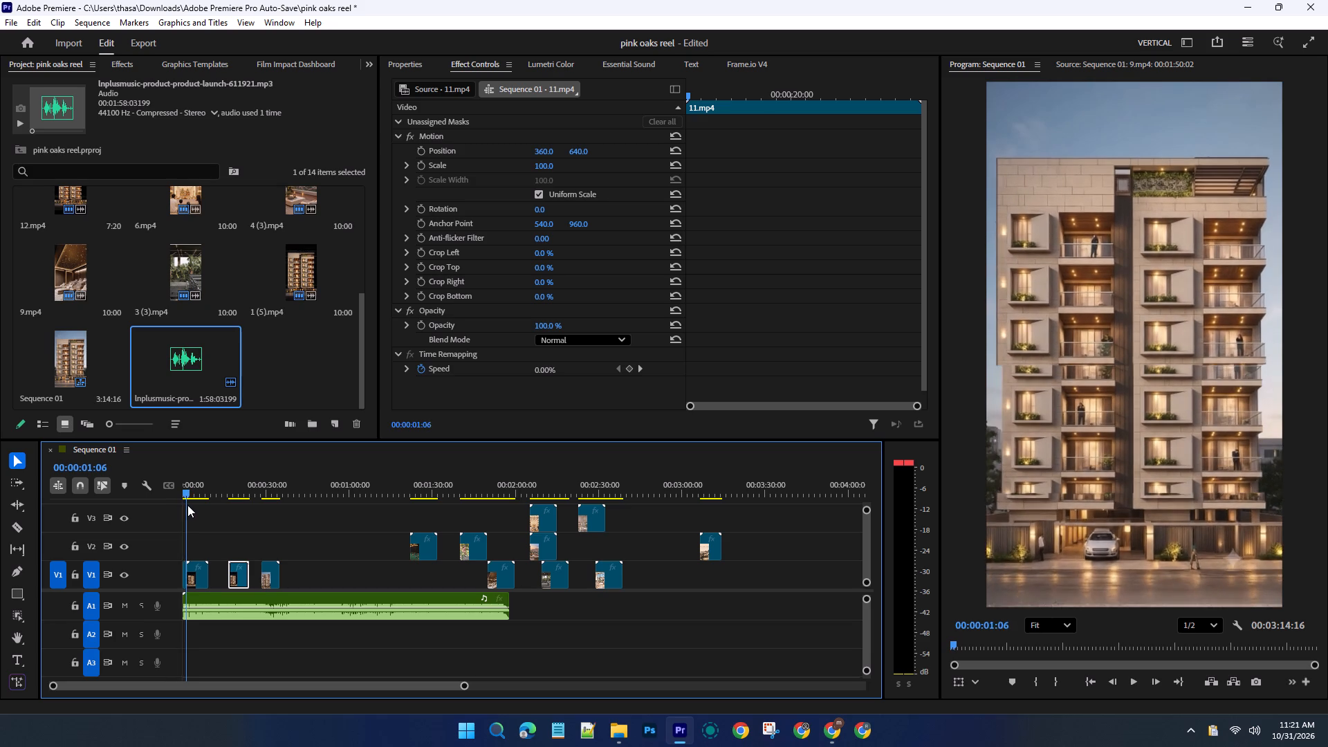
drag(187, 505, 188, 505)
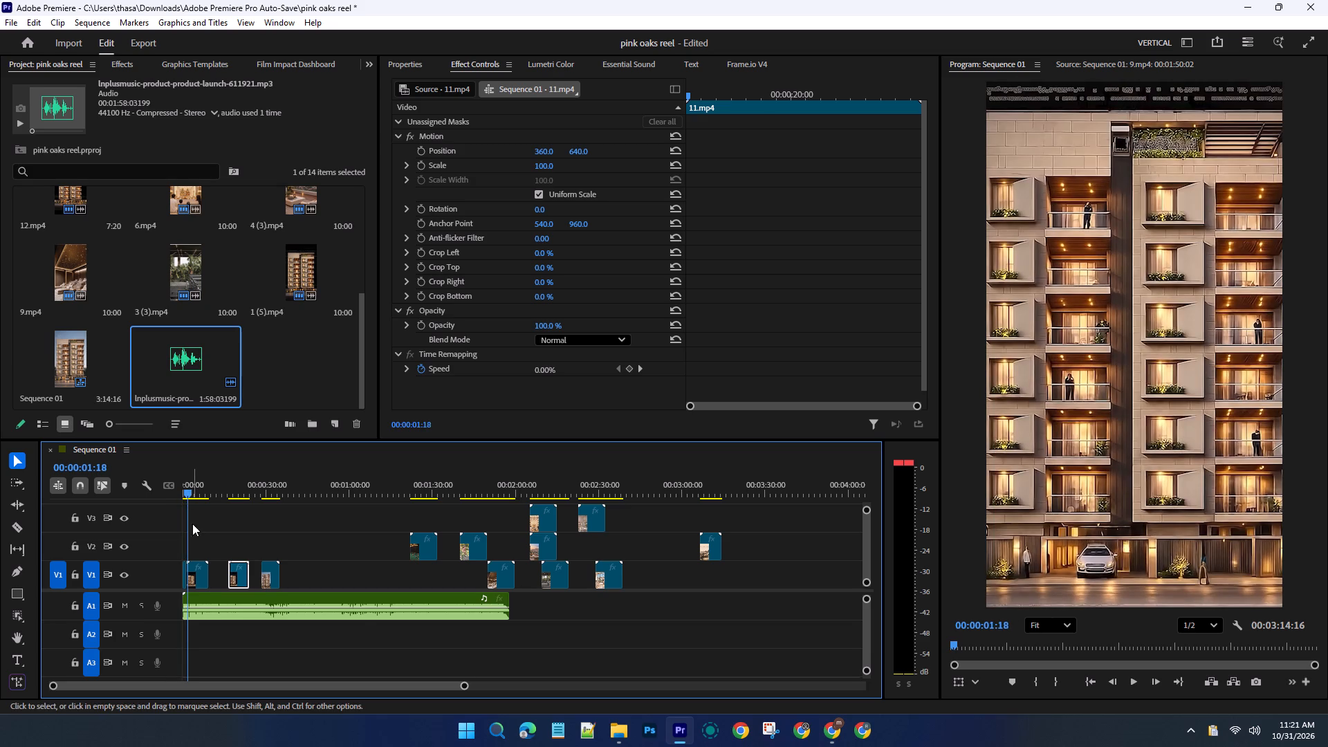
Move 12.mp4 out of the second slot to directly after the remaining part of 1 (5).mp4 on V1.
drag(195, 575, 284, 589)
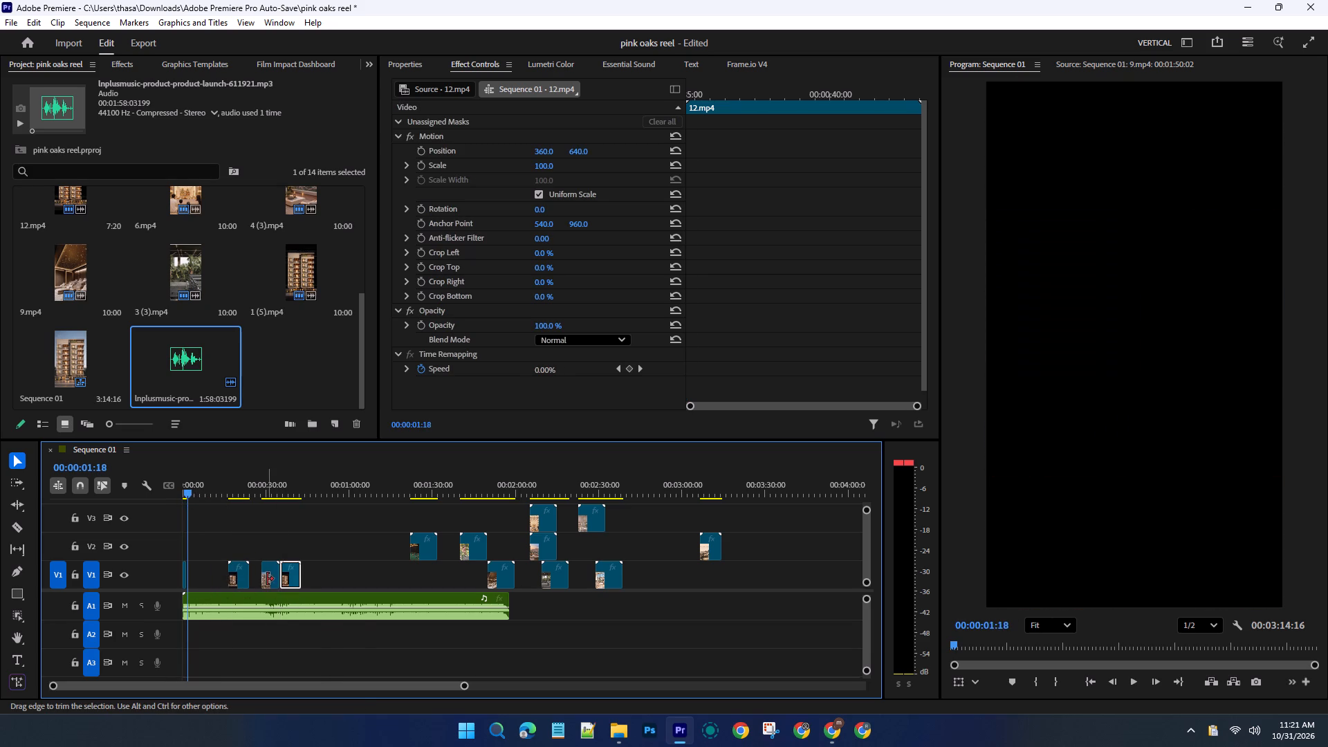
Extend the start of the remaining 1 (5).mp4 part back to about 00:00:25 on V1.
drag(267, 574, 249, 571)
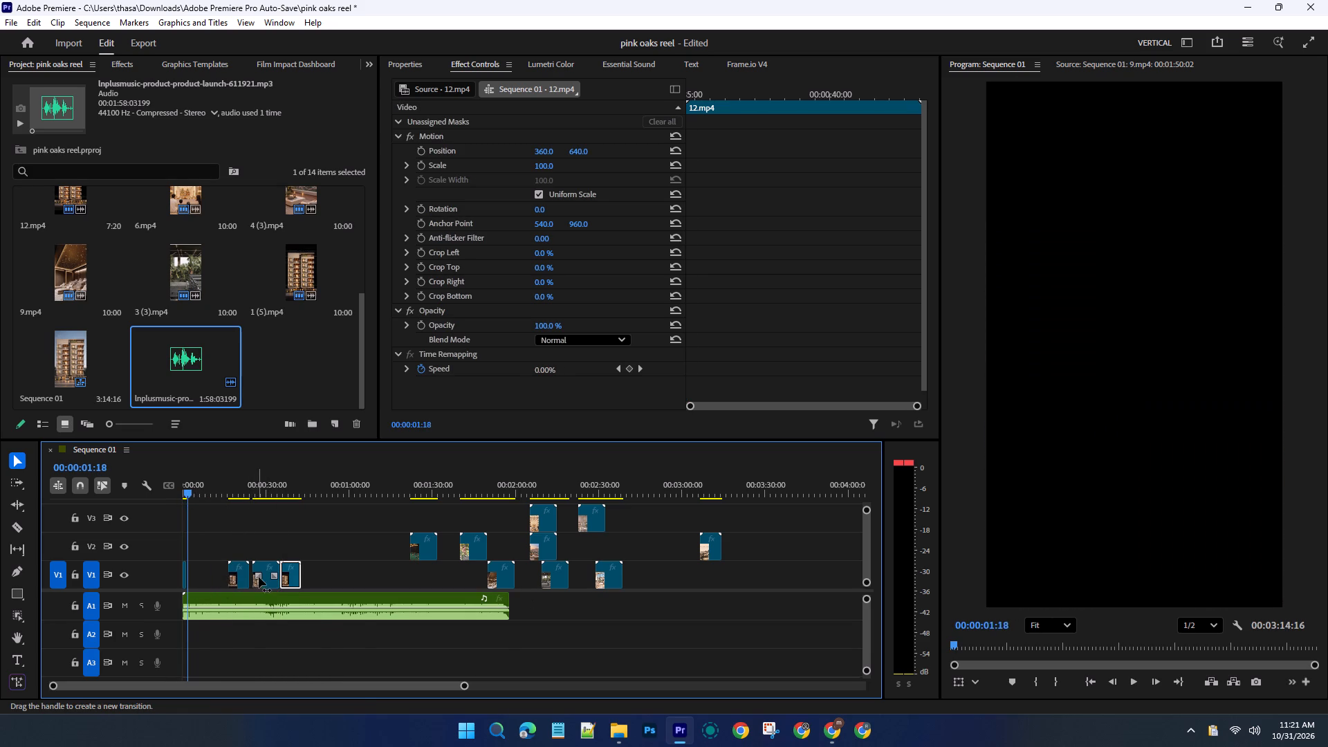
Move the extended 1 (5).mp4 part to directly after the short opening shot on V1, at 00:00:01:17.
drag(261, 575, 214, 571)
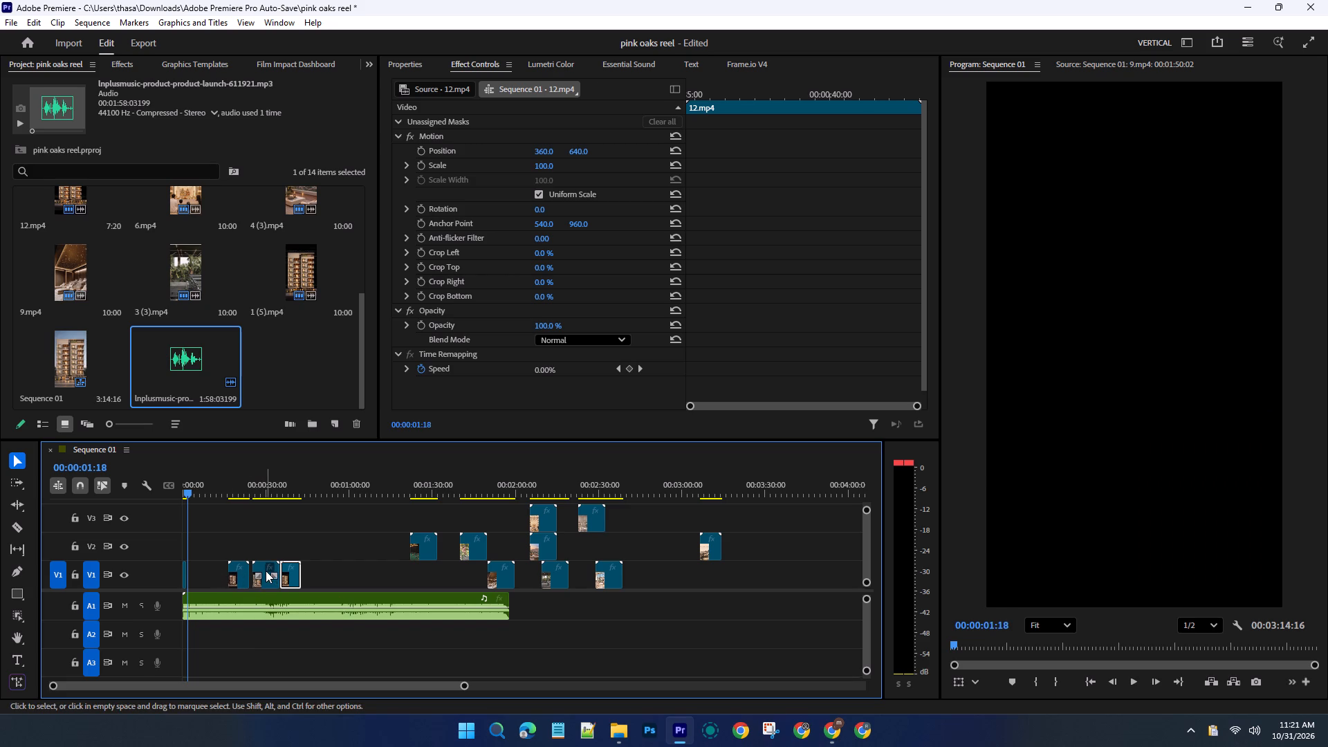
click(266, 571)
drag(265, 570, 201, 563)
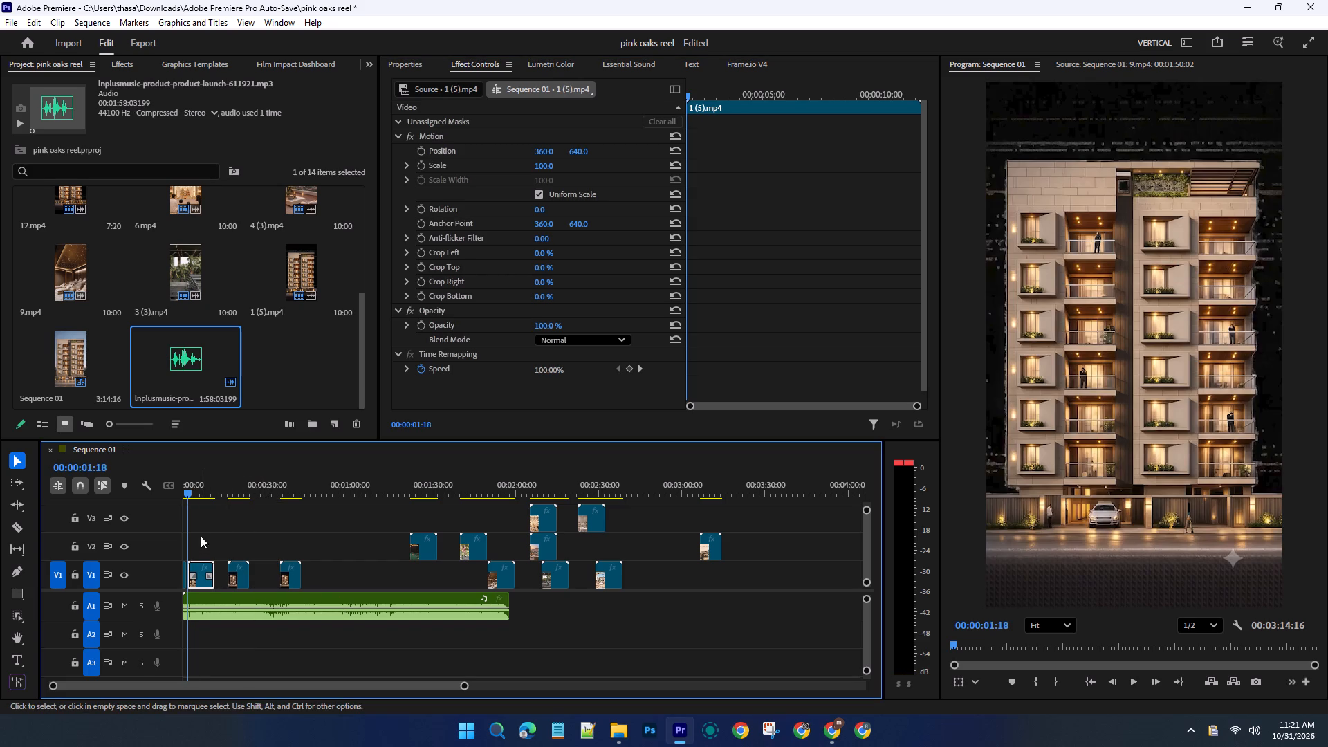
Play and scrub through the first 18 seconds to judge the long 1 (5).mp4 part as the second shot against 11.mp4.
drag(185, 490, 177, 490)
key(space)
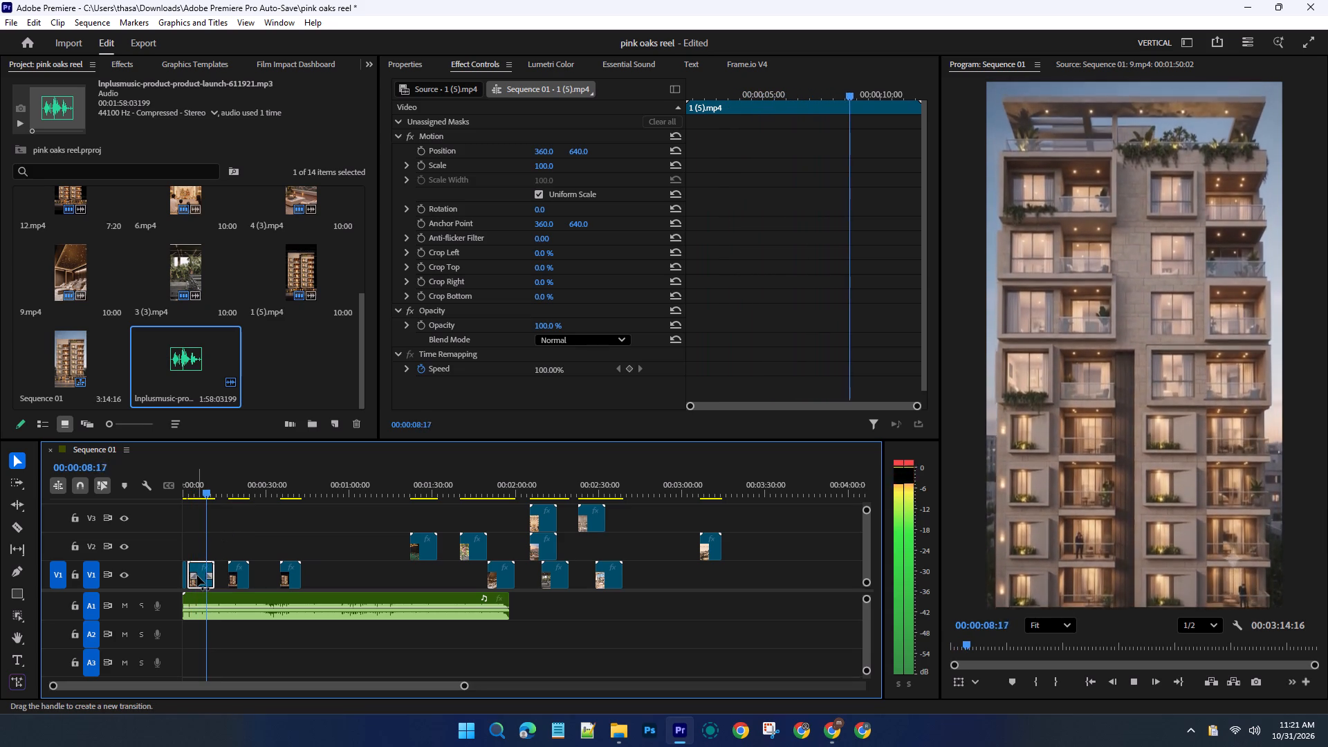
key(space)
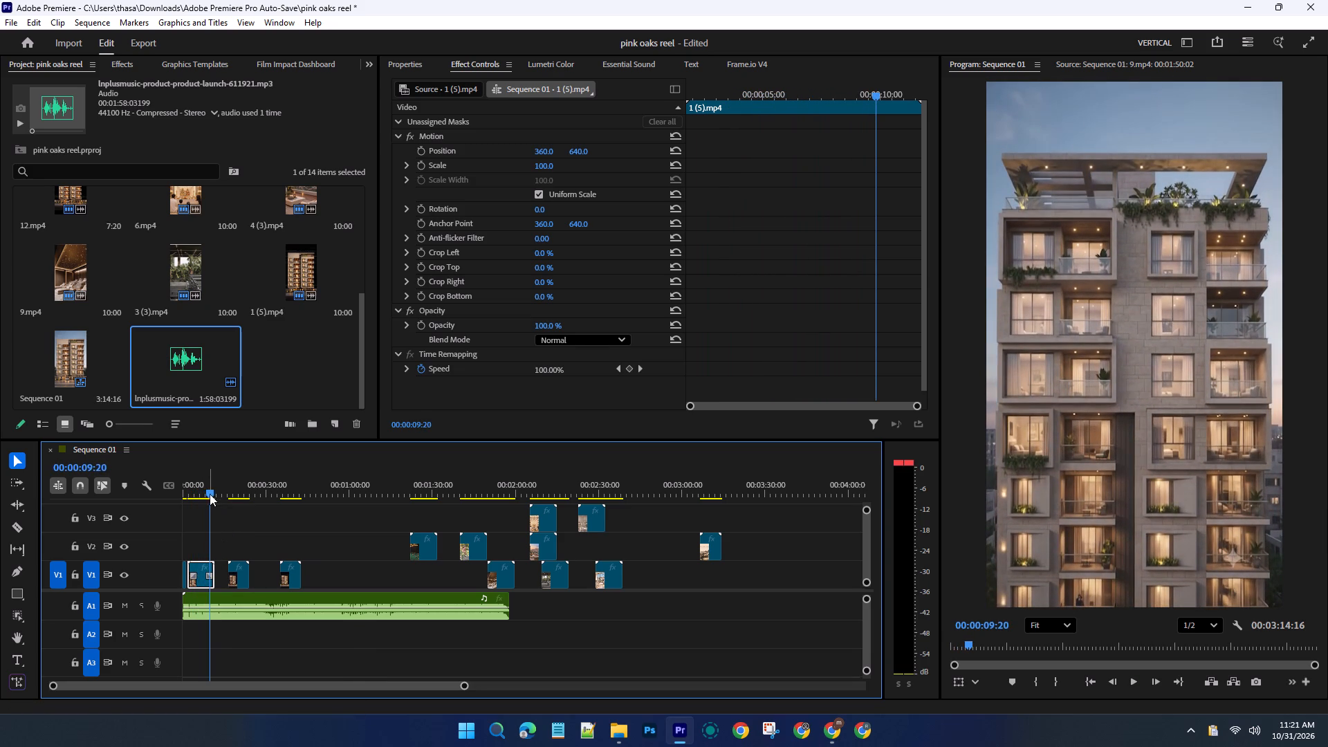
drag(207, 492, 206, 495)
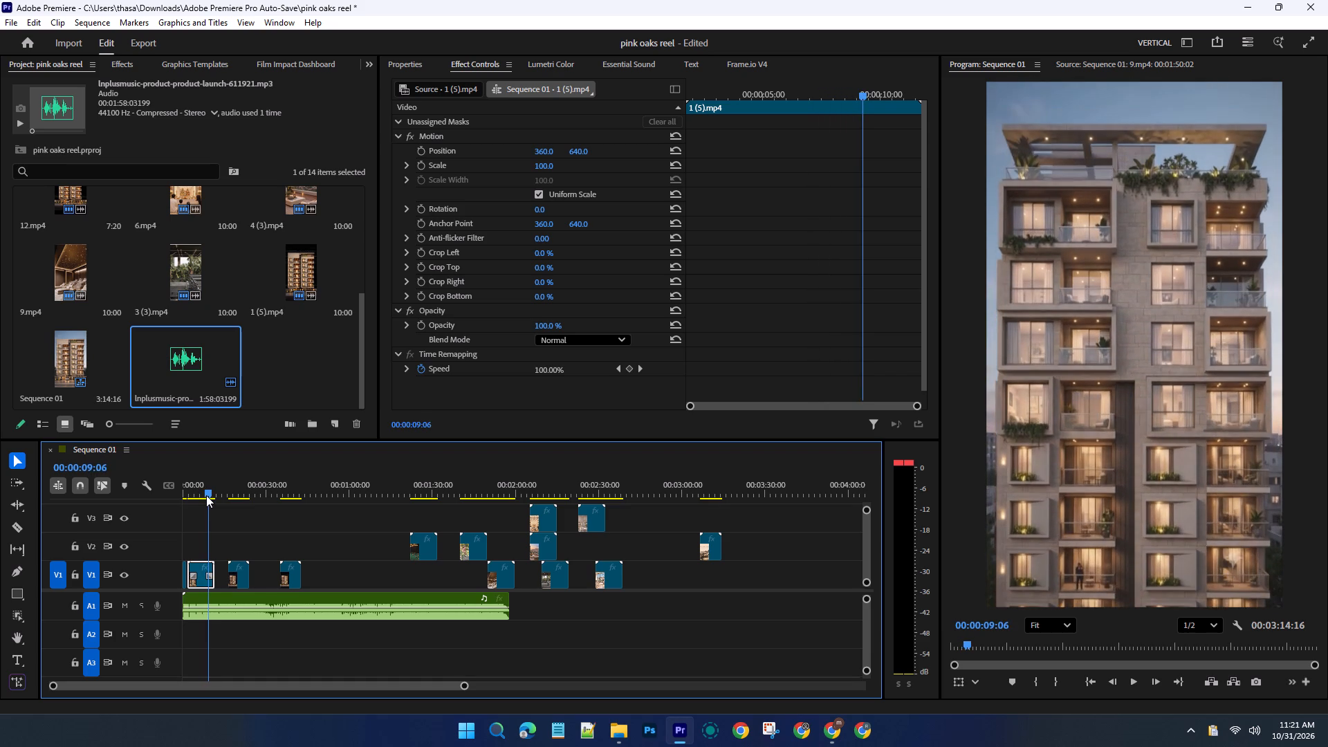
drag(206, 495, 212, 499)
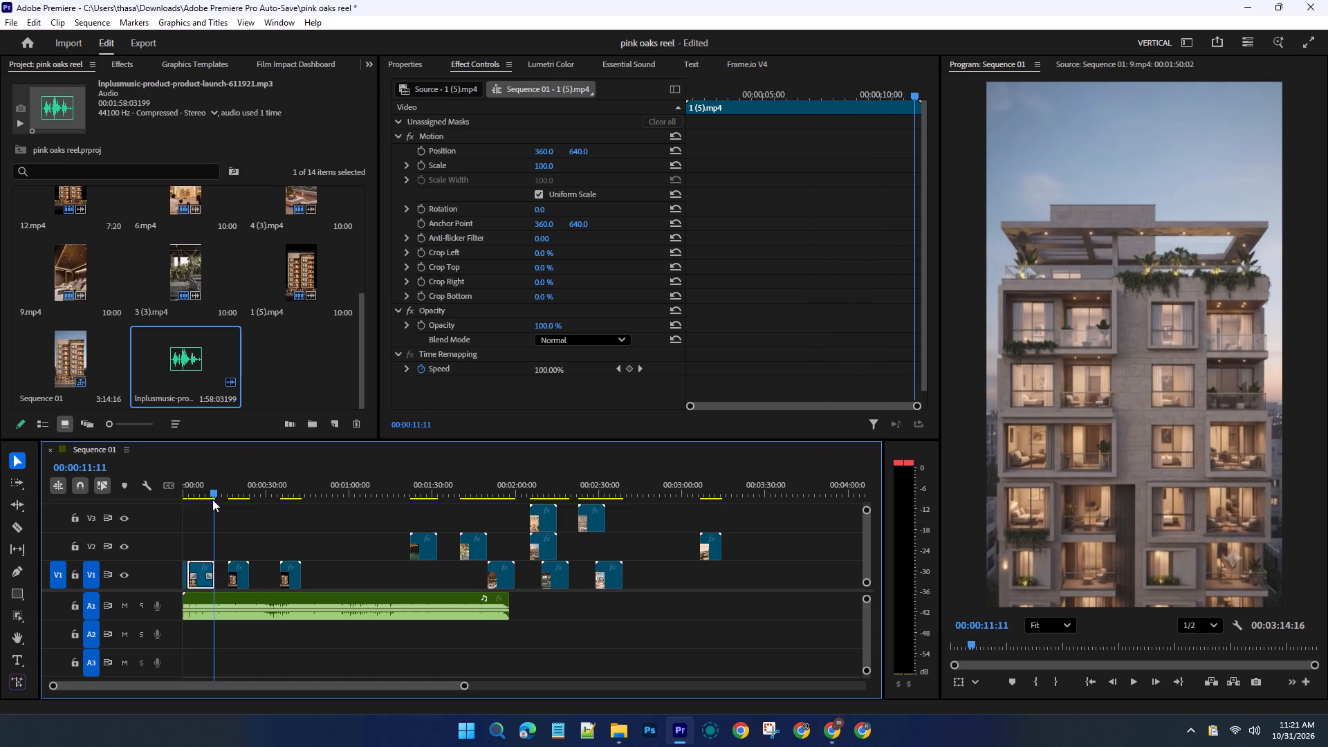
drag(212, 499, 203, 499)
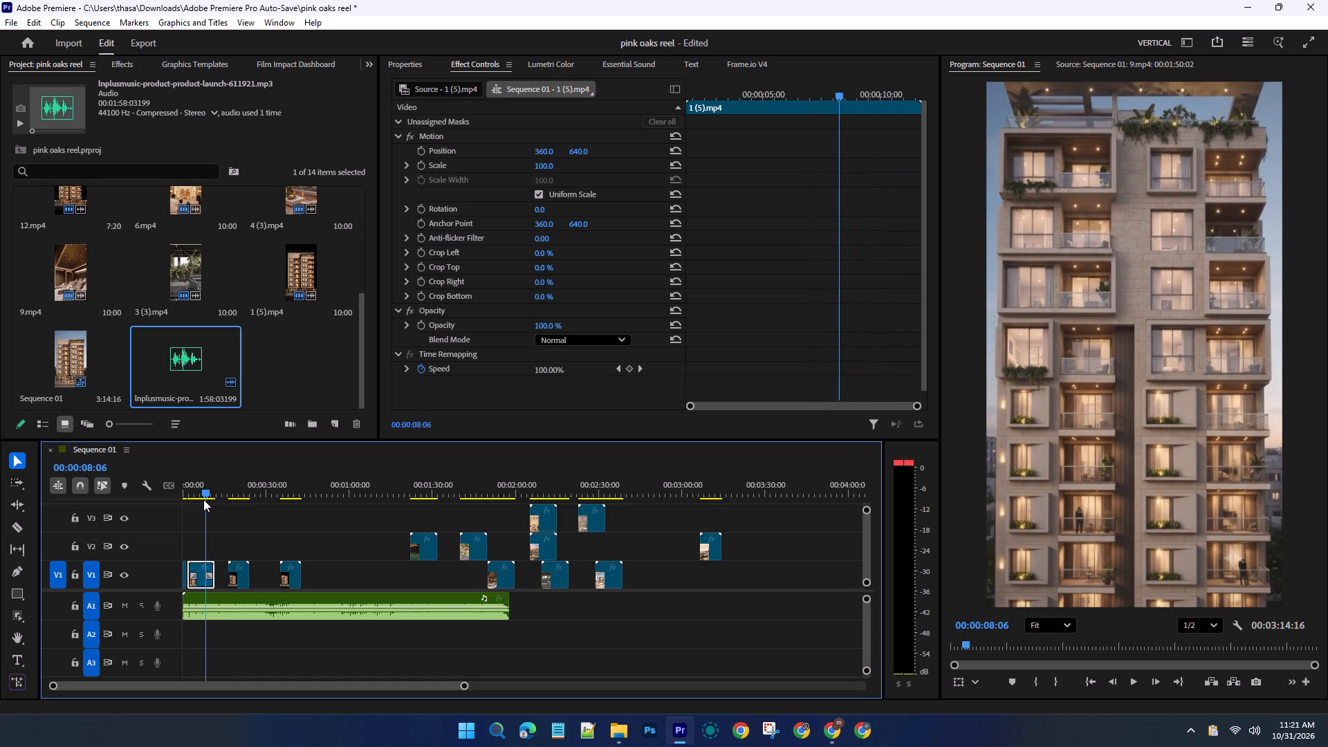
drag(203, 499, 208, 501)
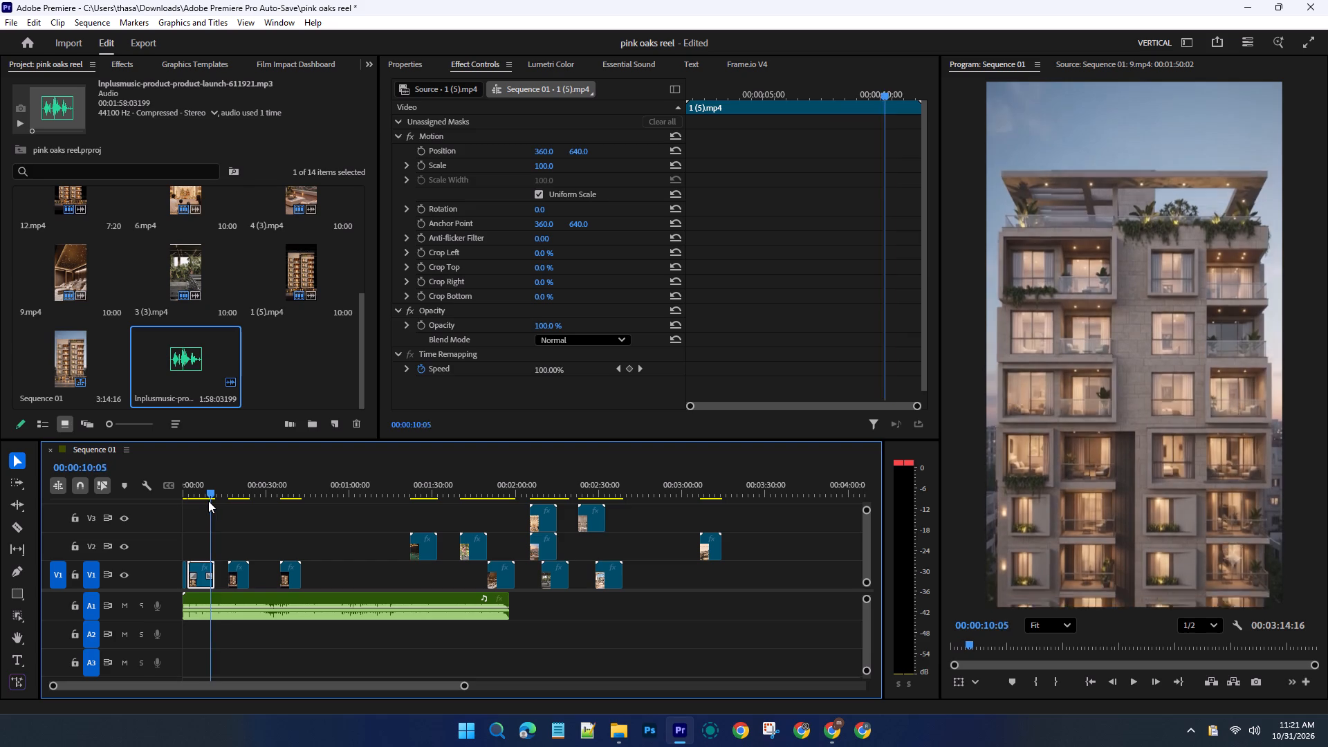
drag(208, 501, 185, 499)
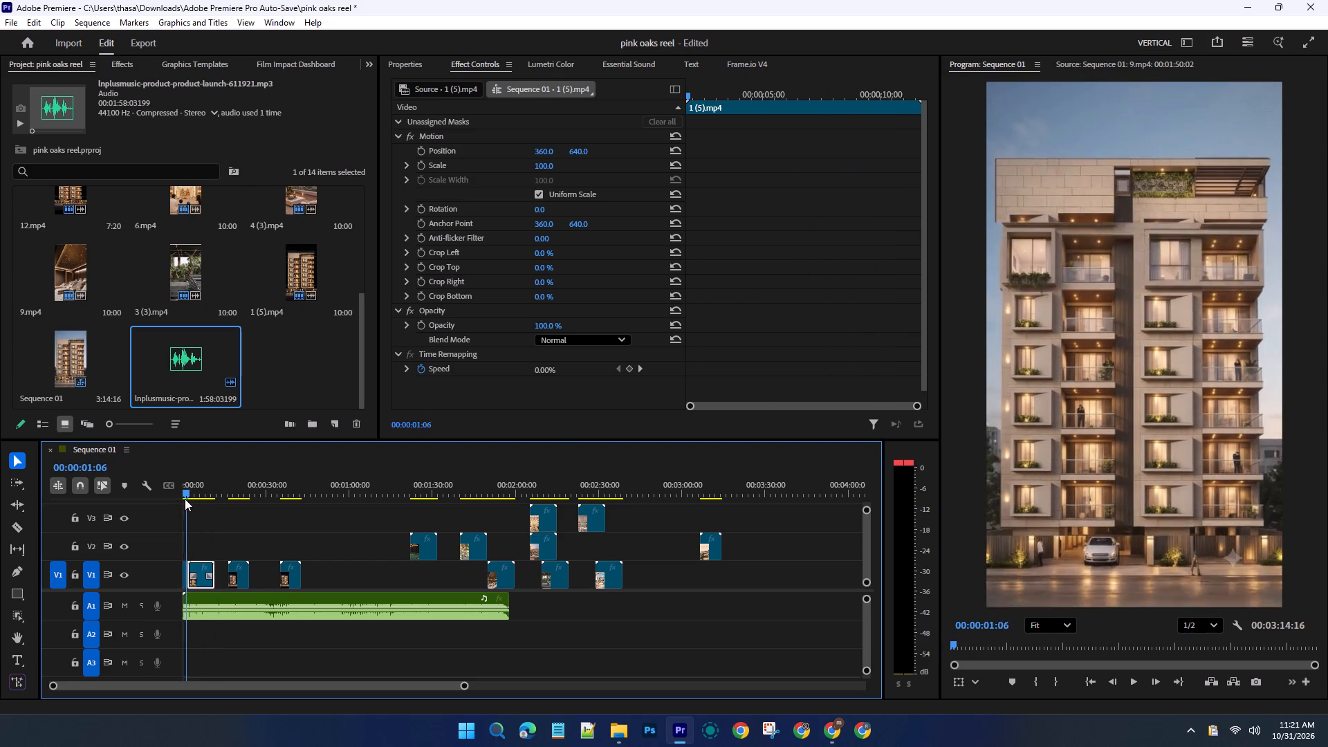
drag(185, 499, 234, 514)
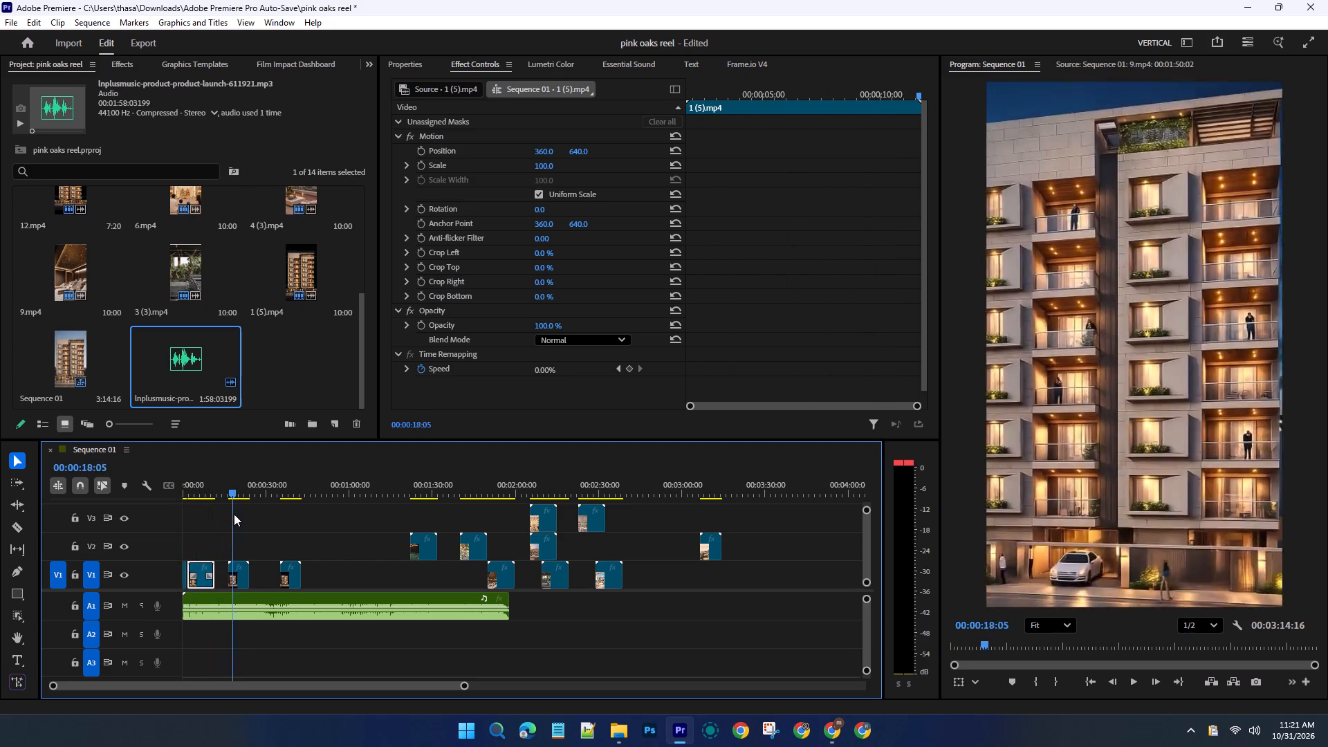
drag(234, 514, 185, 502)
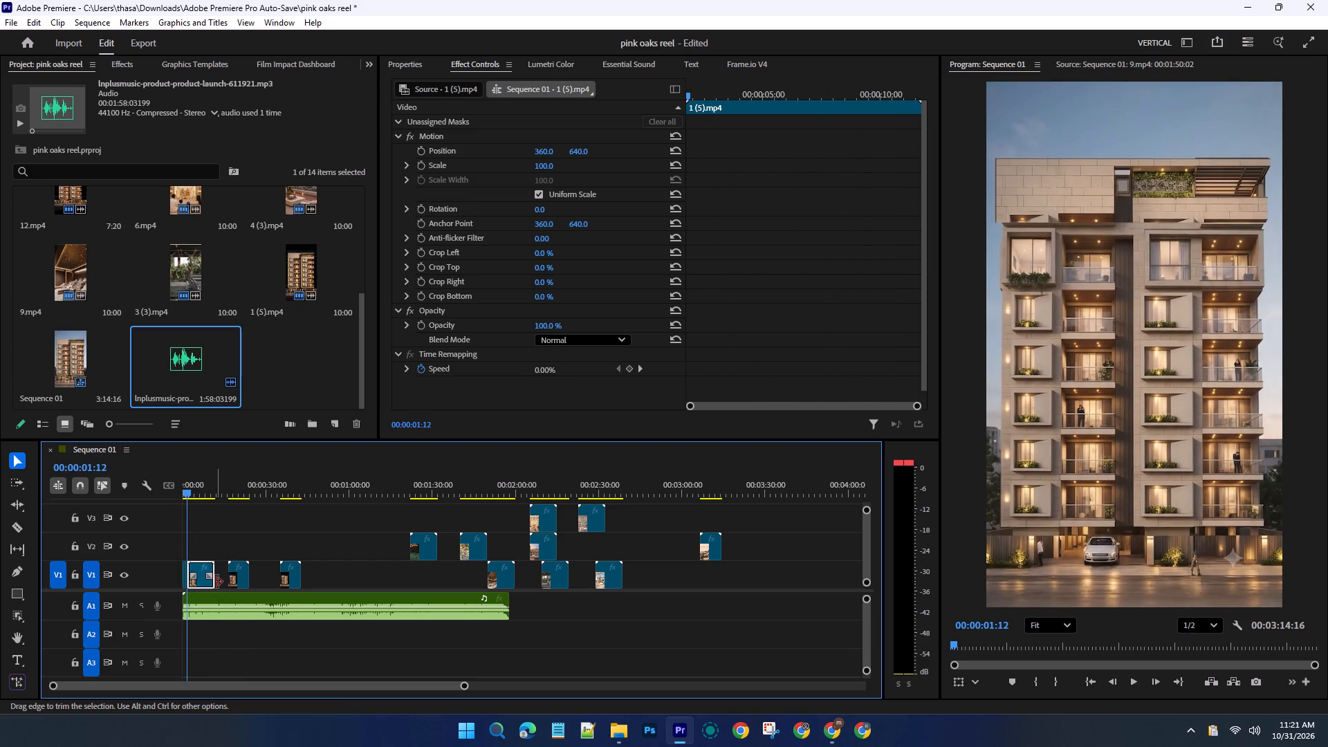
Replace the long 1 (5).mp4 part on V1 with 11.mp4, placed directly after the short opening shot, and preview the cut.
key(Delete)
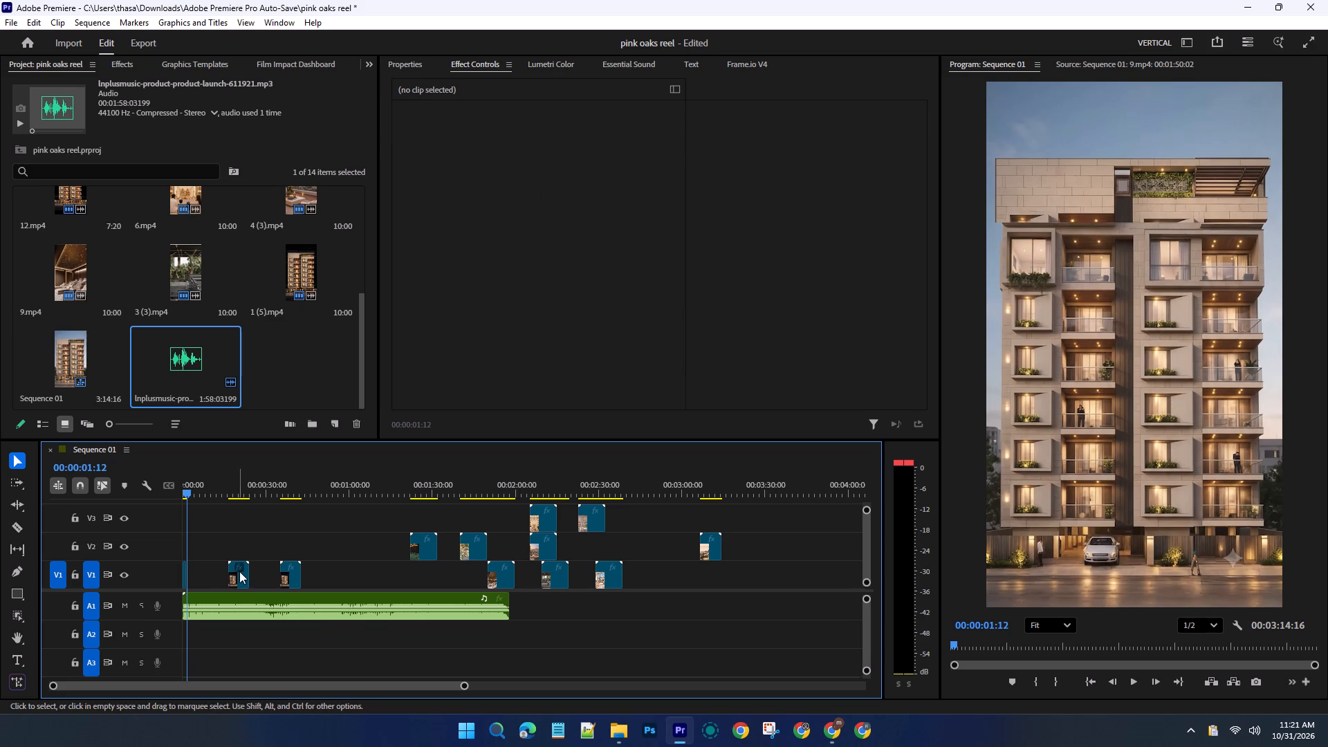
drag(239, 573, 201, 570)
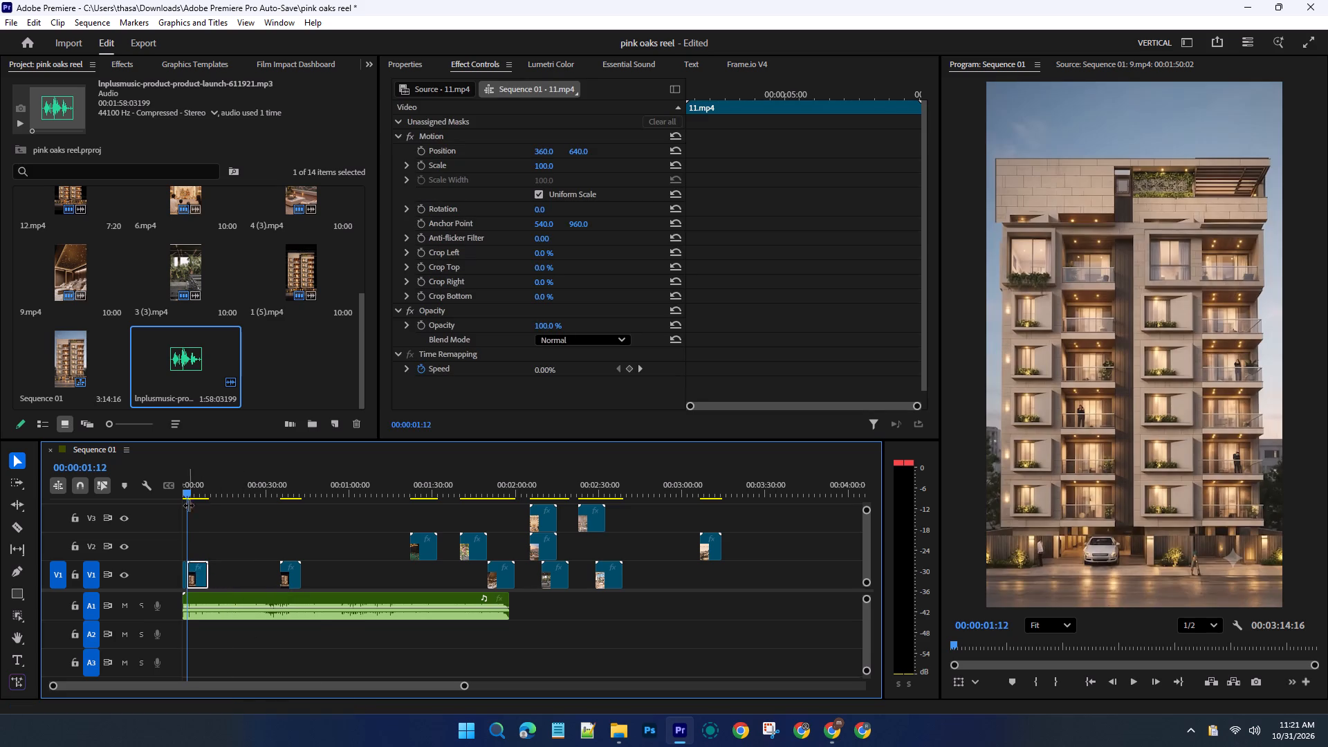
drag(185, 495, 176, 494)
key(space)
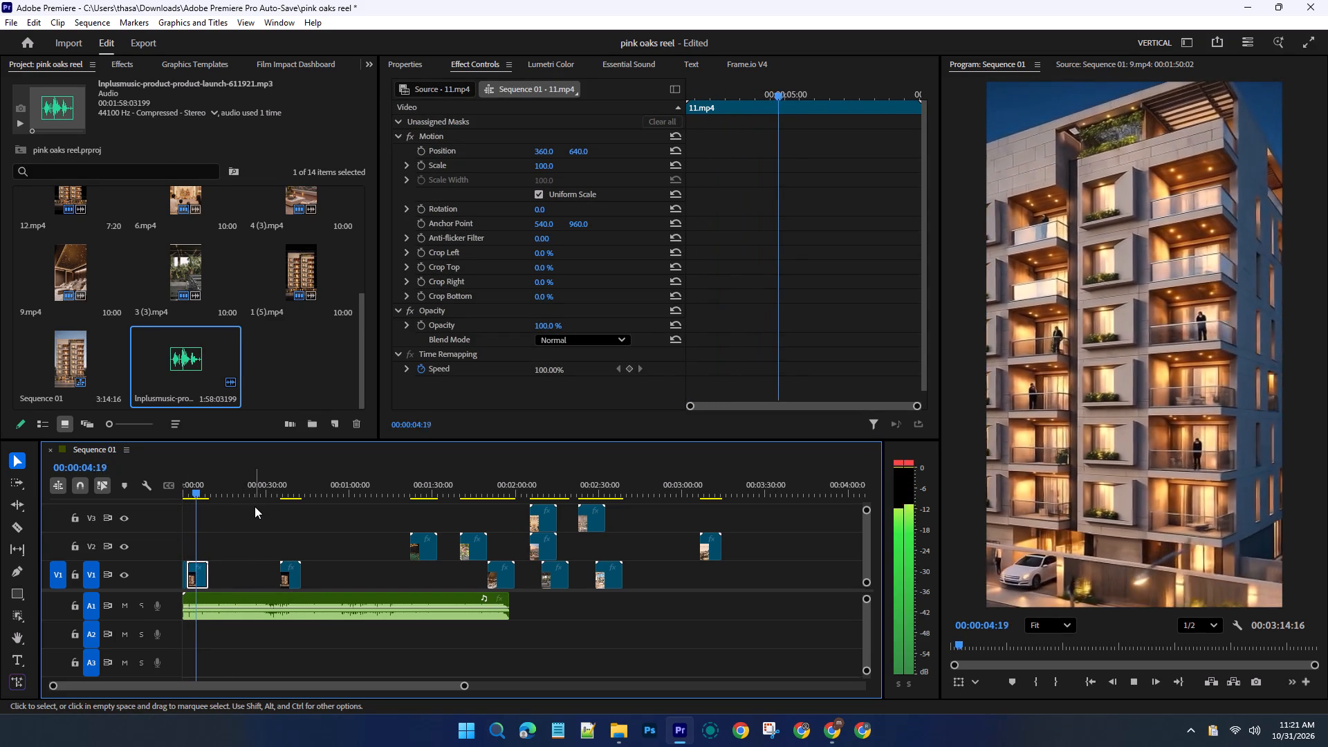
key(space)
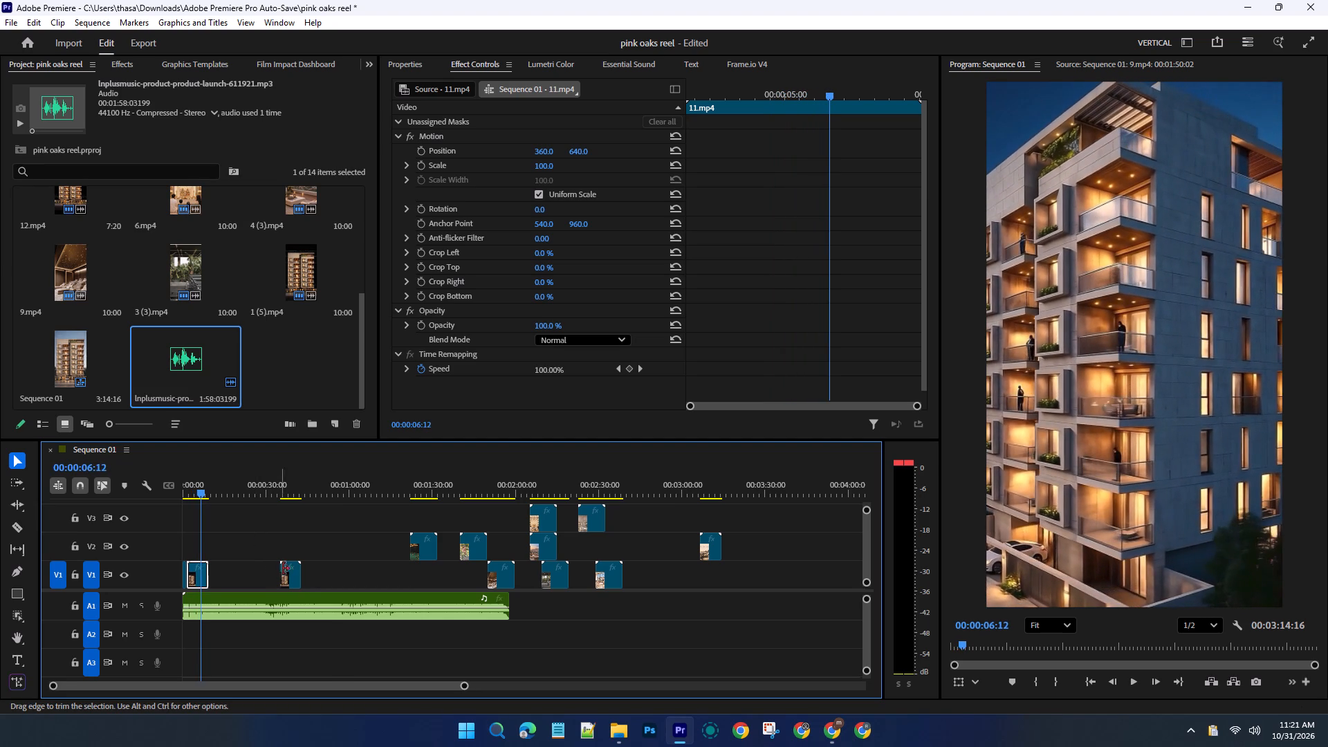
Move 12.mp4 on V1 to directly after 11.mp4, play it briefly and return the playhead to the sequence start.
drag(287, 574, 225, 562)
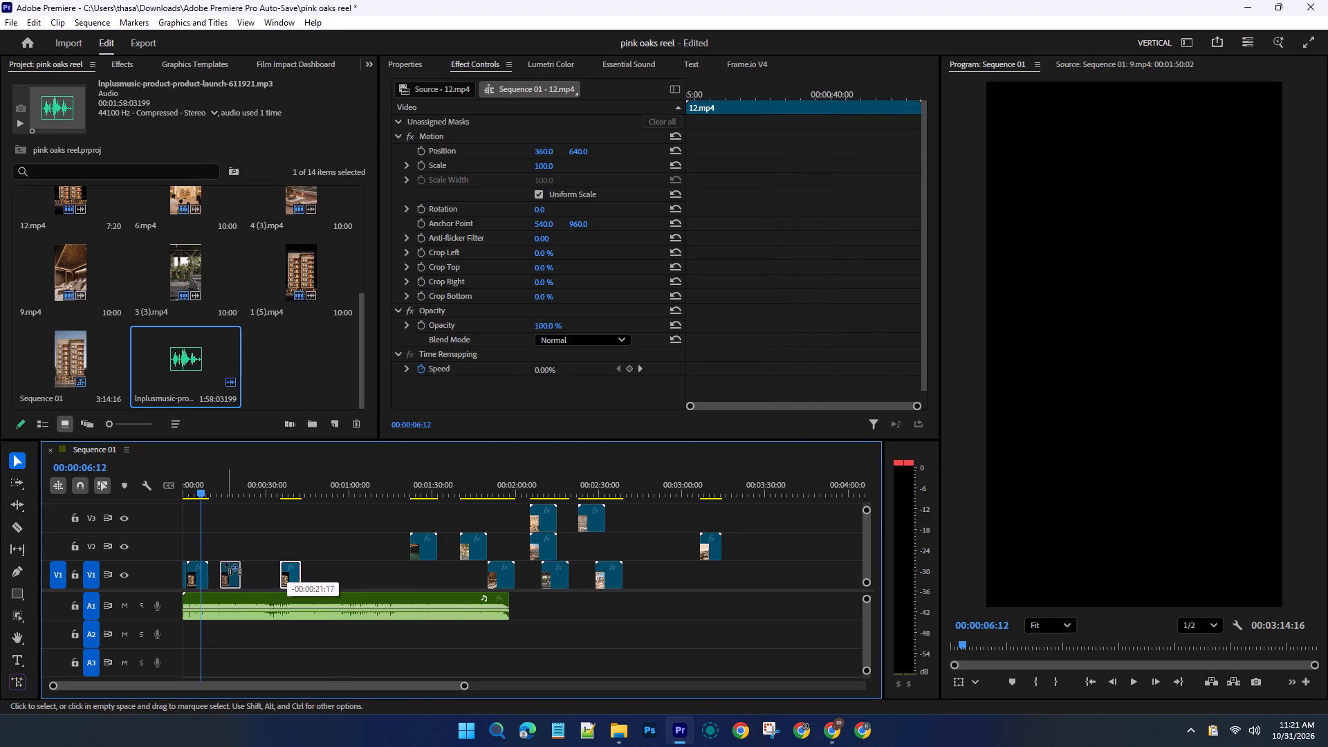
drag(225, 562, 225, 561)
drag(228, 572, 216, 572)
key(space)
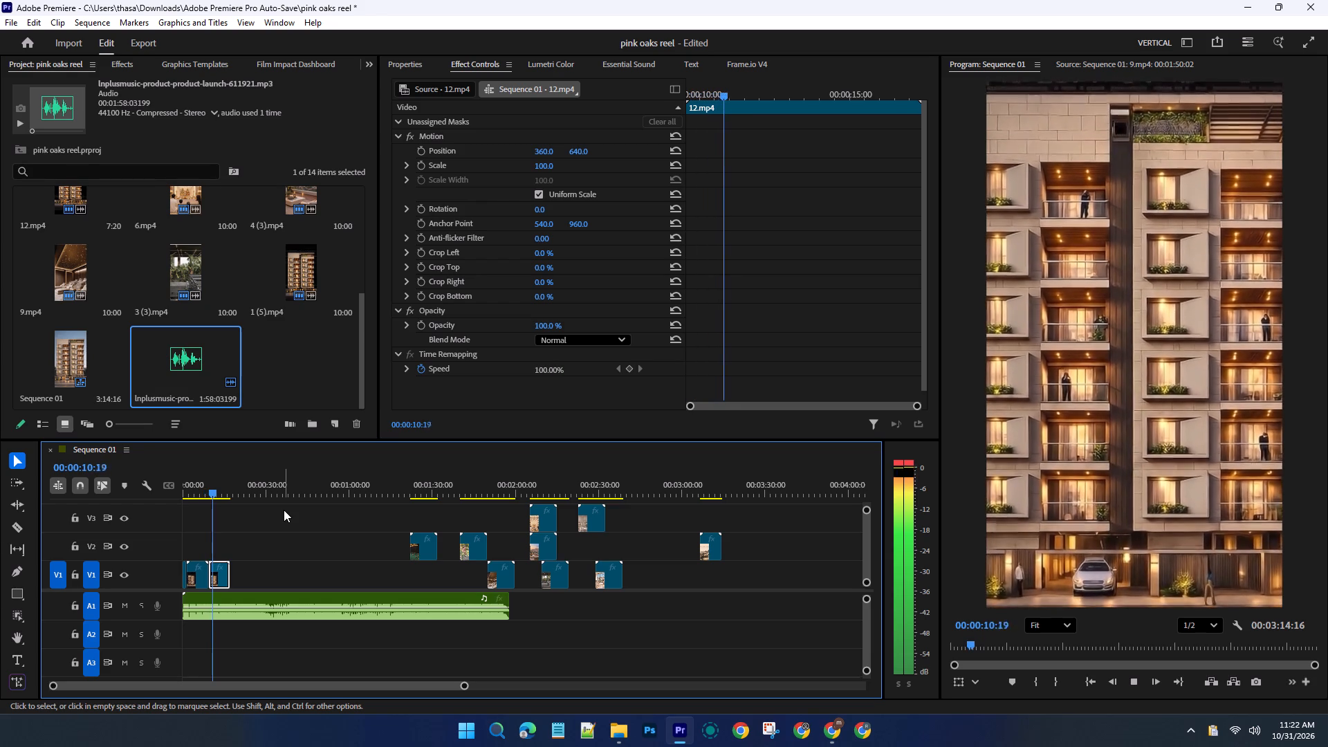
drag(213, 492, 177, 500)
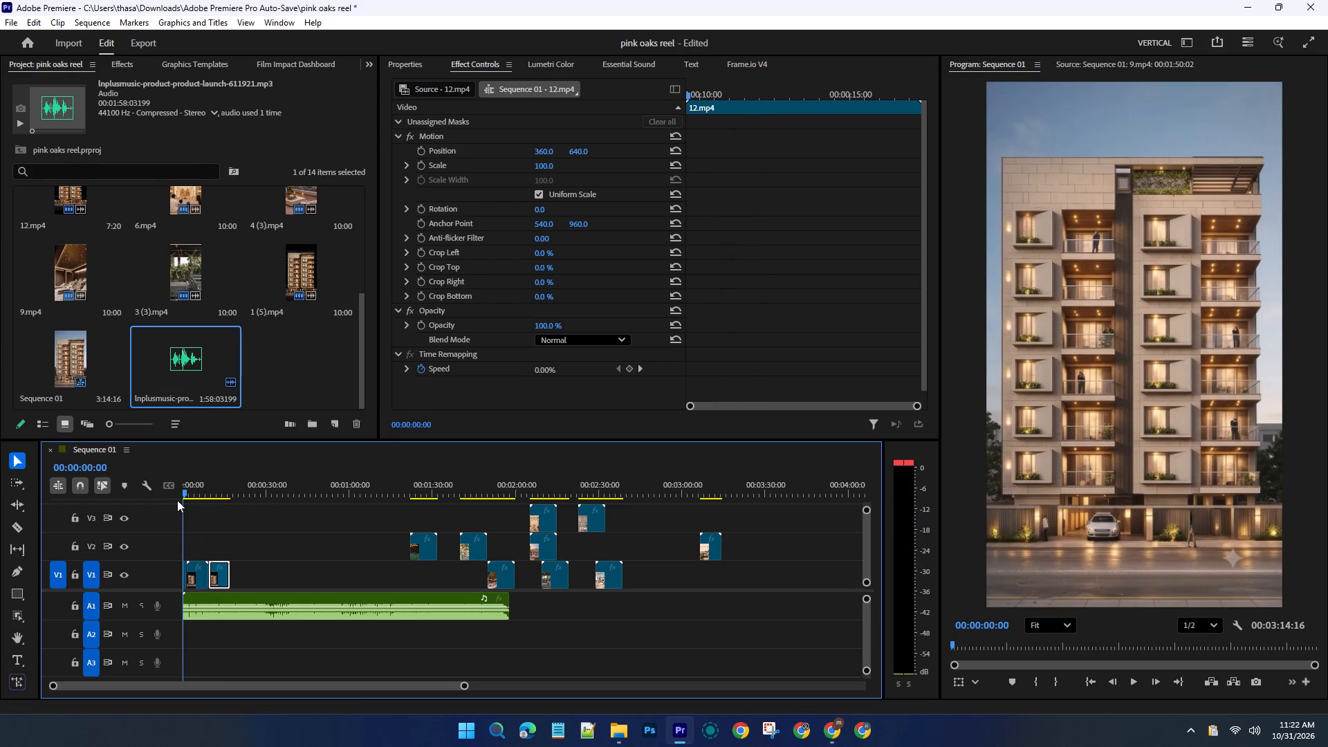
drag(177, 500, 170, 501)
drag(170, 501, 169, 501)
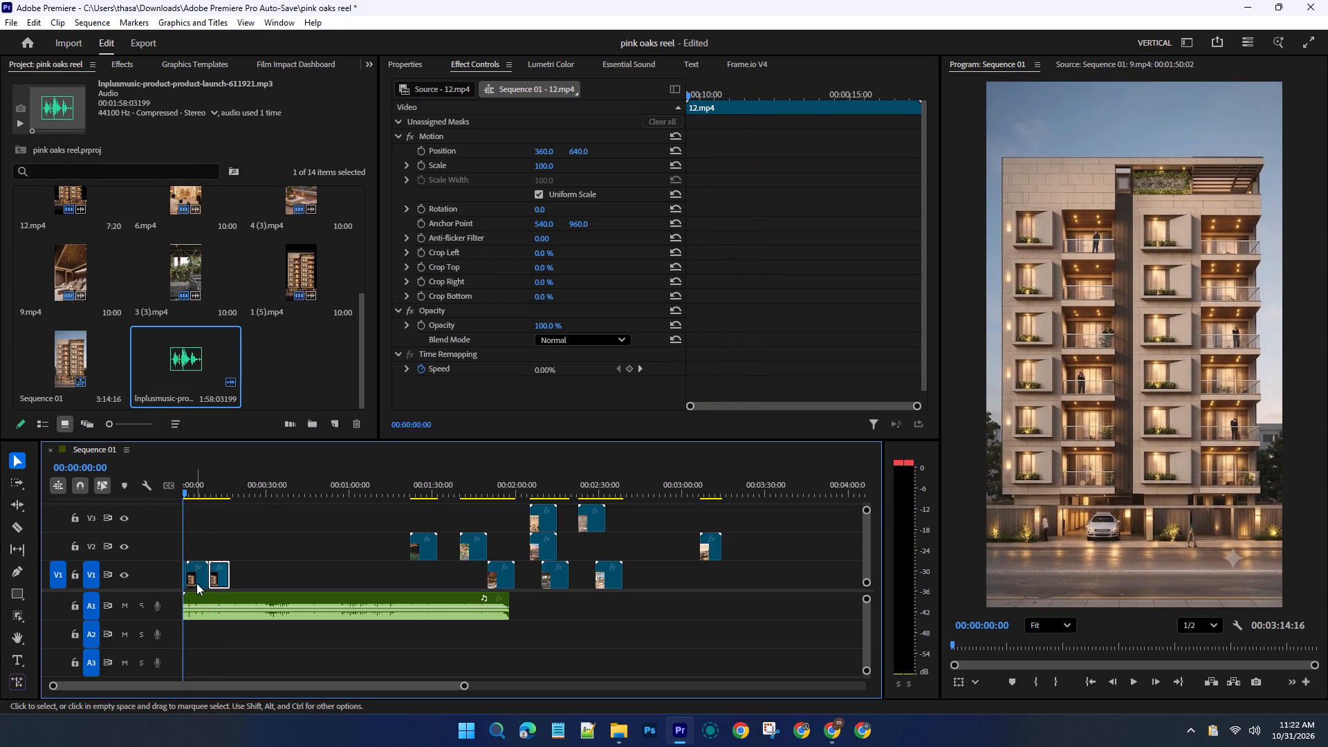
Speed up 11.mp4 to 160.68 %, a duration of 00:00:04:21, and play the result from the start.
click(196, 583)
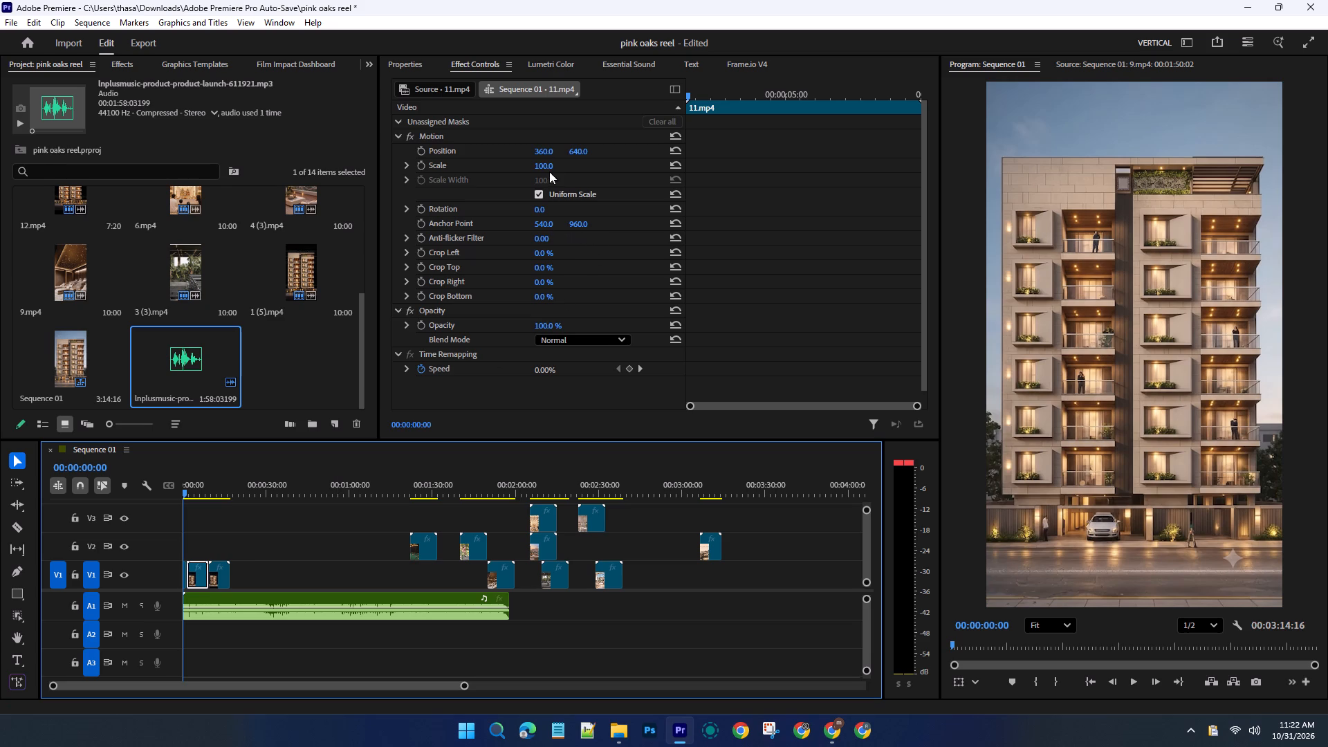
scroll(532, 248, down, 4)
scroll(532, 253, up, 6)
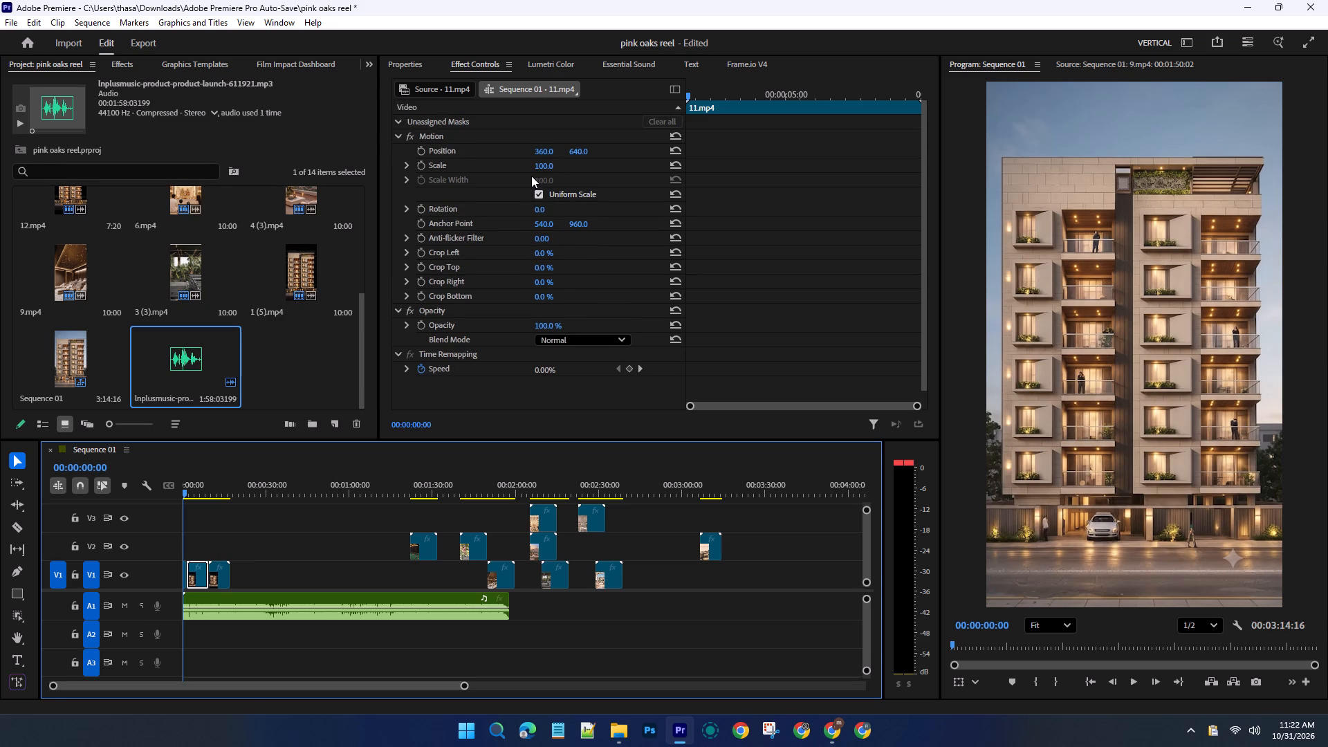
right_click(199, 578)
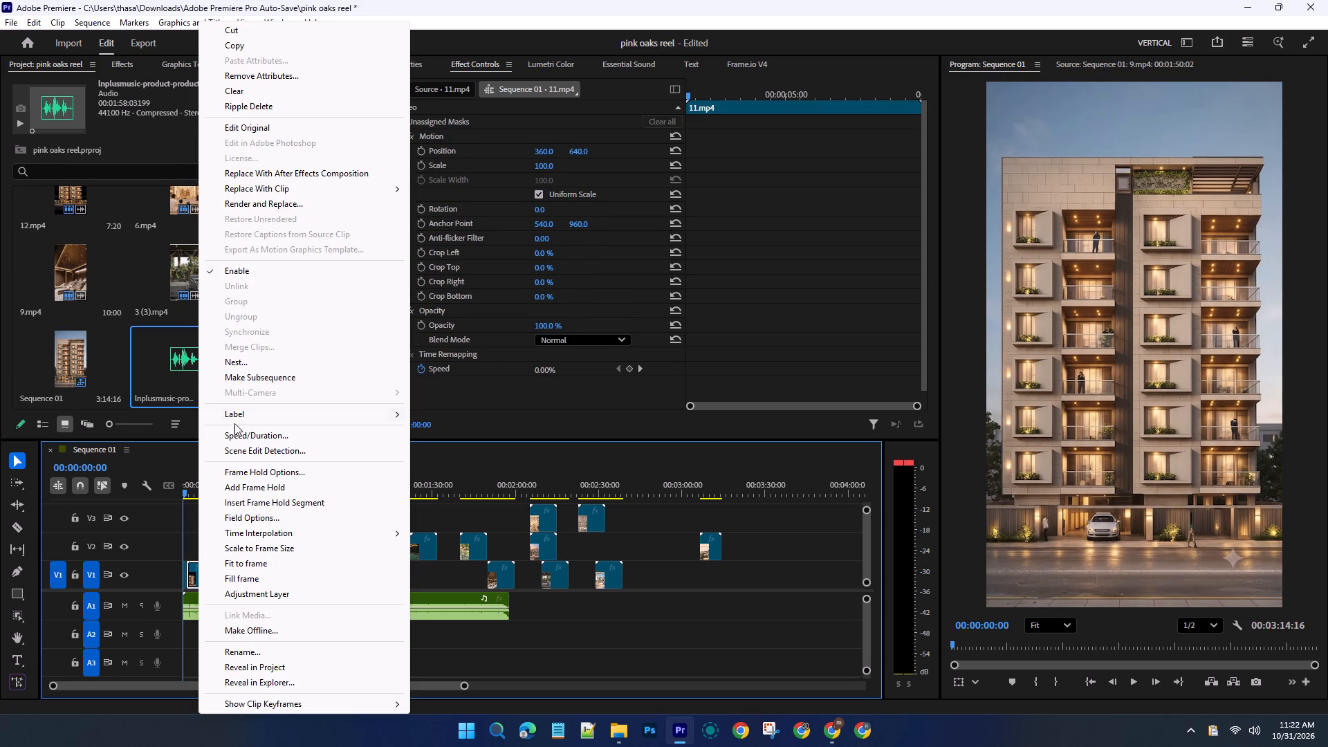
click(241, 436)
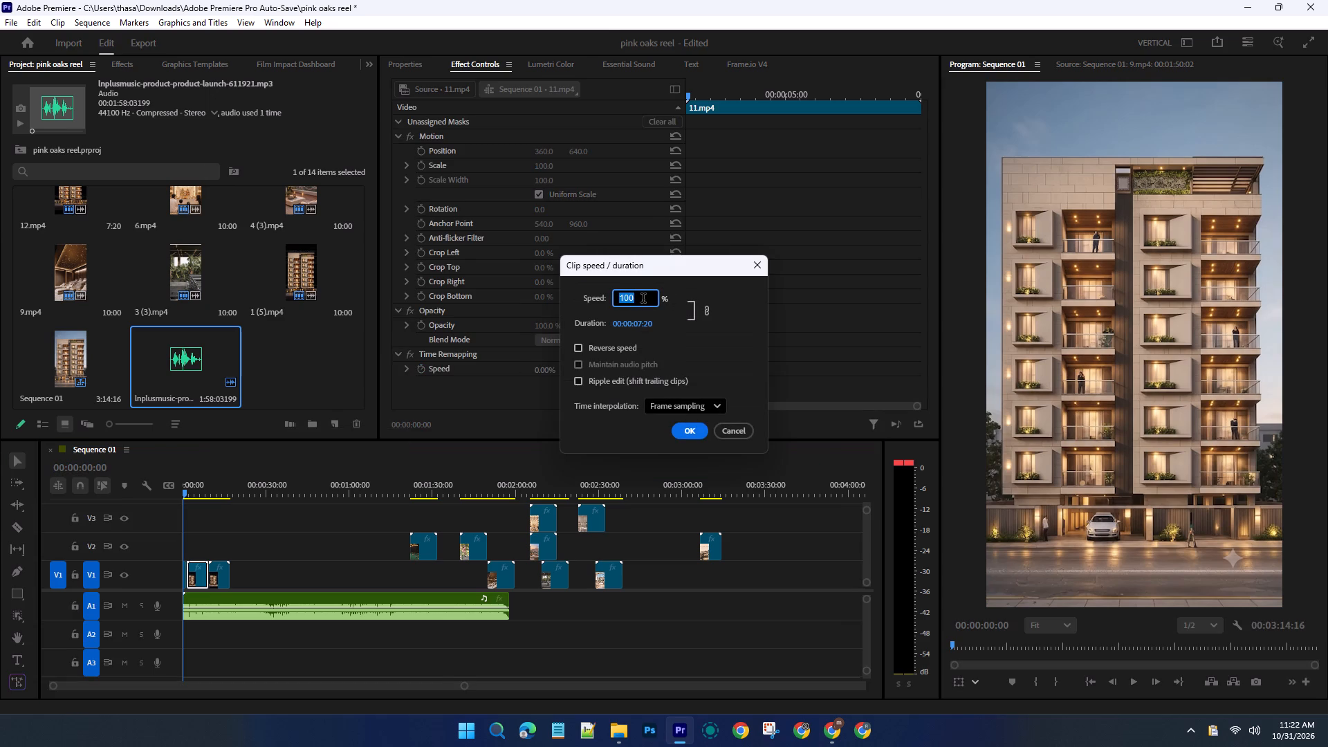
drag(638, 299, 627, 299)
drag(635, 326, 676, 331)
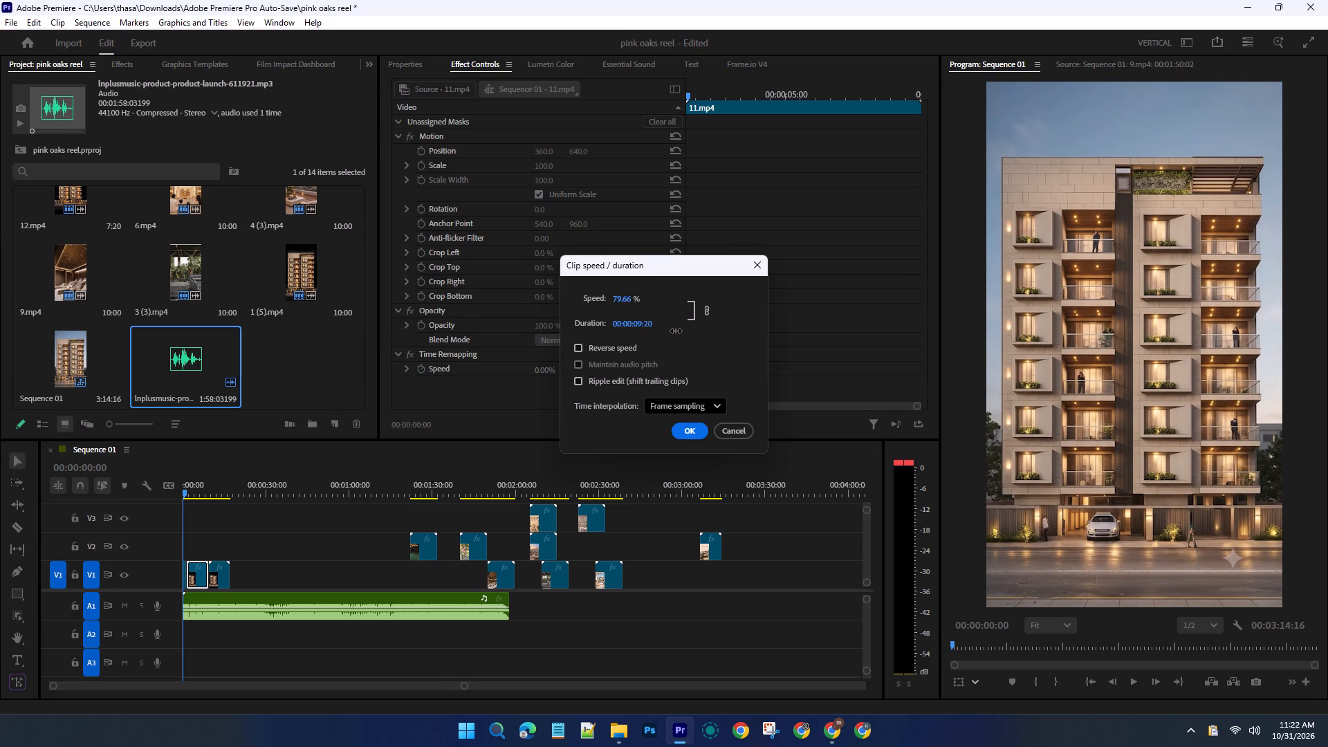
drag(676, 331, 544, 340)
drag(544, 340, 592, 346)
drag(592, 346, 606, 346)
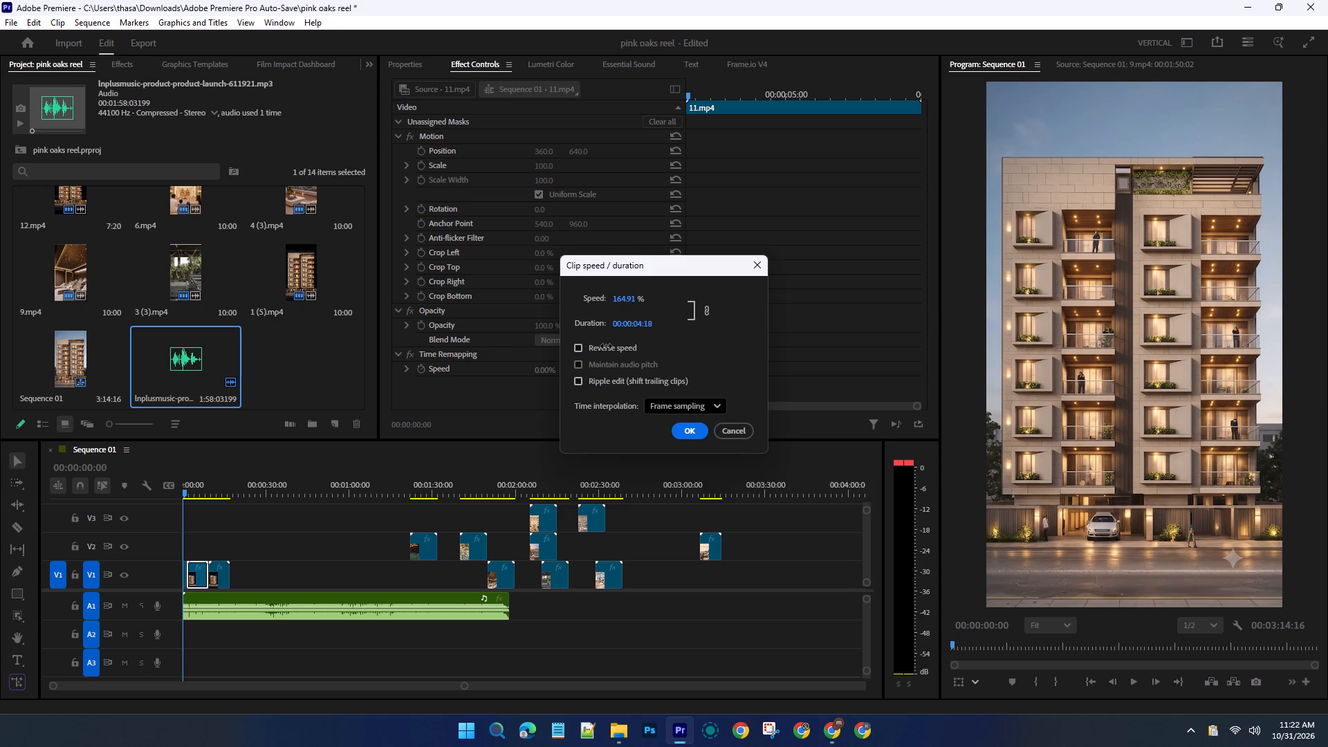
drag(606, 346, 607, 346)
drag(607, 346, 609, 347)
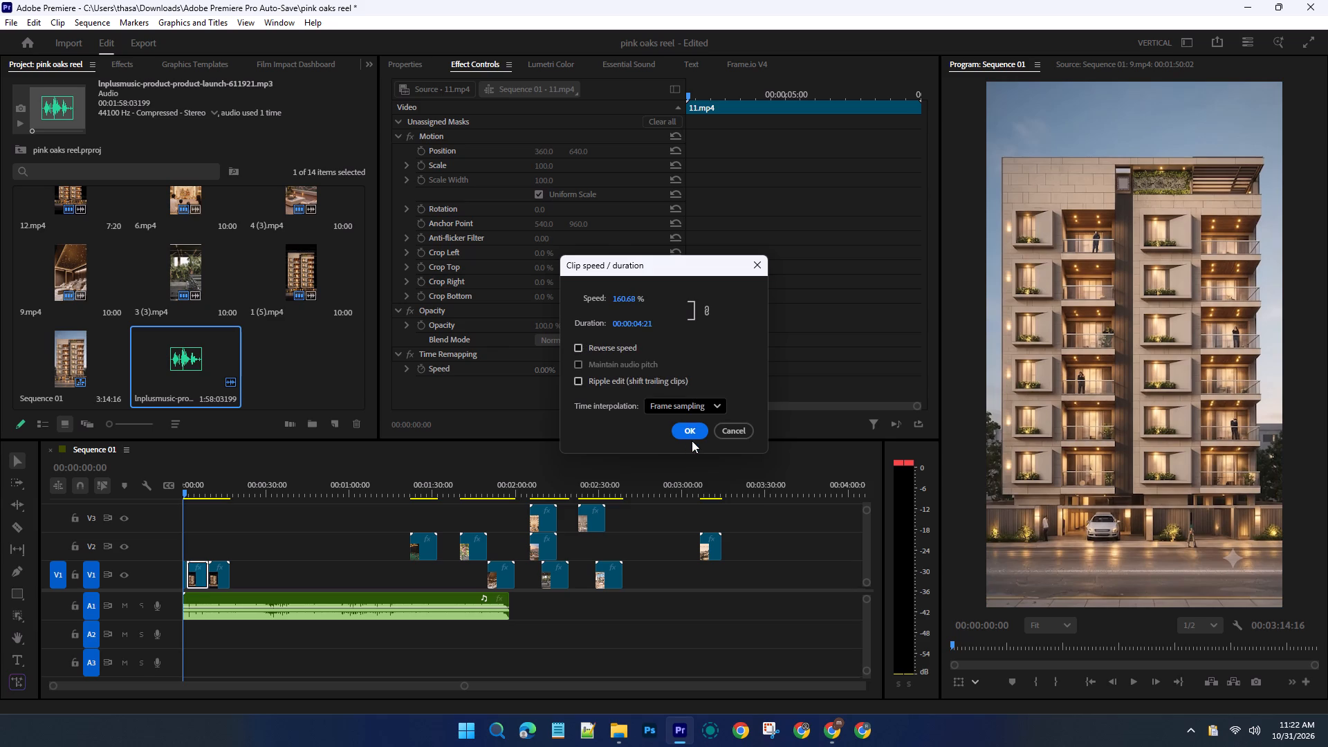
click(688, 430)
key(space)
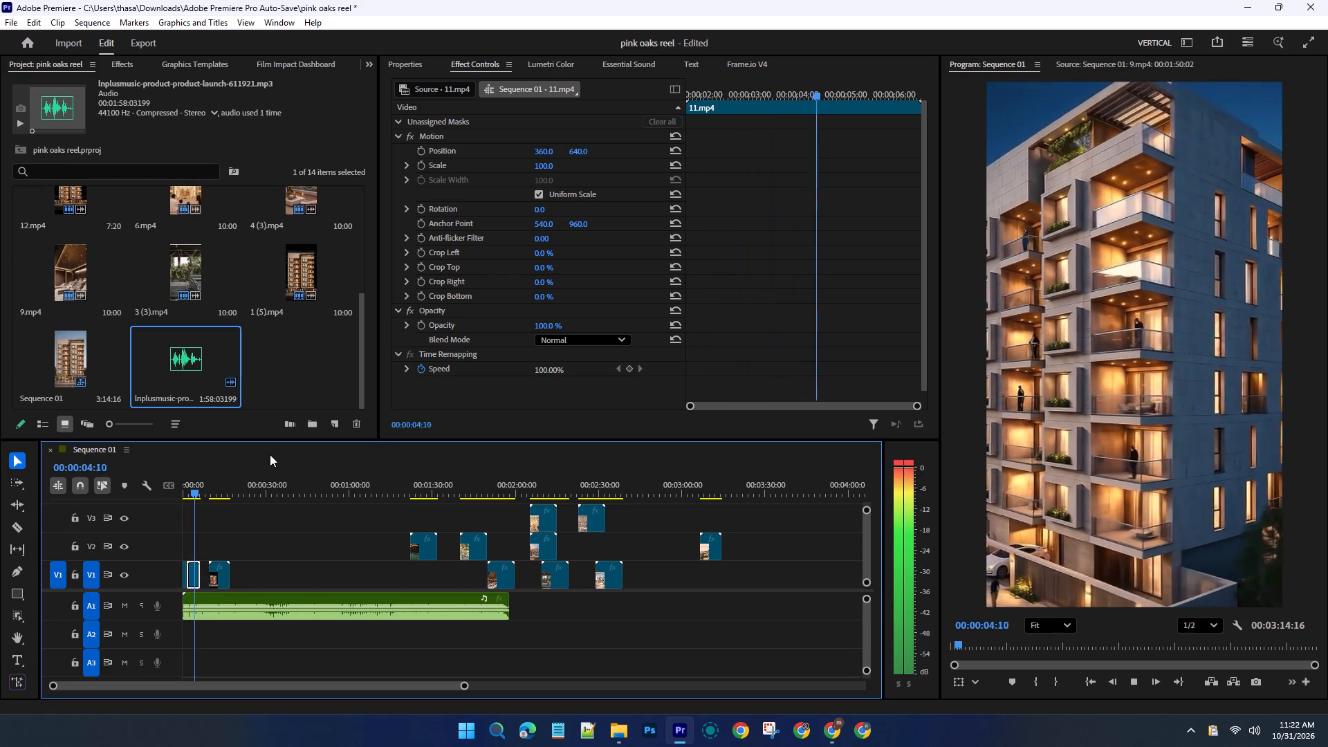
key(space)
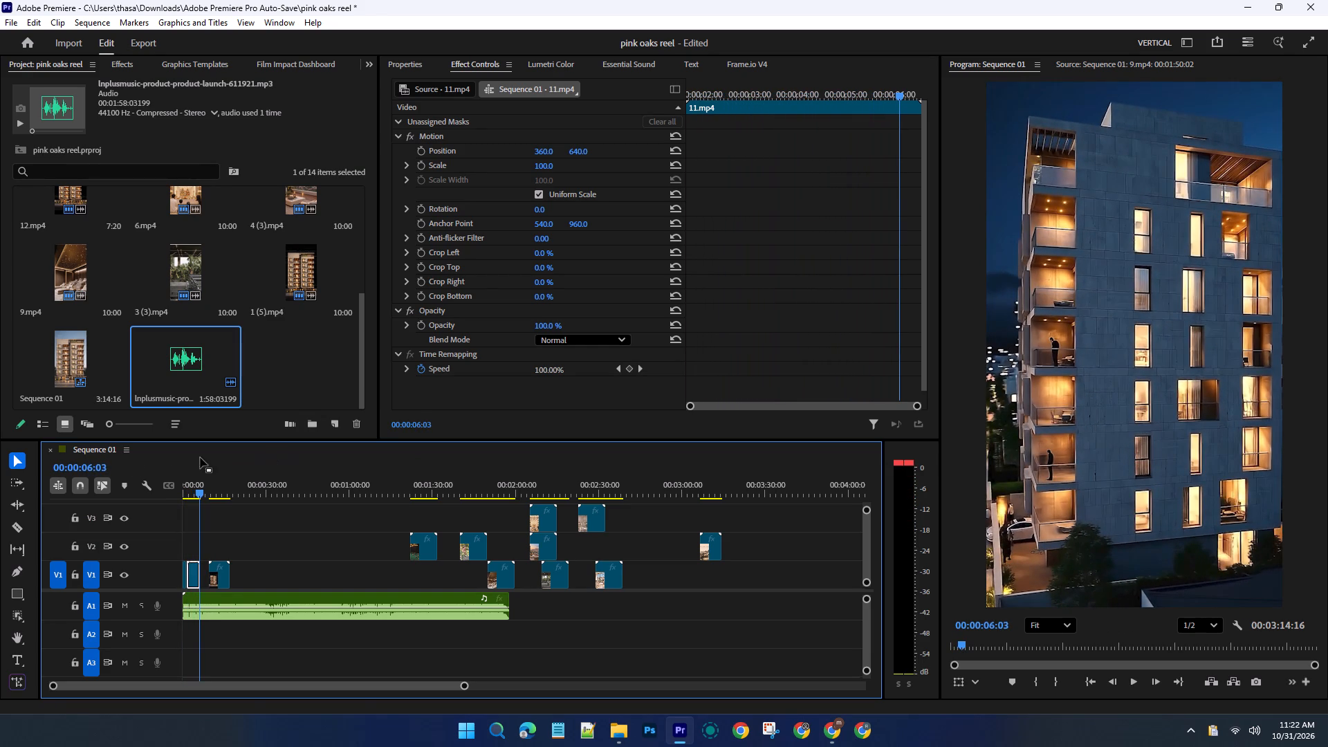
Close the gap on V1 by moving 12.mp4 to directly after the sped-up 11.mp4.
drag(219, 580, 211, 578)
Play from near the start to find the cut point and split 11.mp4 on V1 at 00:00:04:14.
drag(202, 490, 185, 488)
key(space)
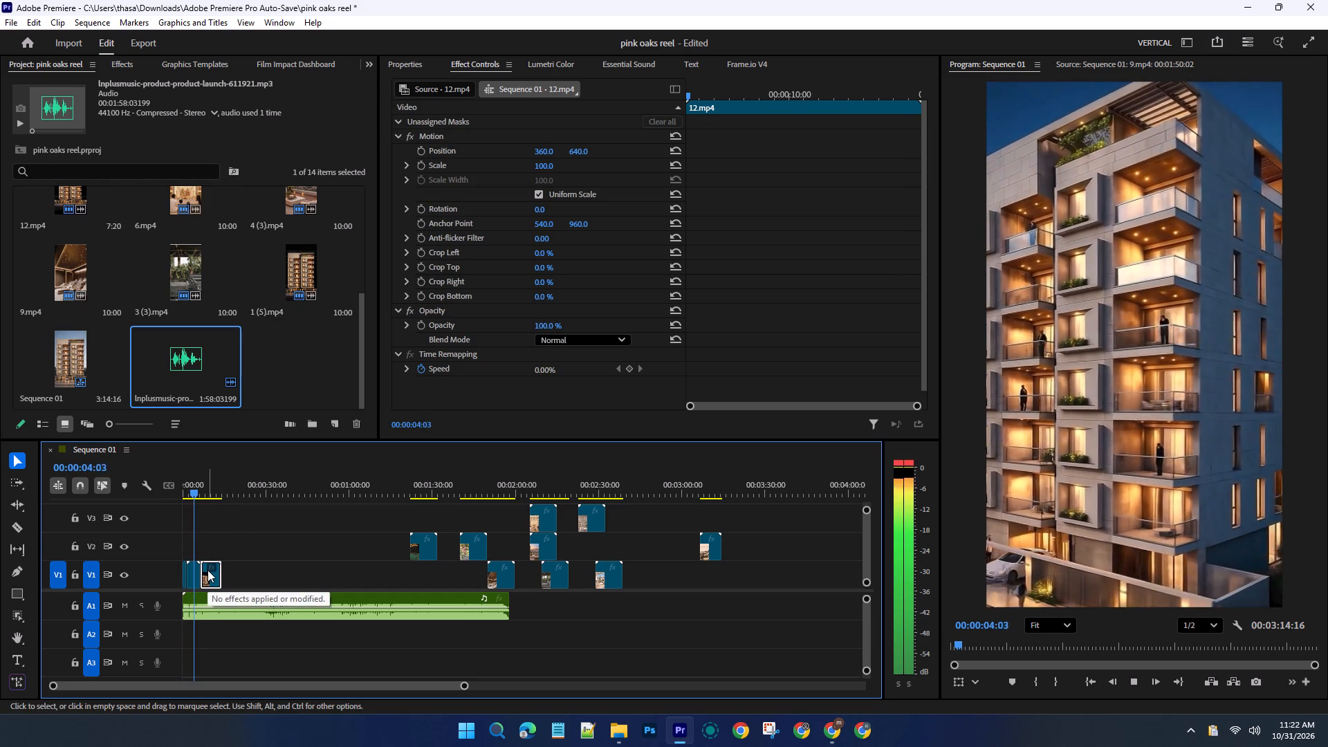
key(space)
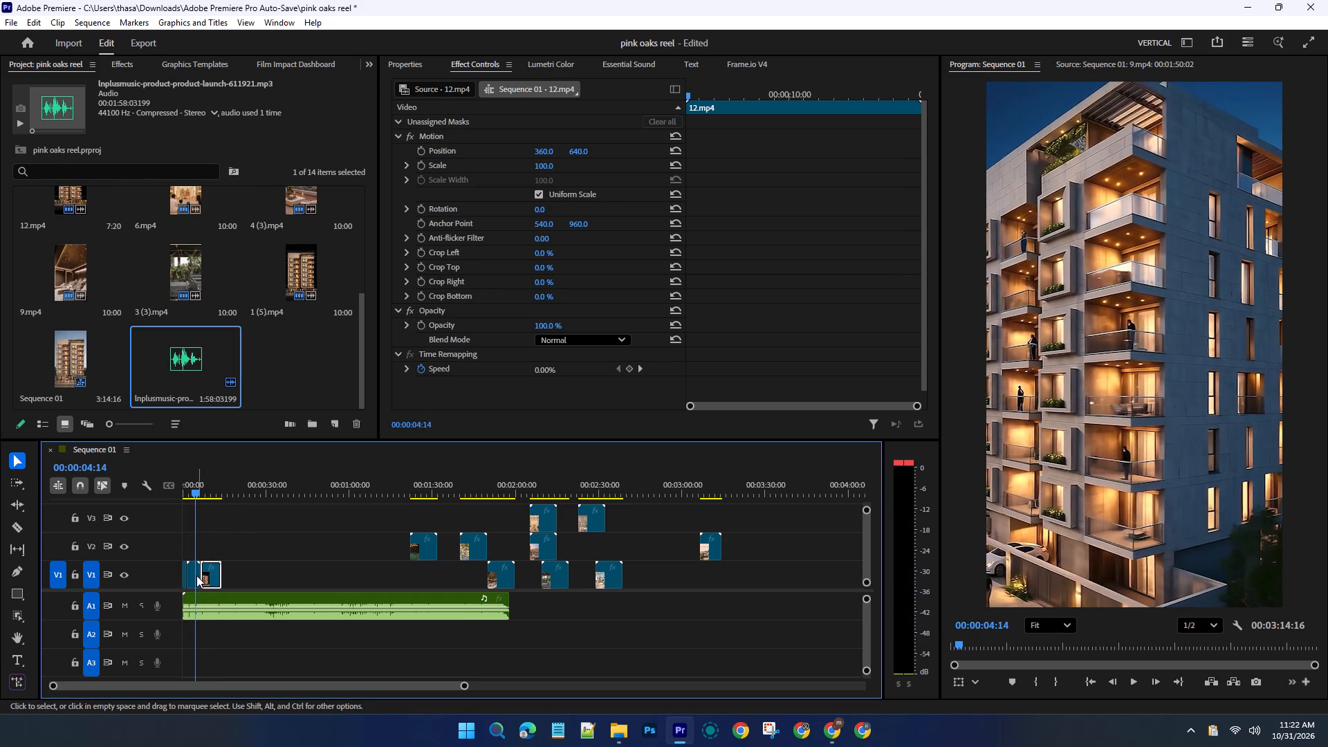
click(12, 527)
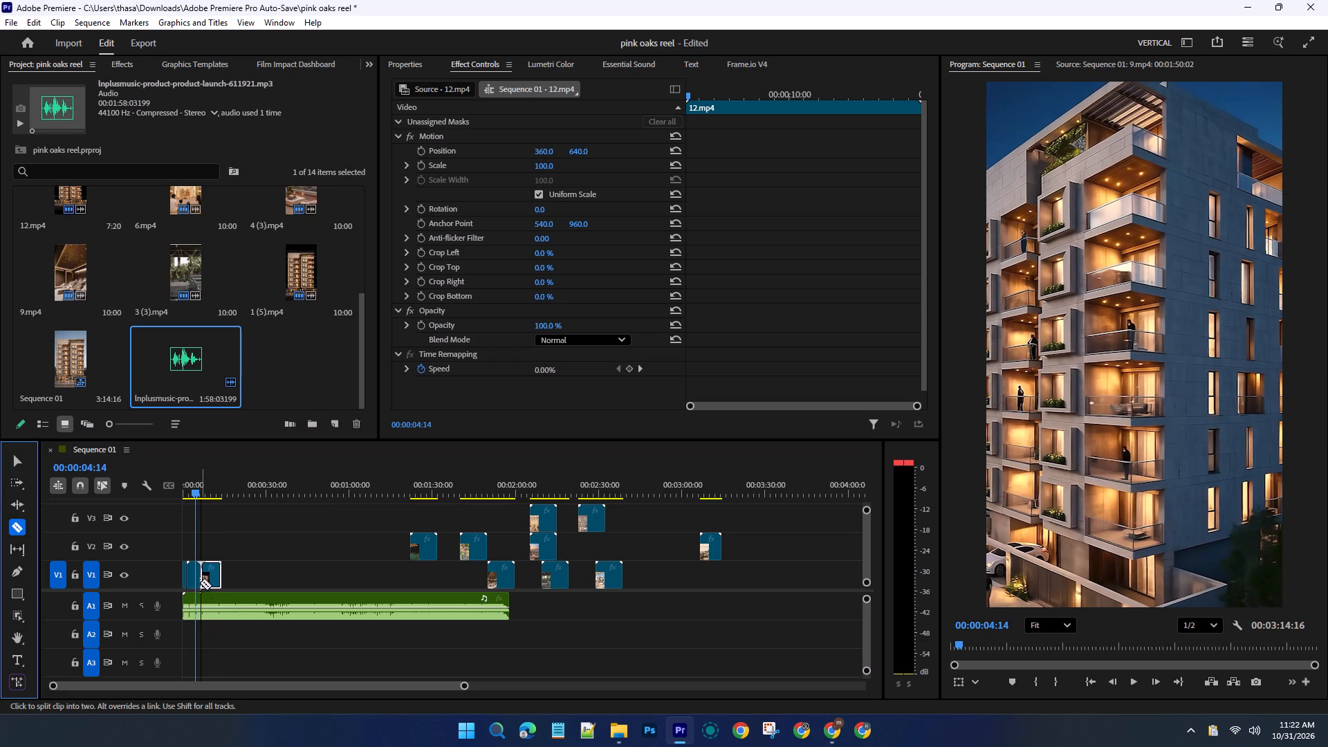
click(196, 575)
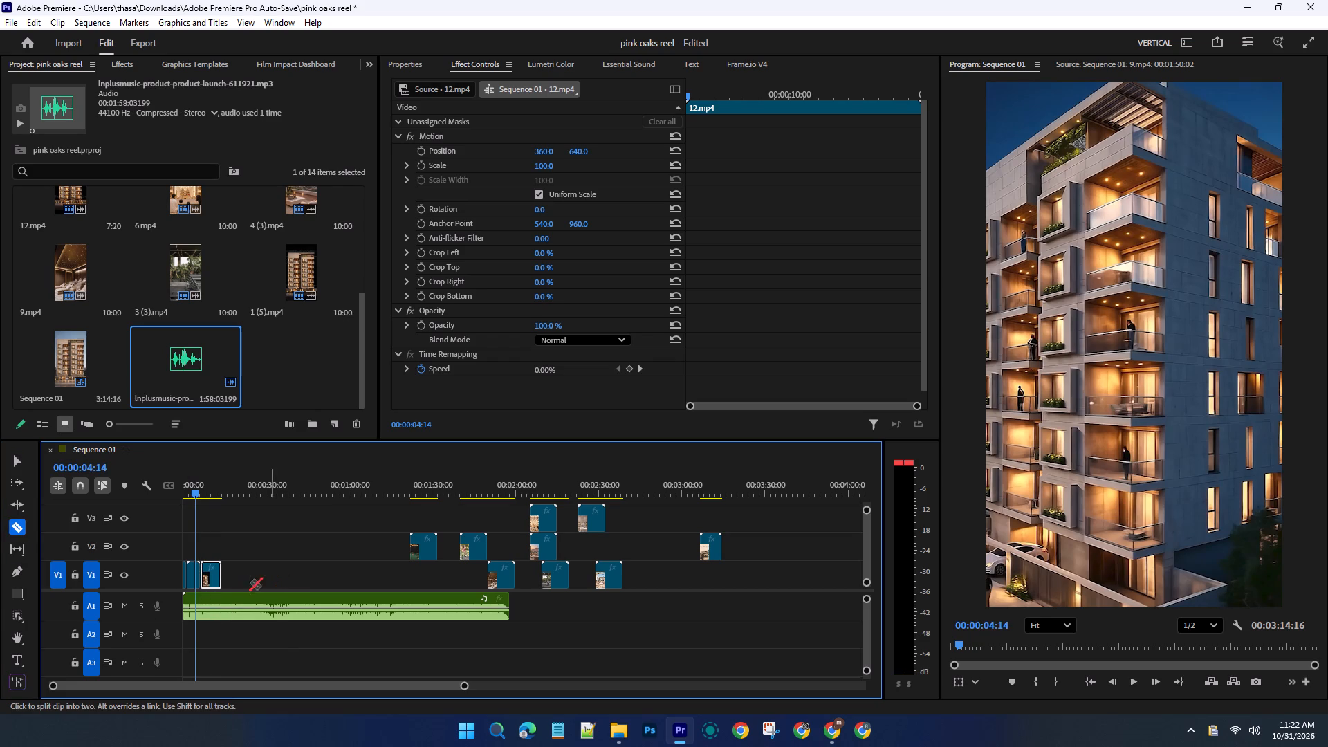
Delete the leftover end piece of 11.mp4 after the cut and move 12.mp4 on V1 to 00:00:04:14, closing the gap.
key(v)
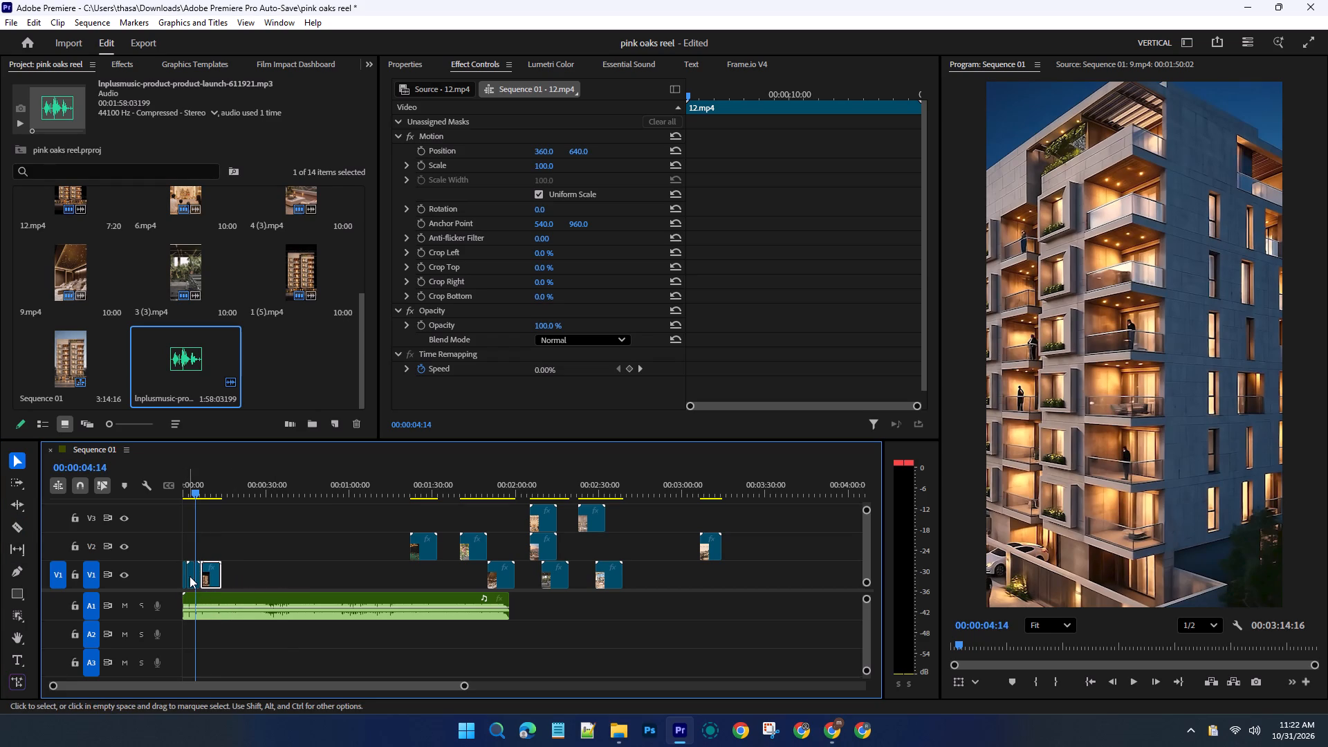
click(198, 573)
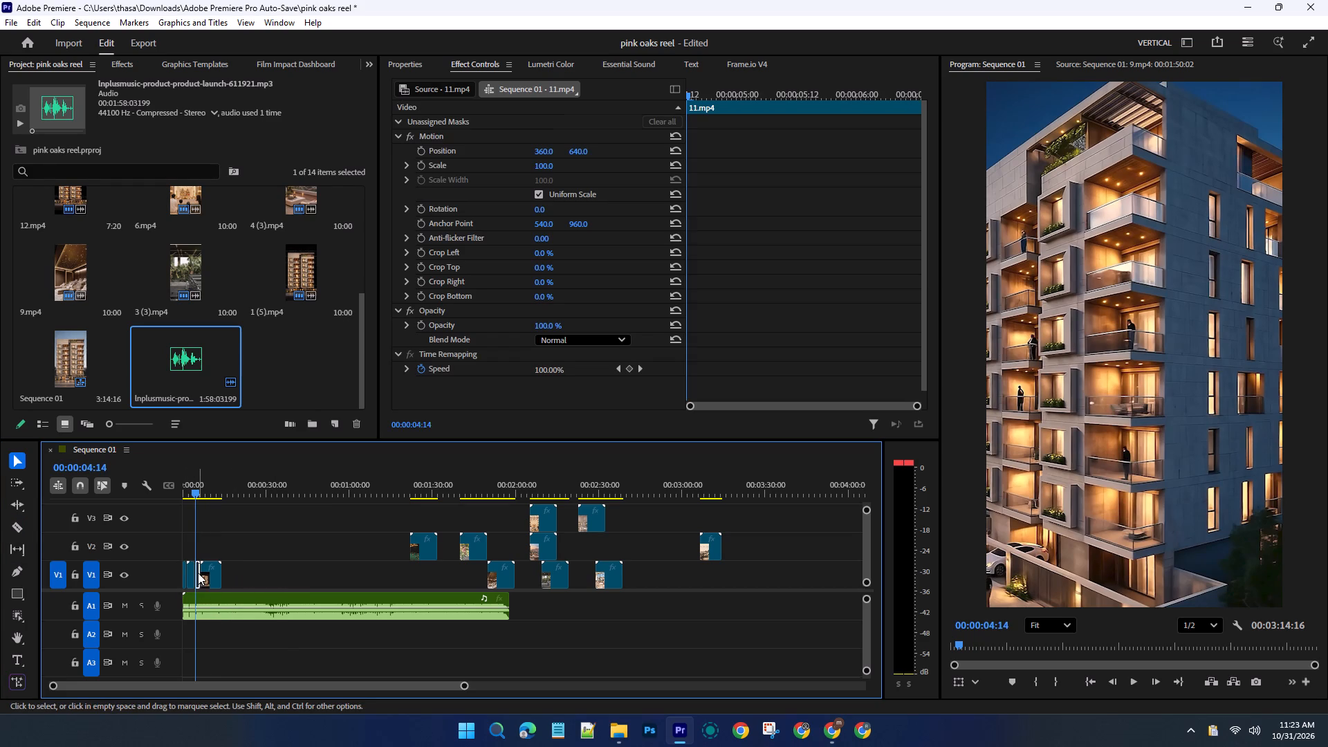
key(Delete)
click(208, 575)
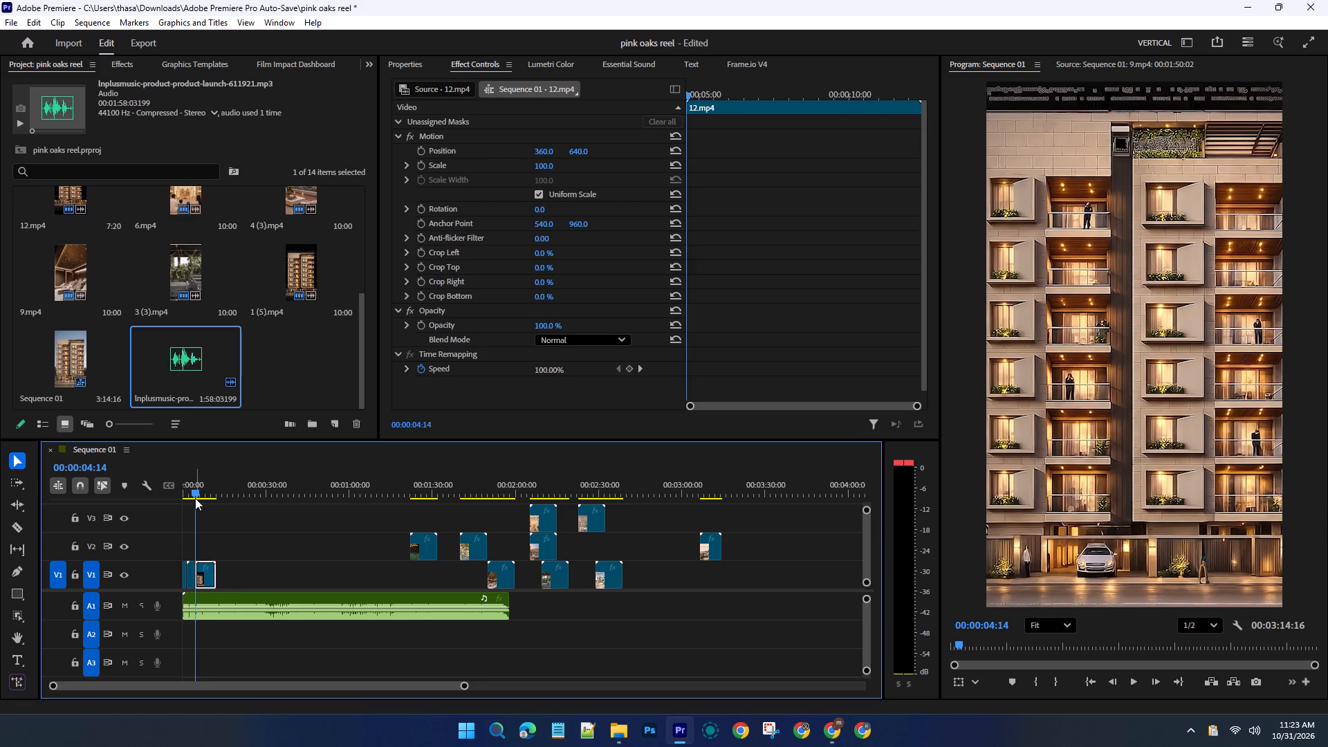
Play from 00:00:01:18 through the cut into 12.mp4 to check its timing against the music, then replay from the sequence start.
click(194, 491)
click(192, 491)
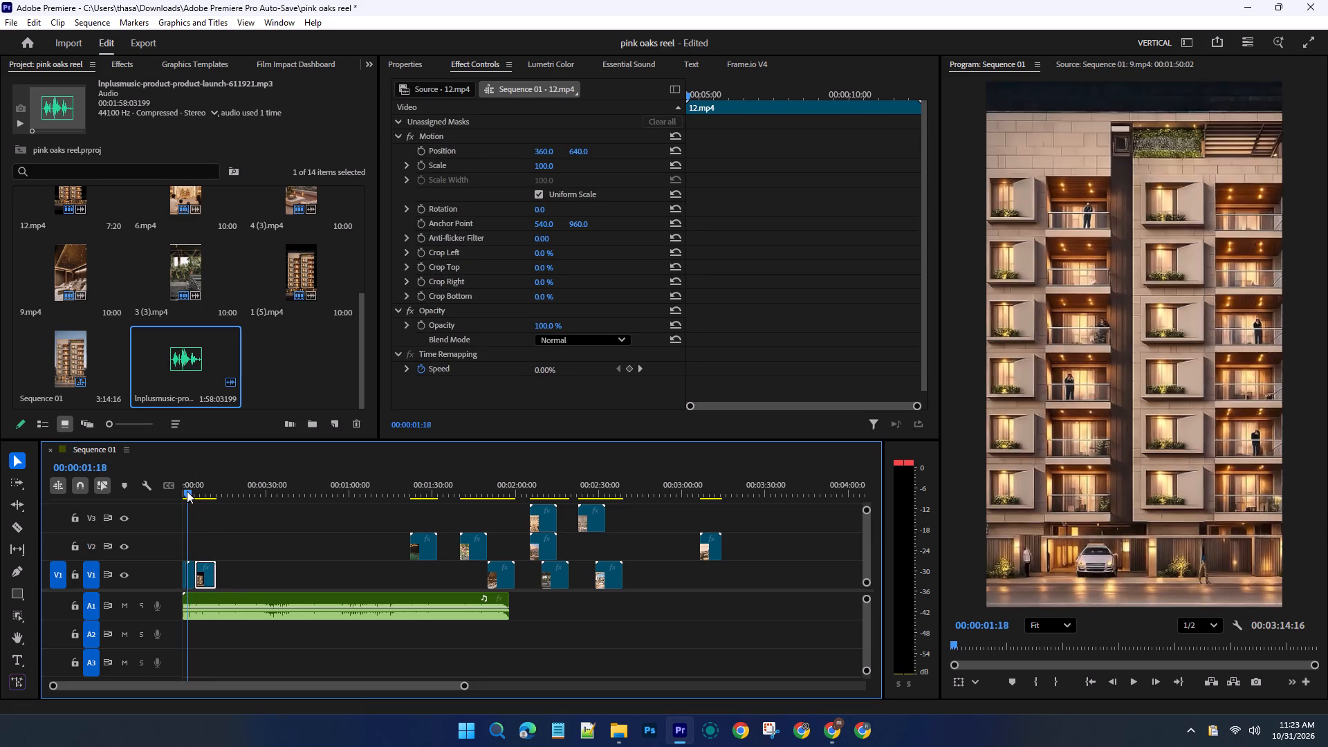
key(space)
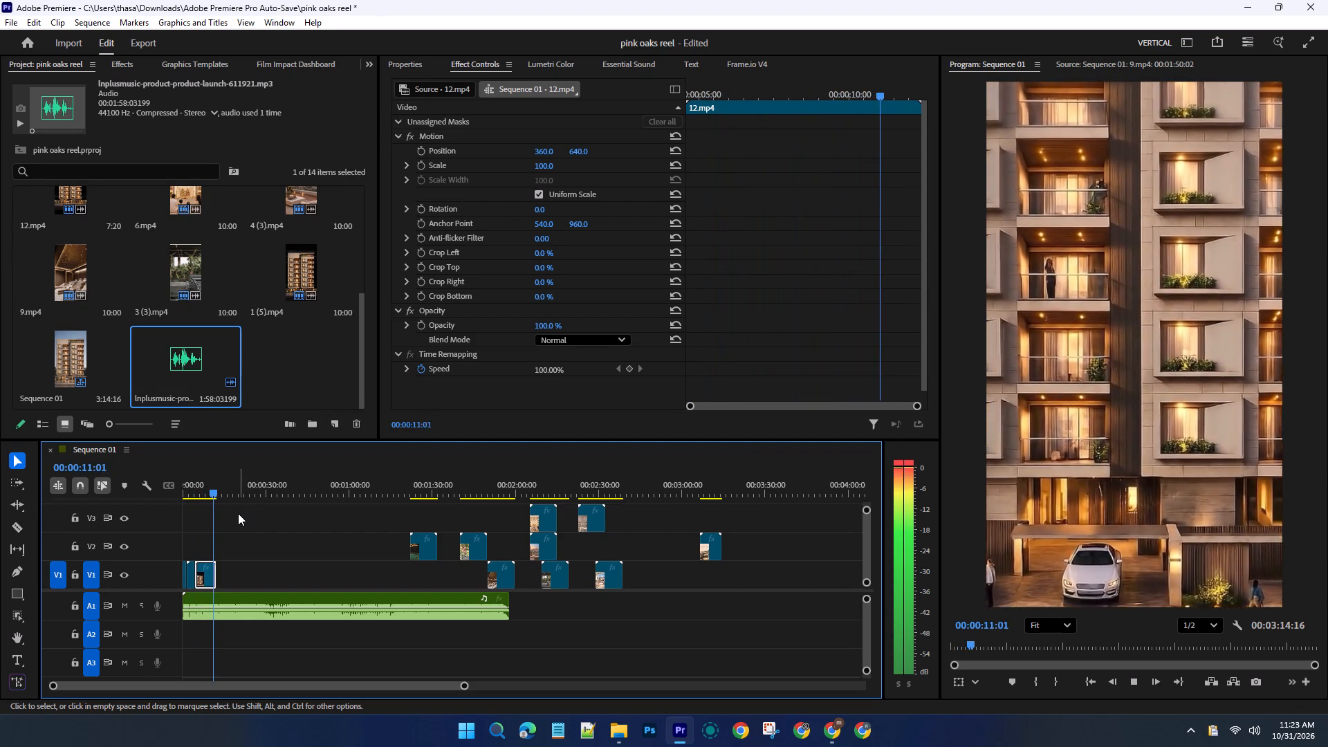
drag(212, 490, 165, 483)
key(space)
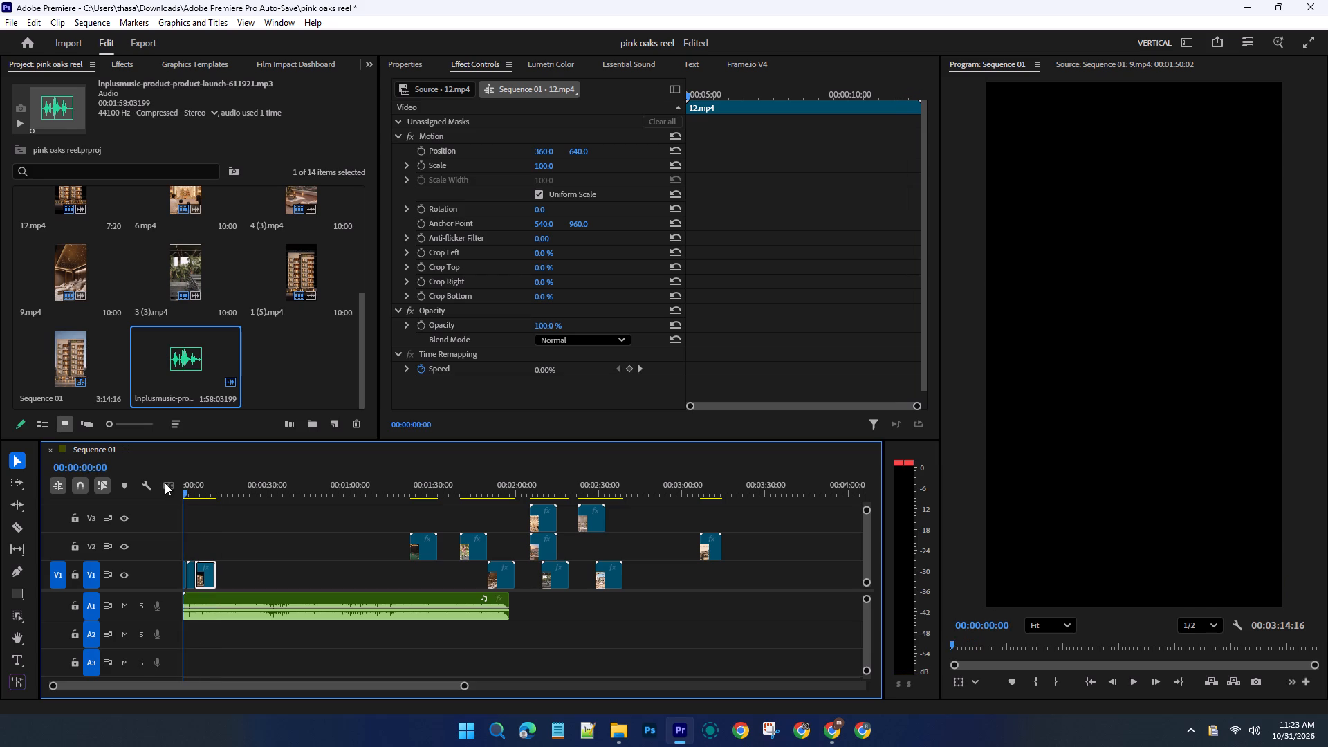
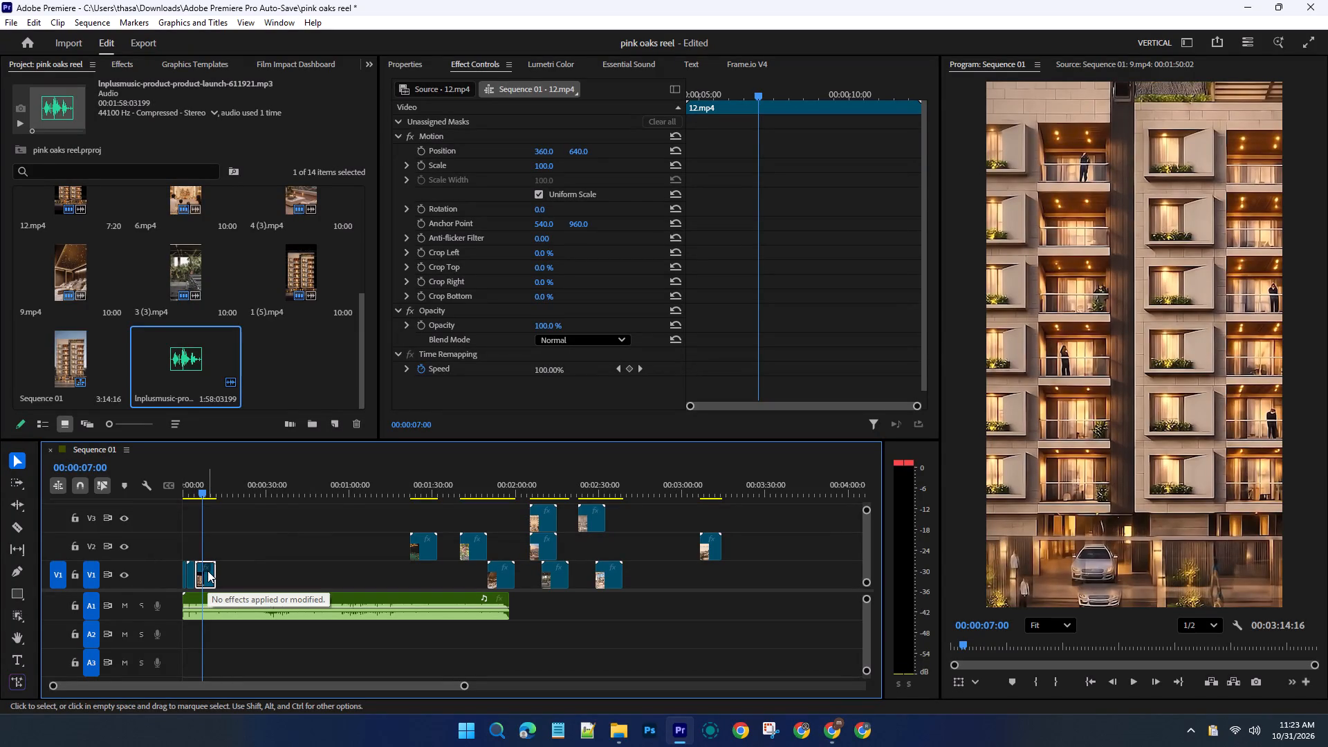
Split 12.mp4 on V1 at 00:00:07:00 and delete the leftover piece after the cut.
key(c)
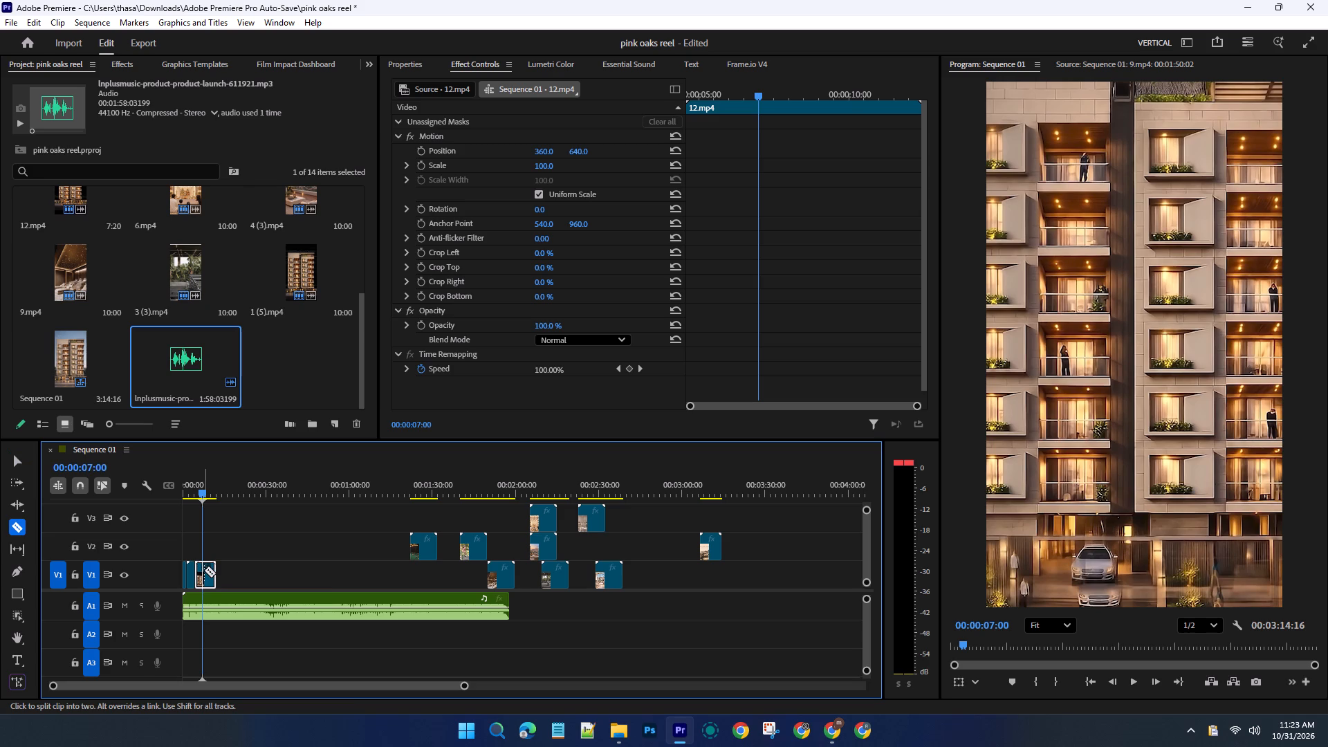
click(202, 569)
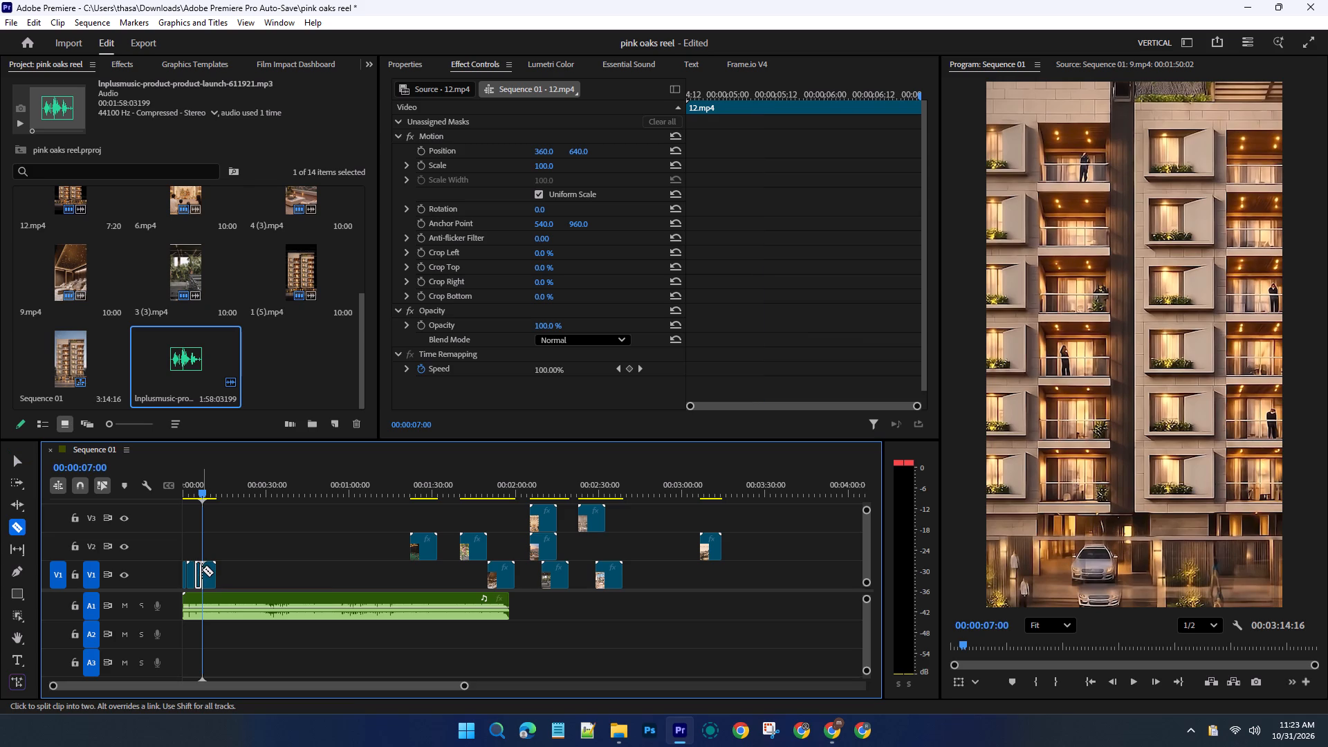
key(v)
click(208, 572)
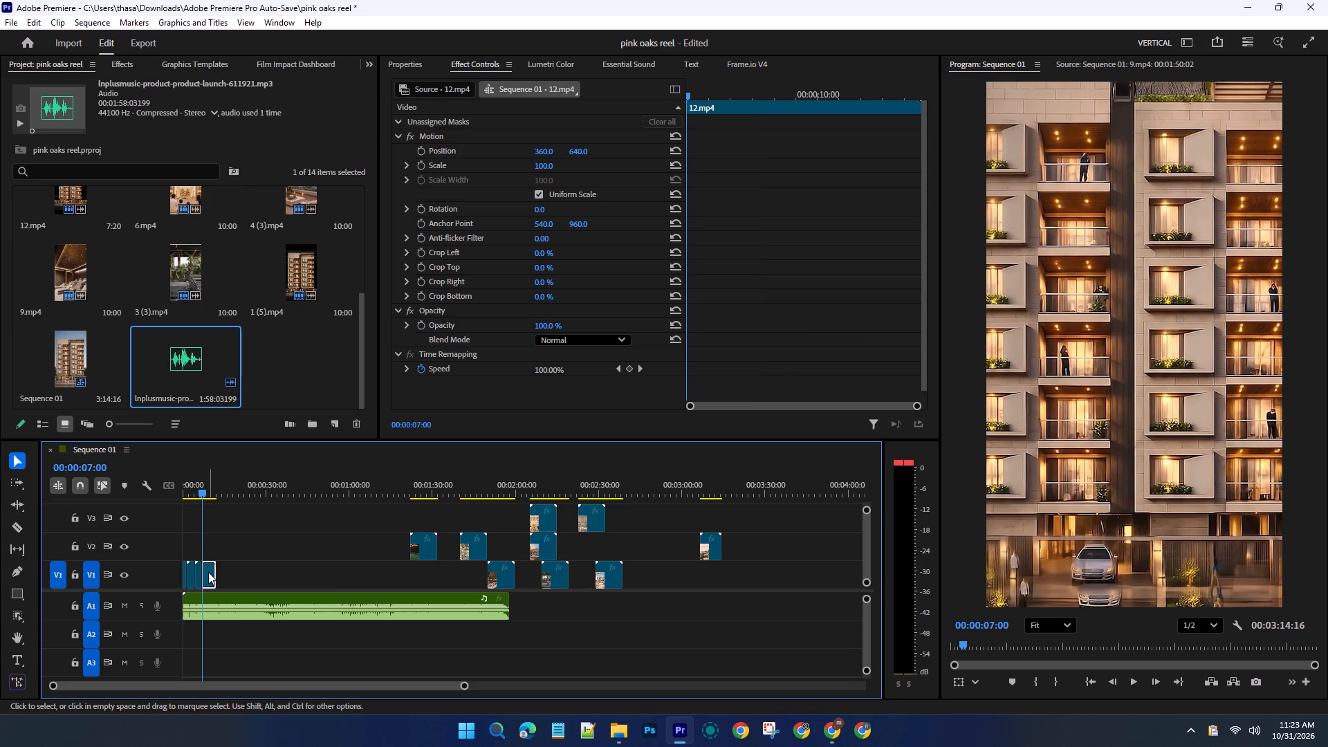
key(Delete)
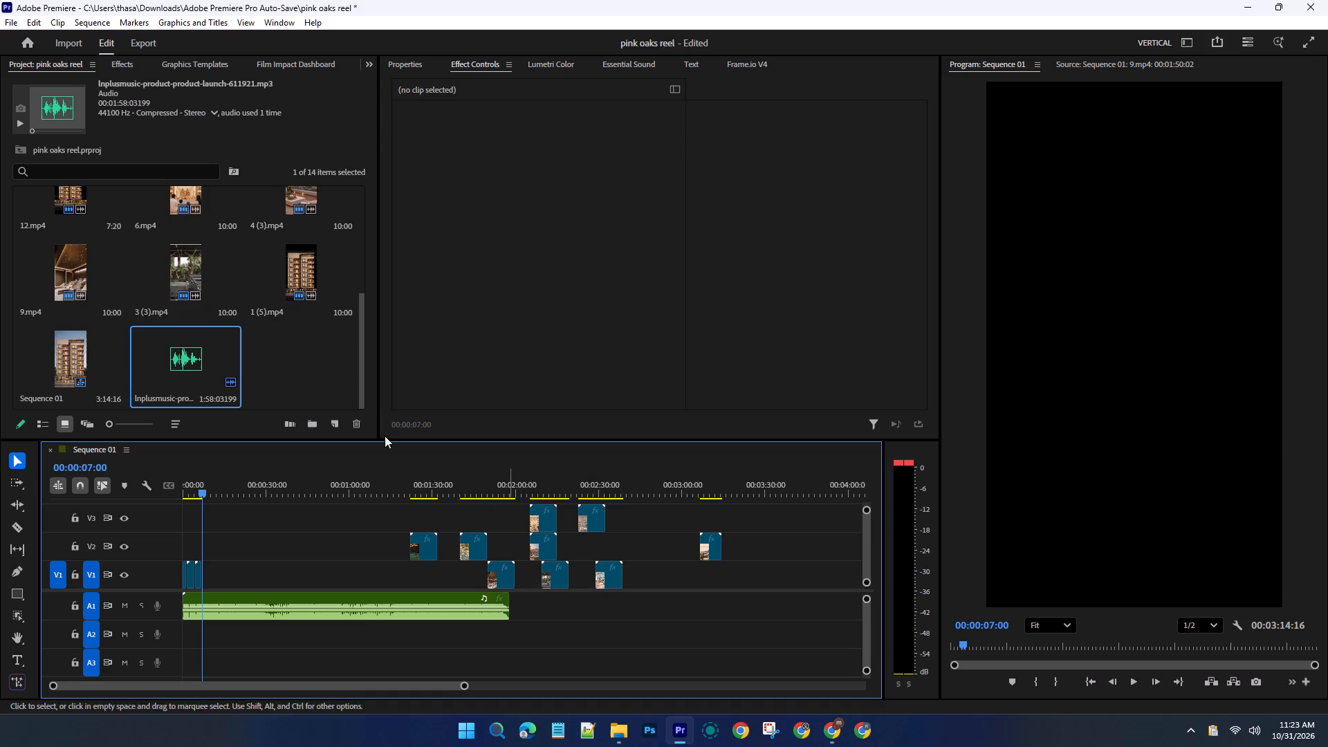
Increase the height of the video tracks so the V1 and V2 clips show larger thumbnails.
scroll(272, 343, up, 6)
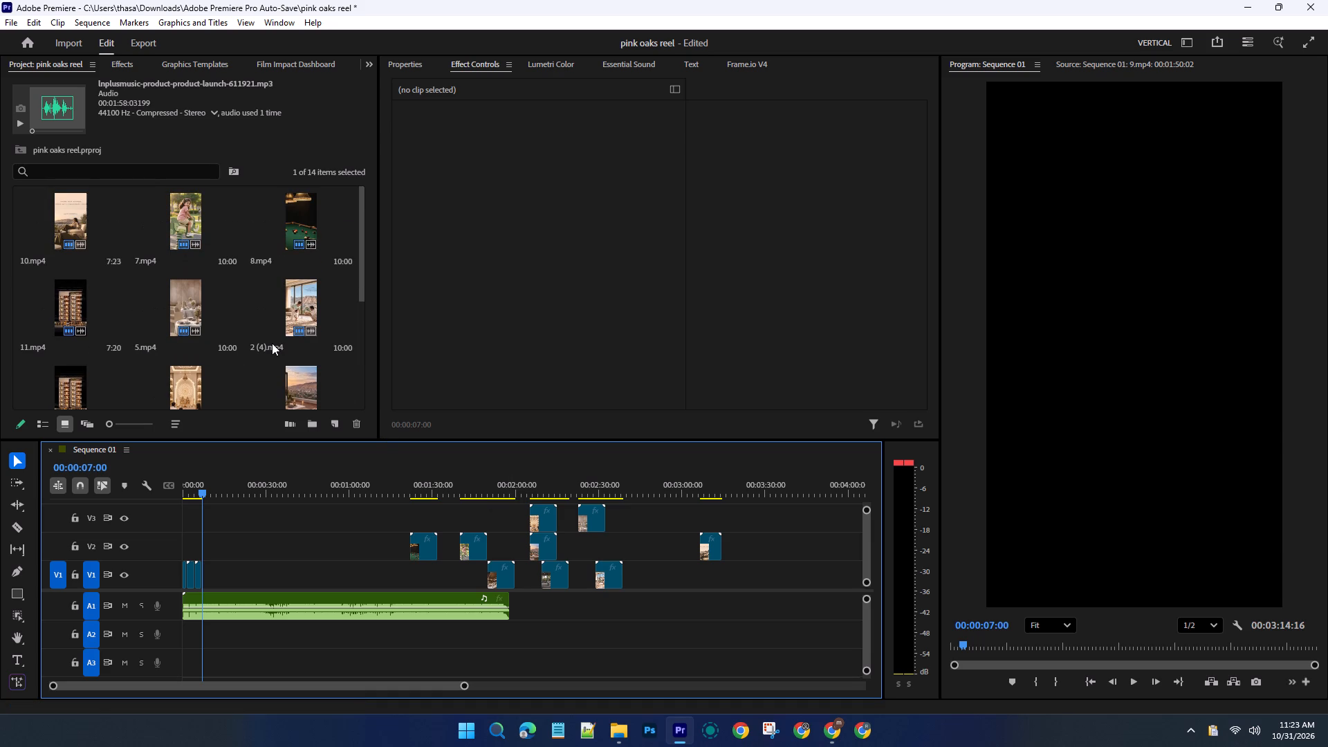
scroll(272, 343, up, 1)
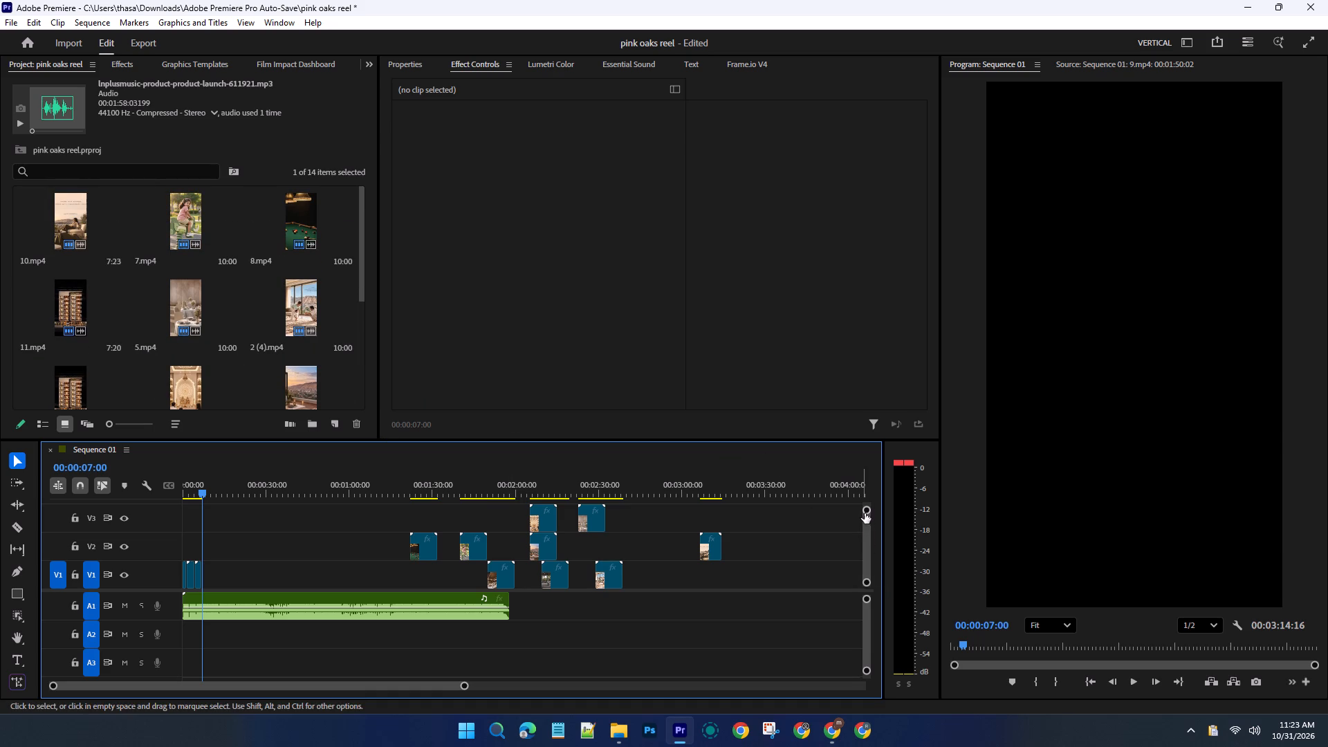
click(866, 510)
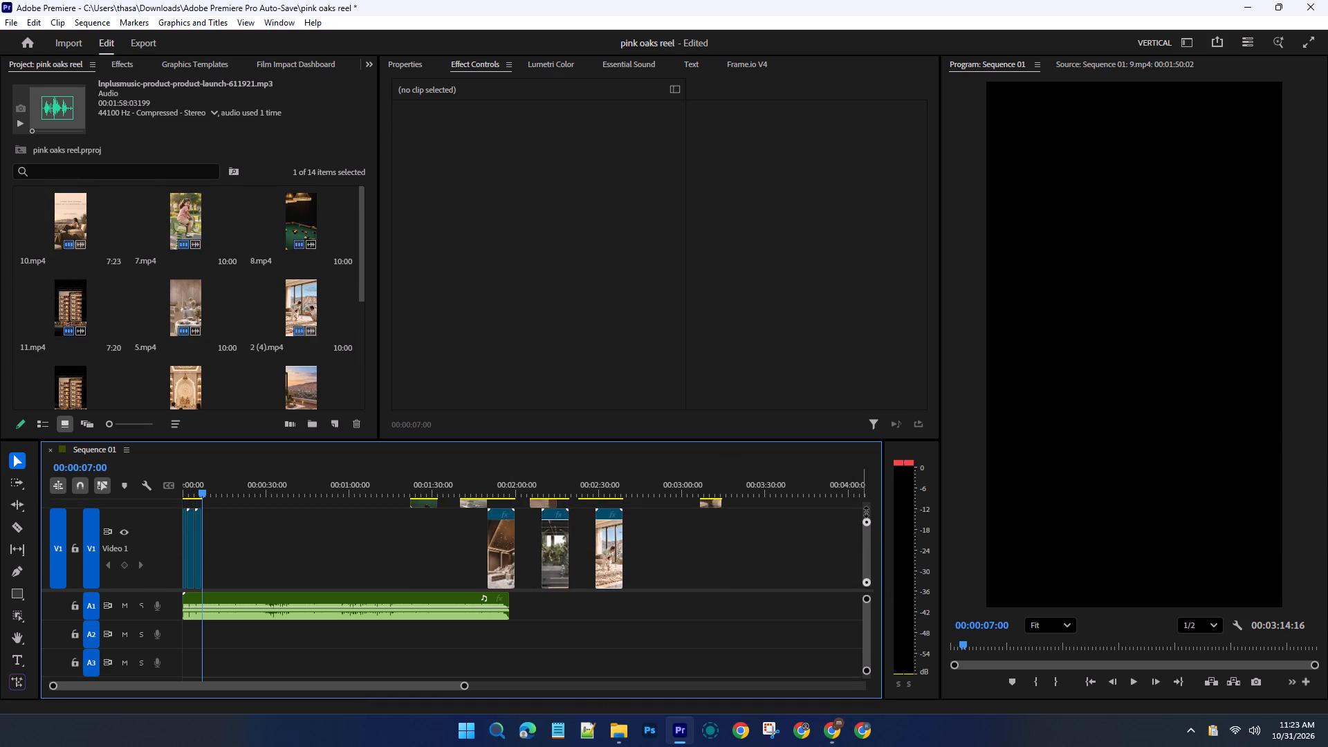
scroll(788, 551, up, 5)
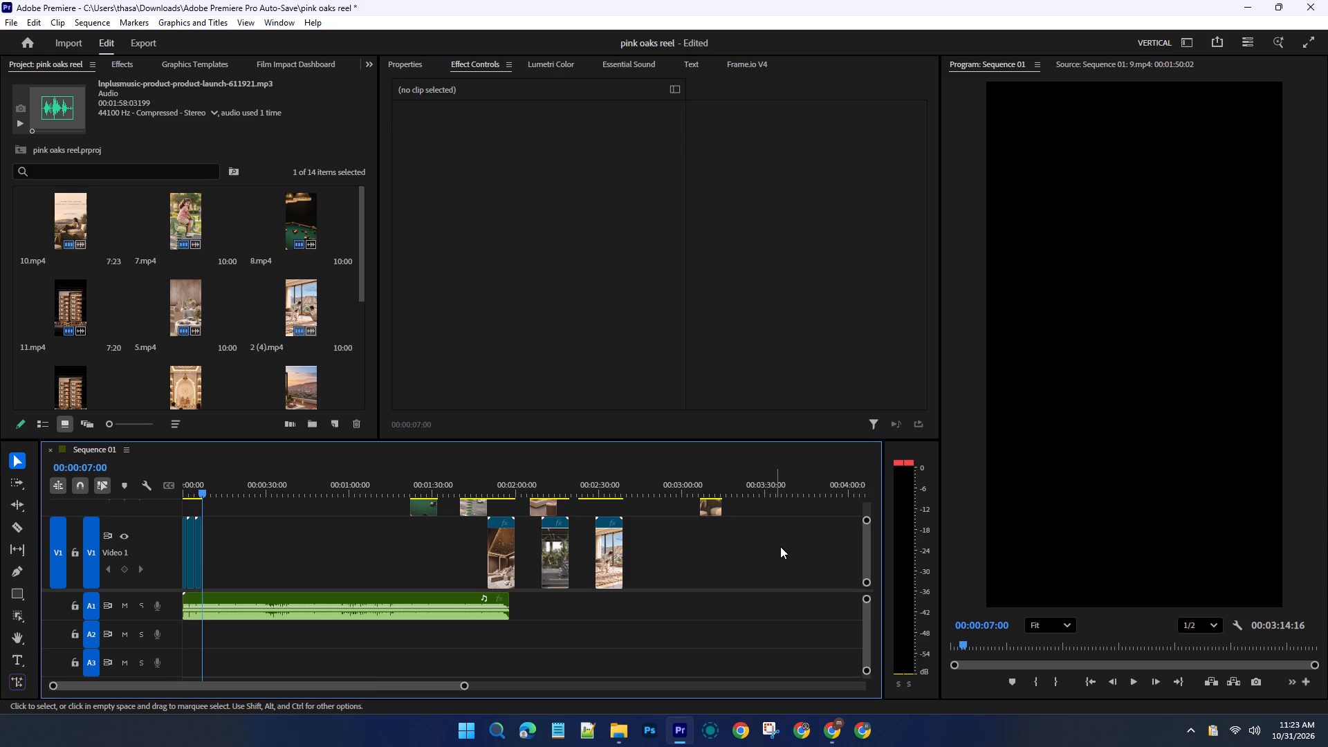
scroll(780, 546, up, 2)
click(800, 508)
drag(866, 521, 866, 514)
scroll(802, 527, up, 3)
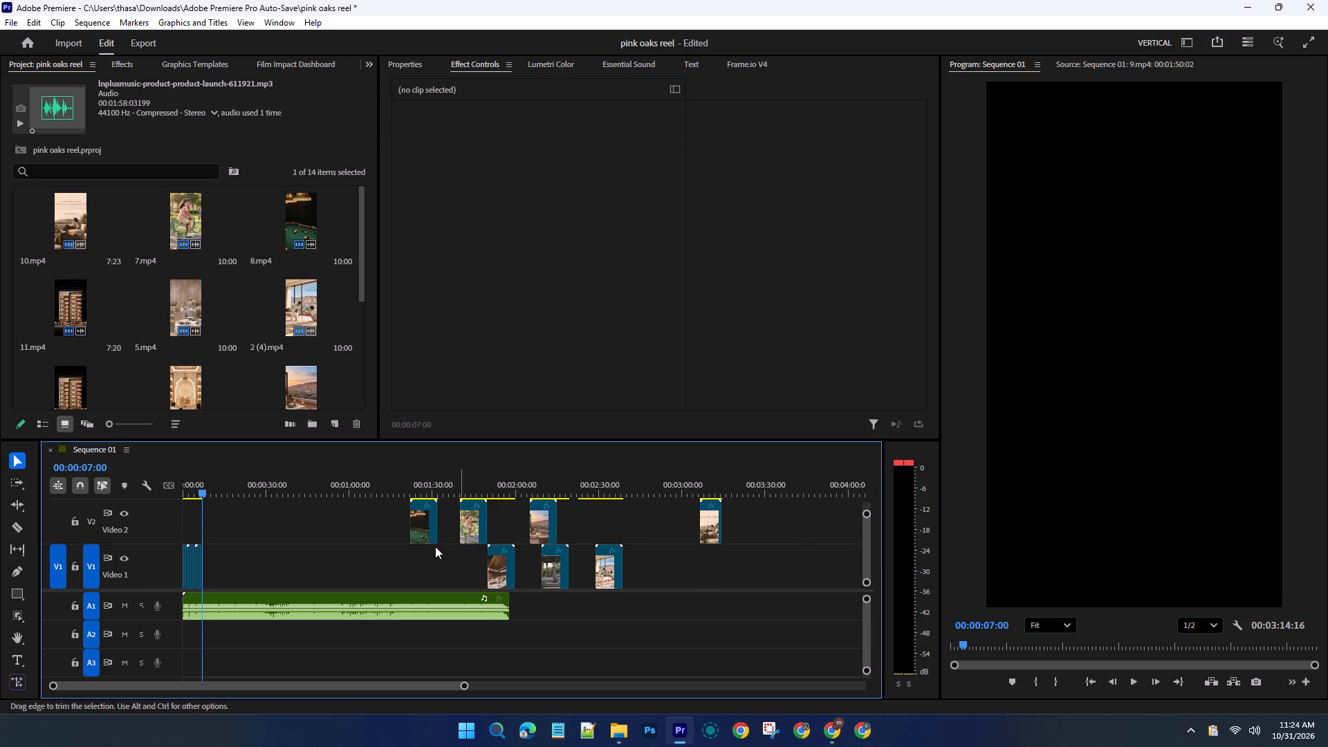
scroll(582, 526, up, 2)
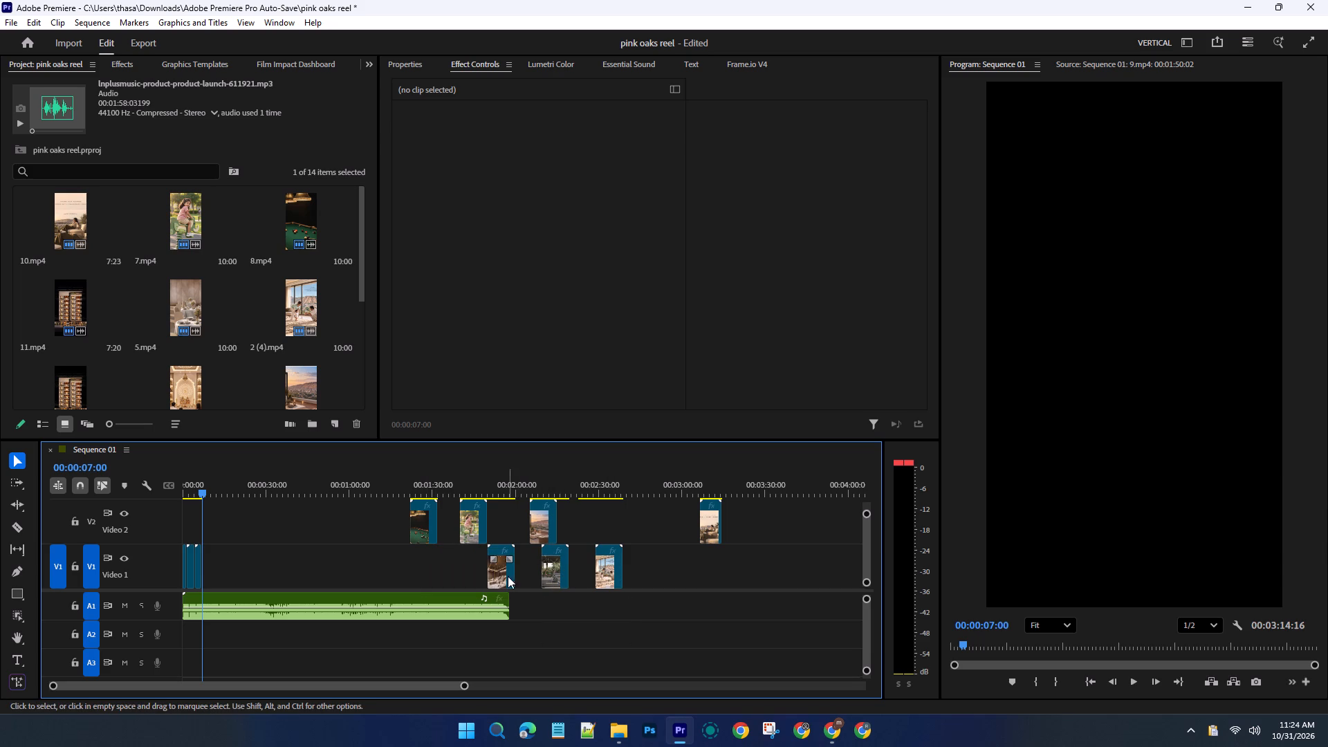
Move the cinema-room clip 9.mp4 along V1 to 00:00:07:00, directly after 12.mp4.
drag(503, 575, 245, 599)
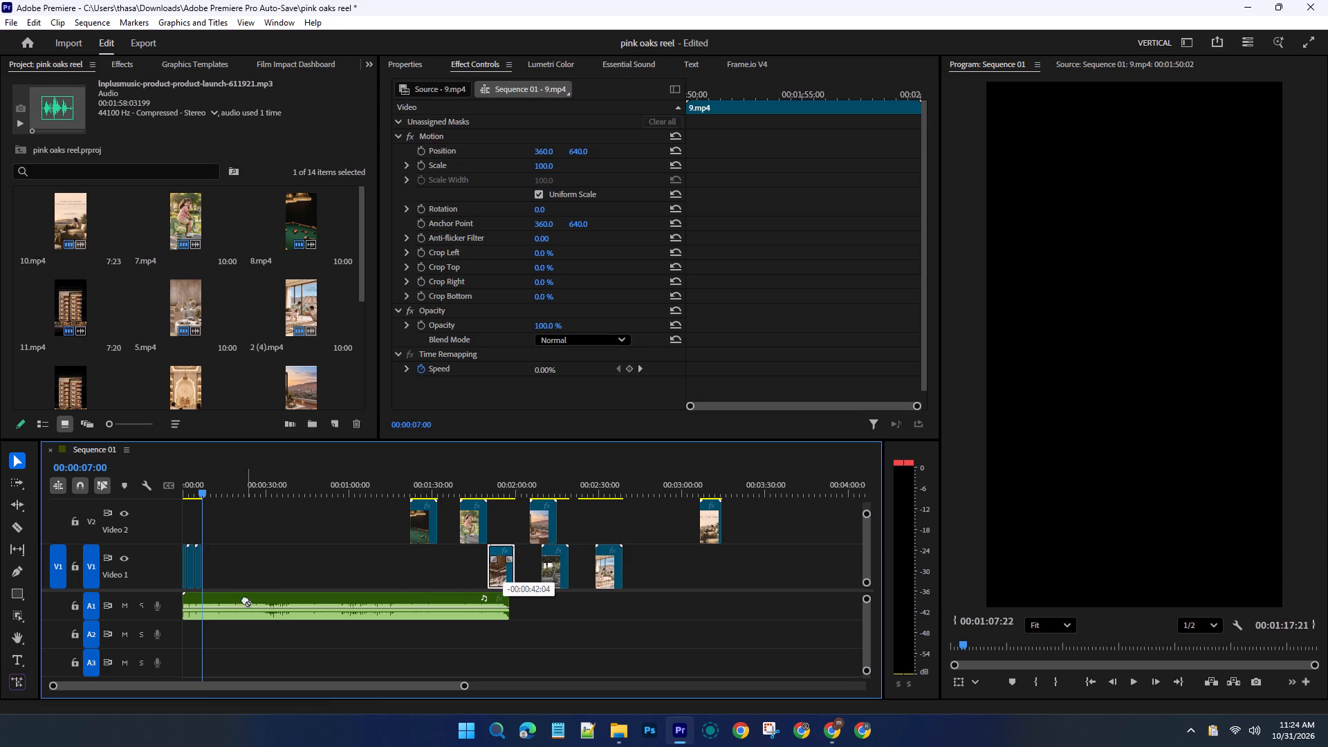
drag(245, 599, 218, 581)
Play 9.mp4 against the music to find the cut point and split it on V1 at 00:00:09:12.
key(space)
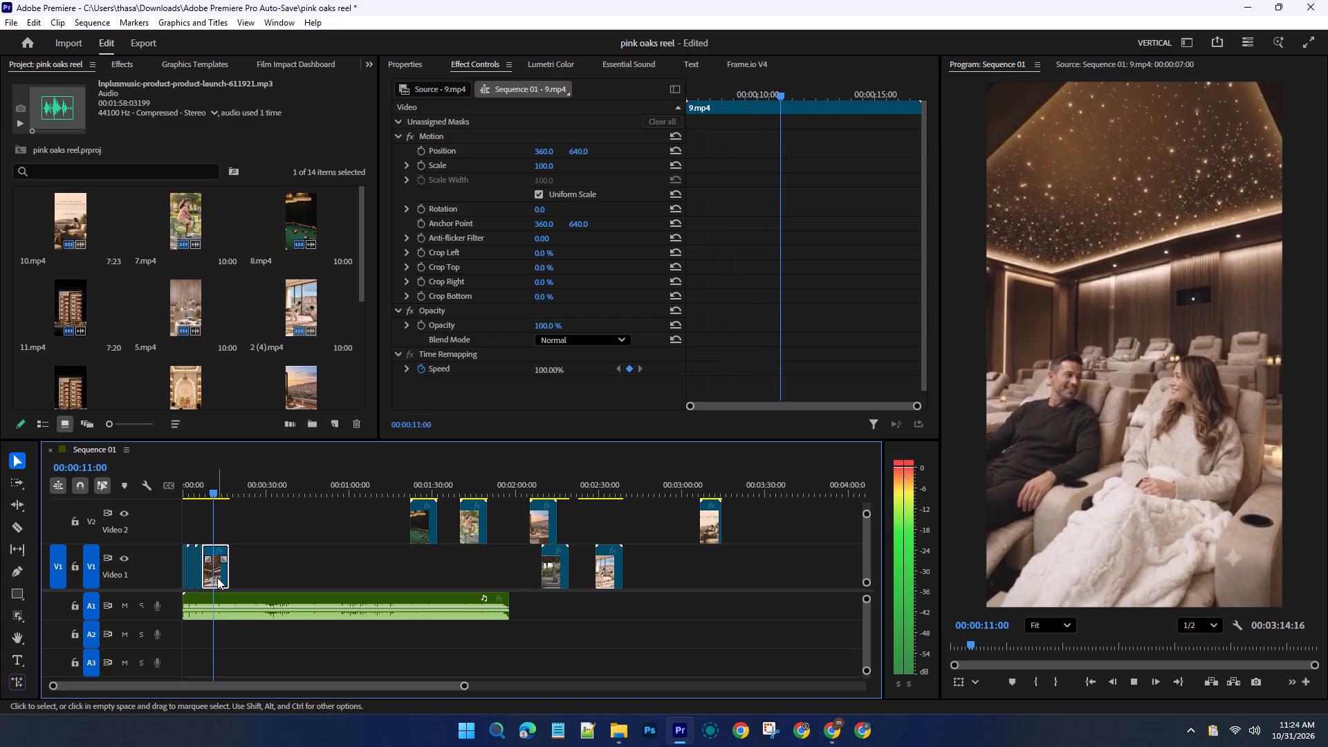
key(space)
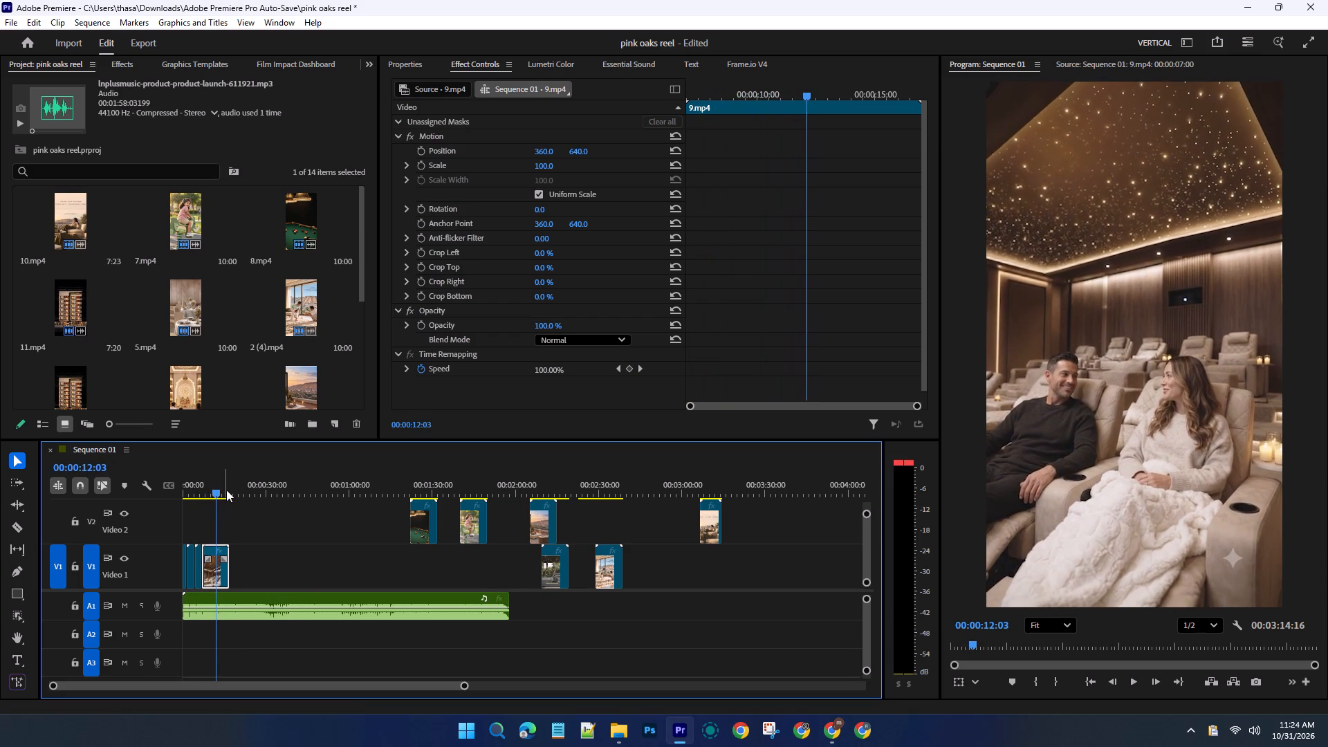
drag(215, 494, 196, 495)
key(space)
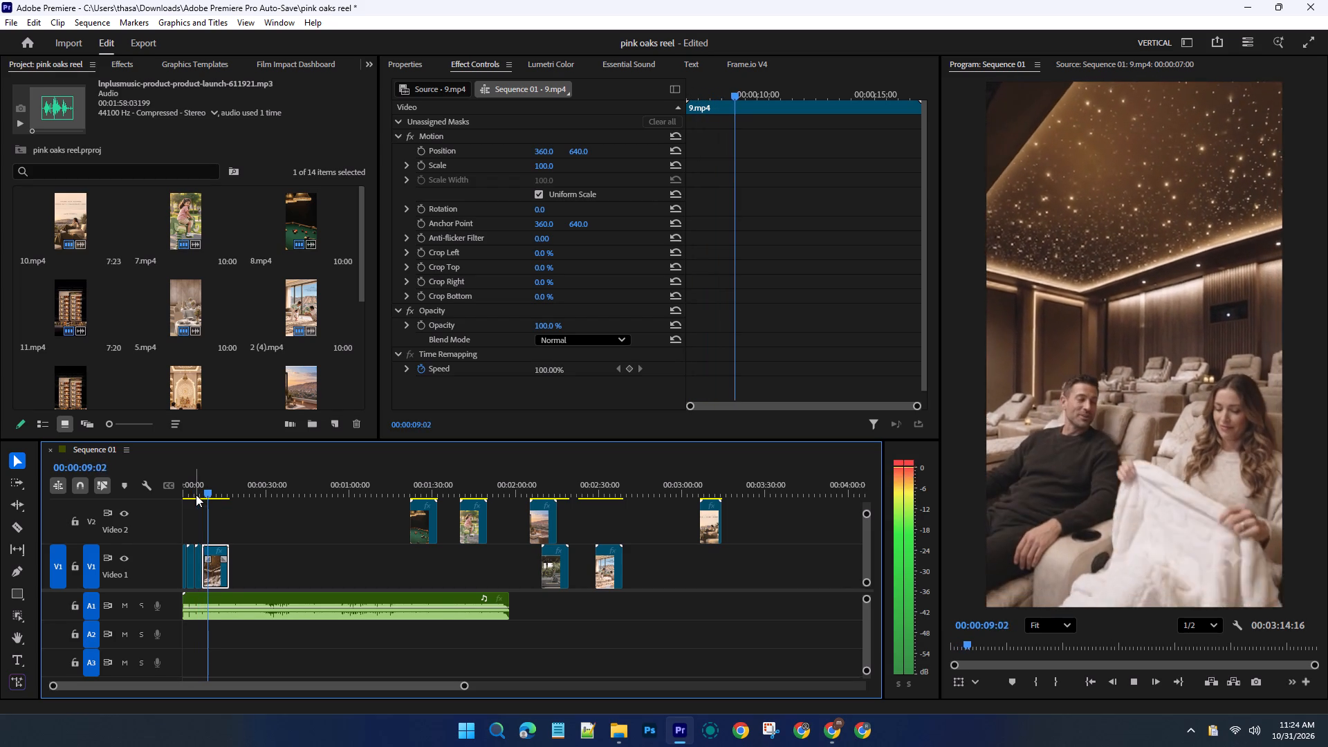
key(space)
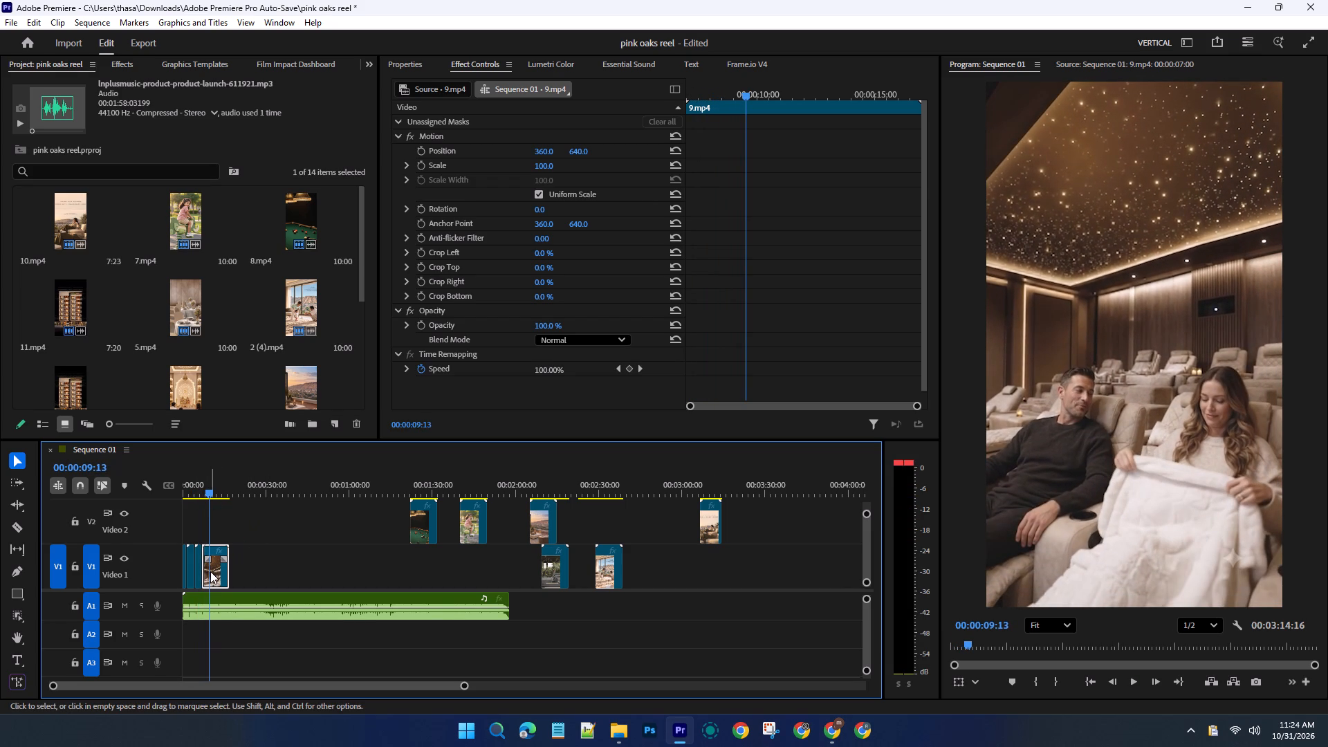
key(space)
key(space)
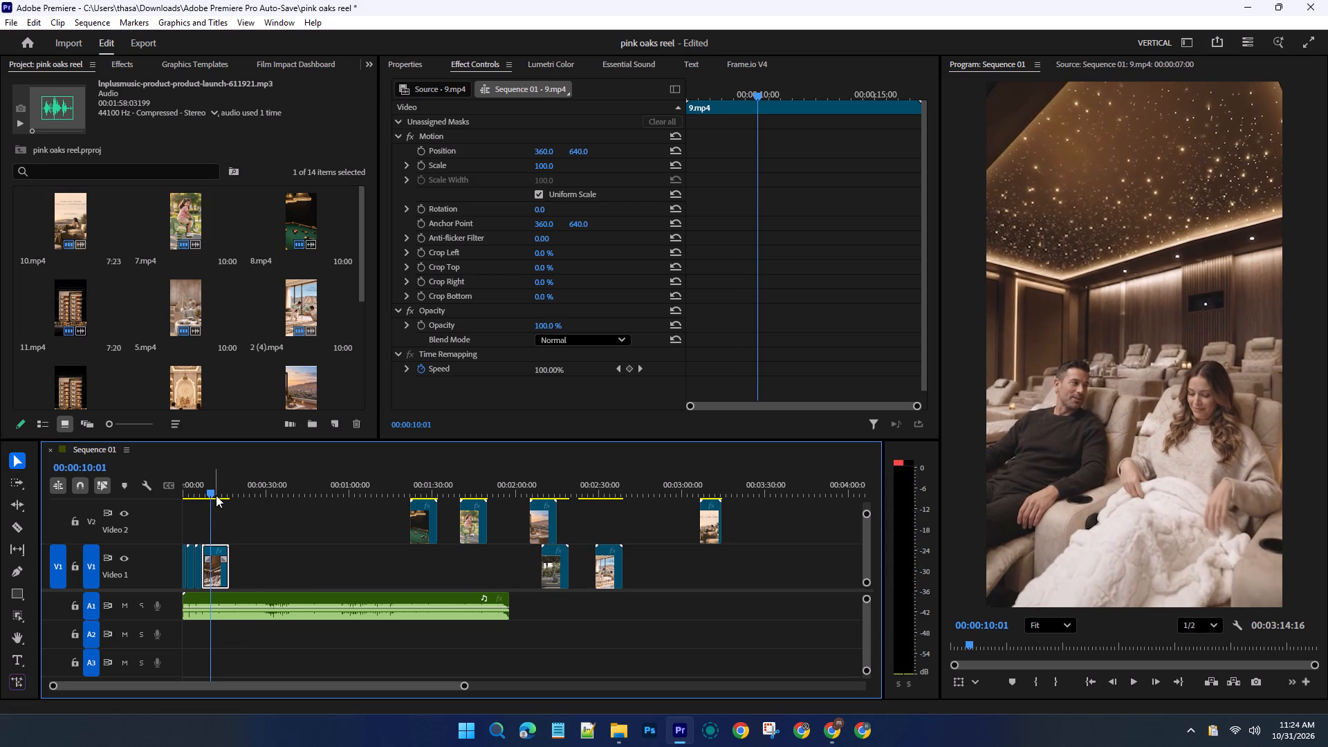
click(210, 490)
key(space)
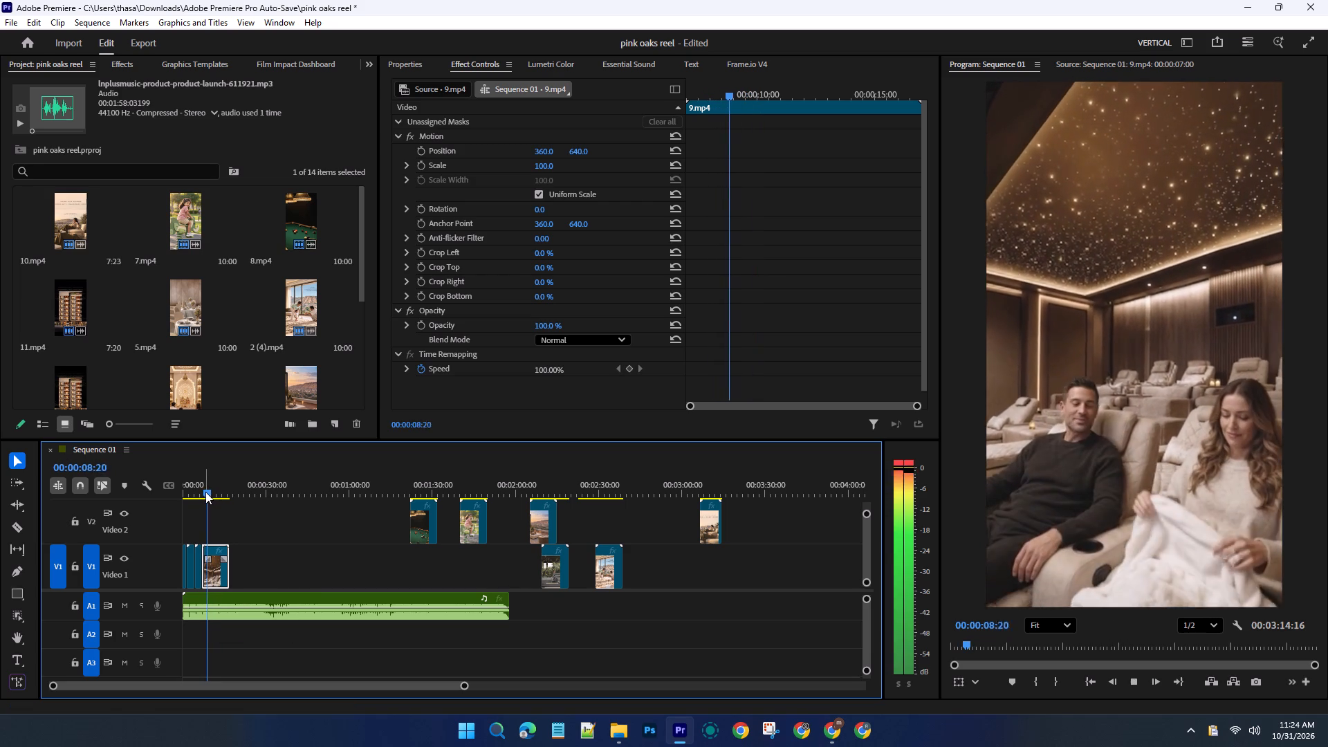
key(space)
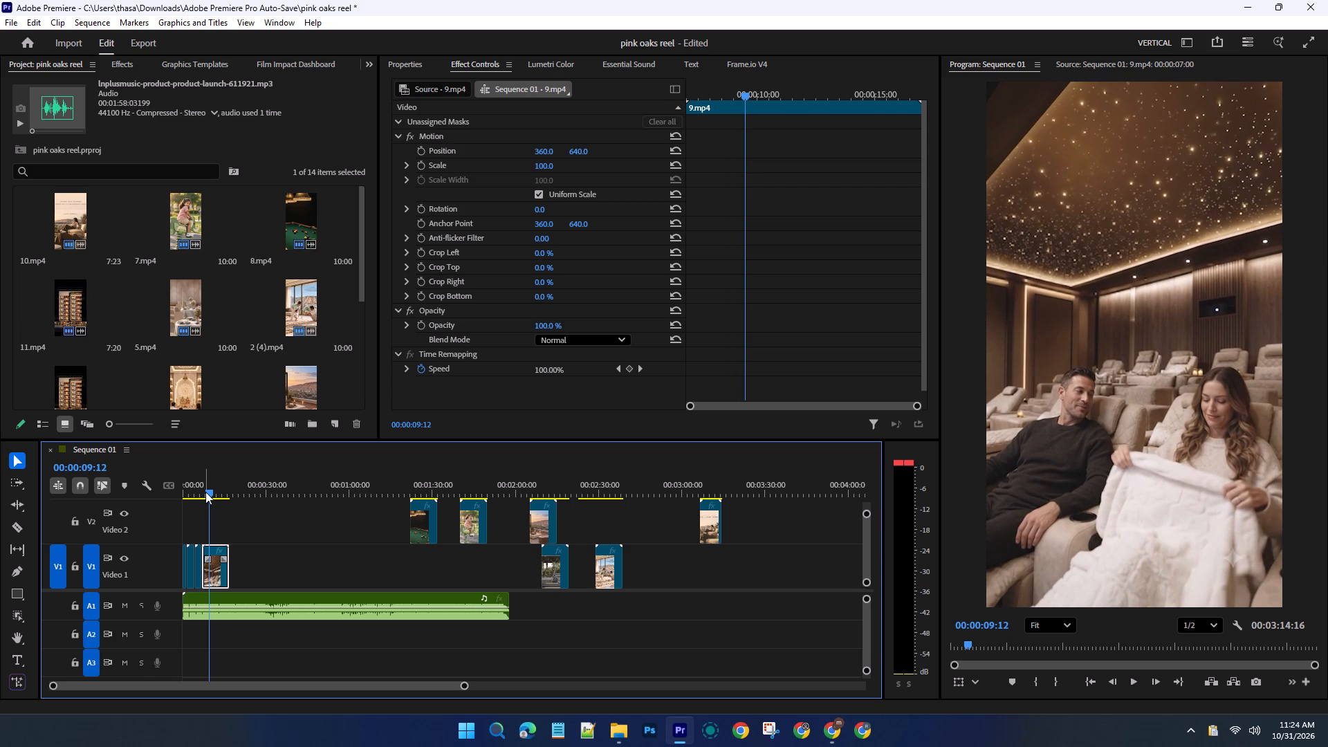
key(c)
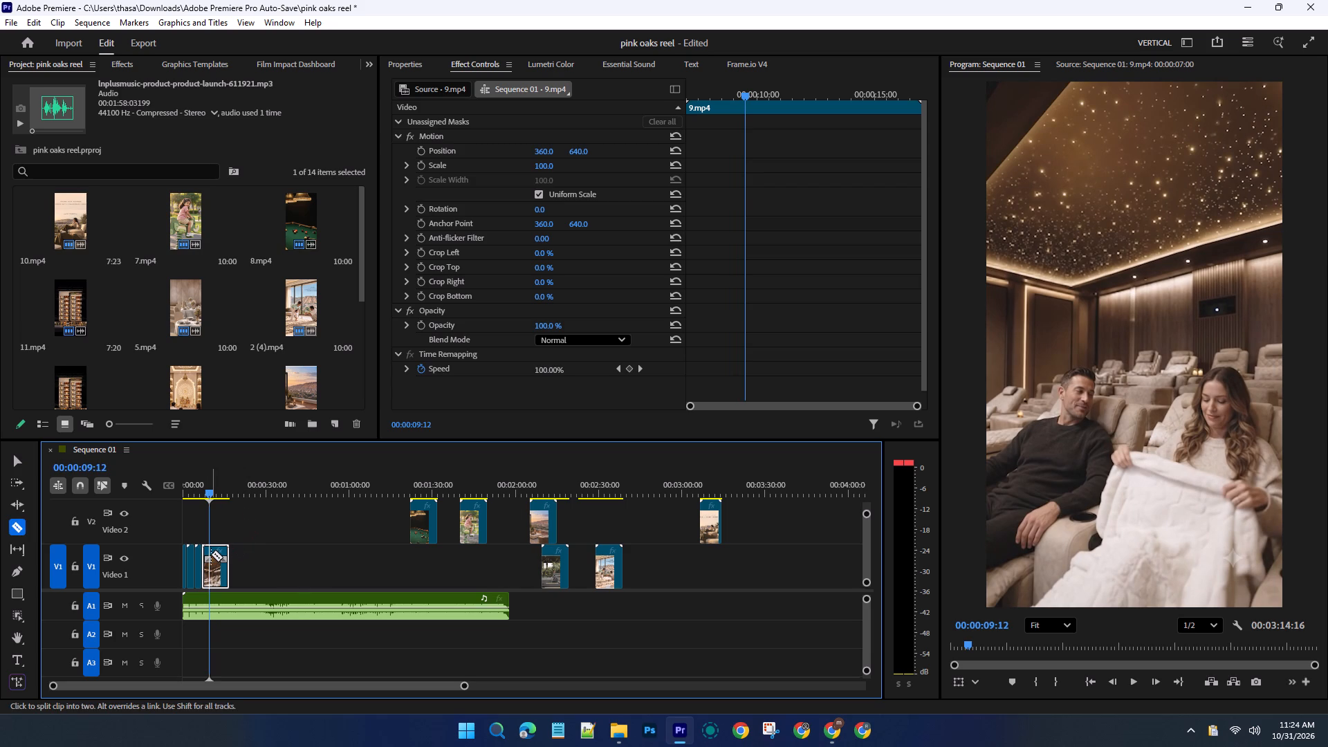
click(209, 553)
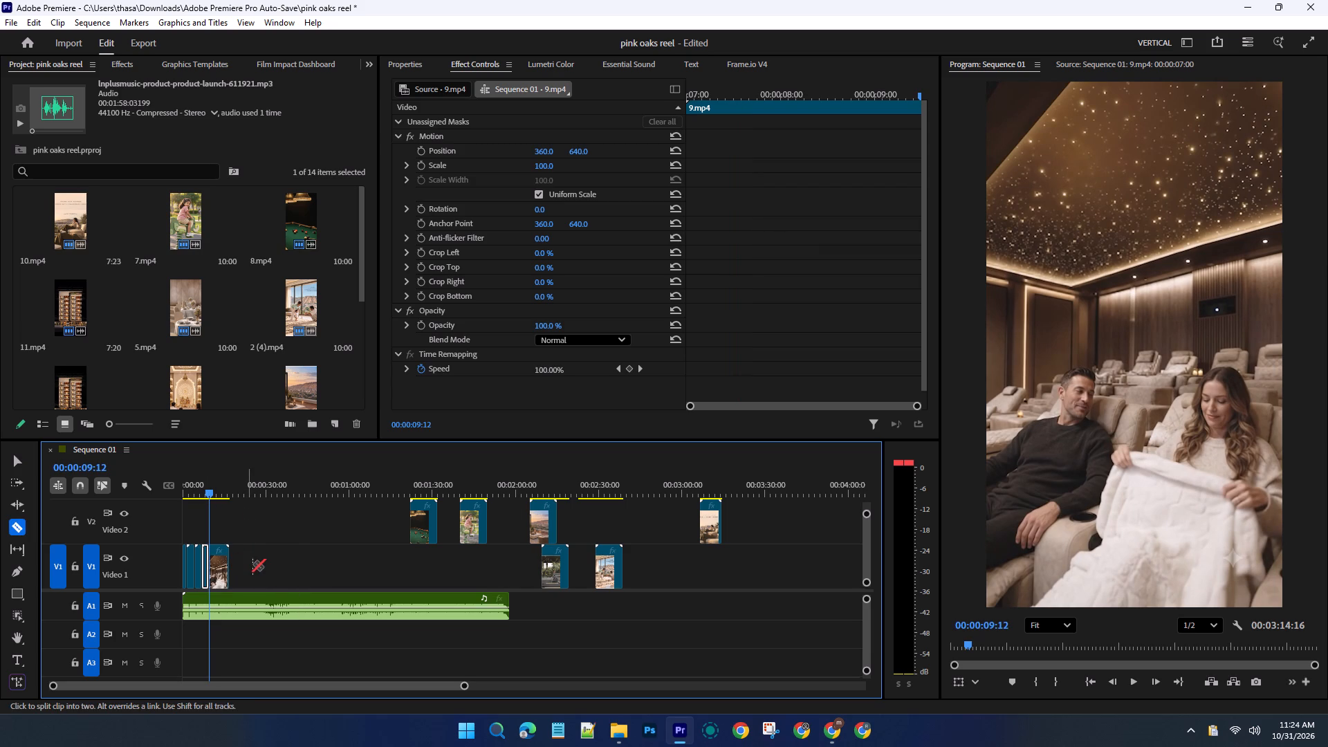
Move the leftover end piece of 9.mp4 aside to the empty stretch of V1 at about 00:00:55.
key(v)
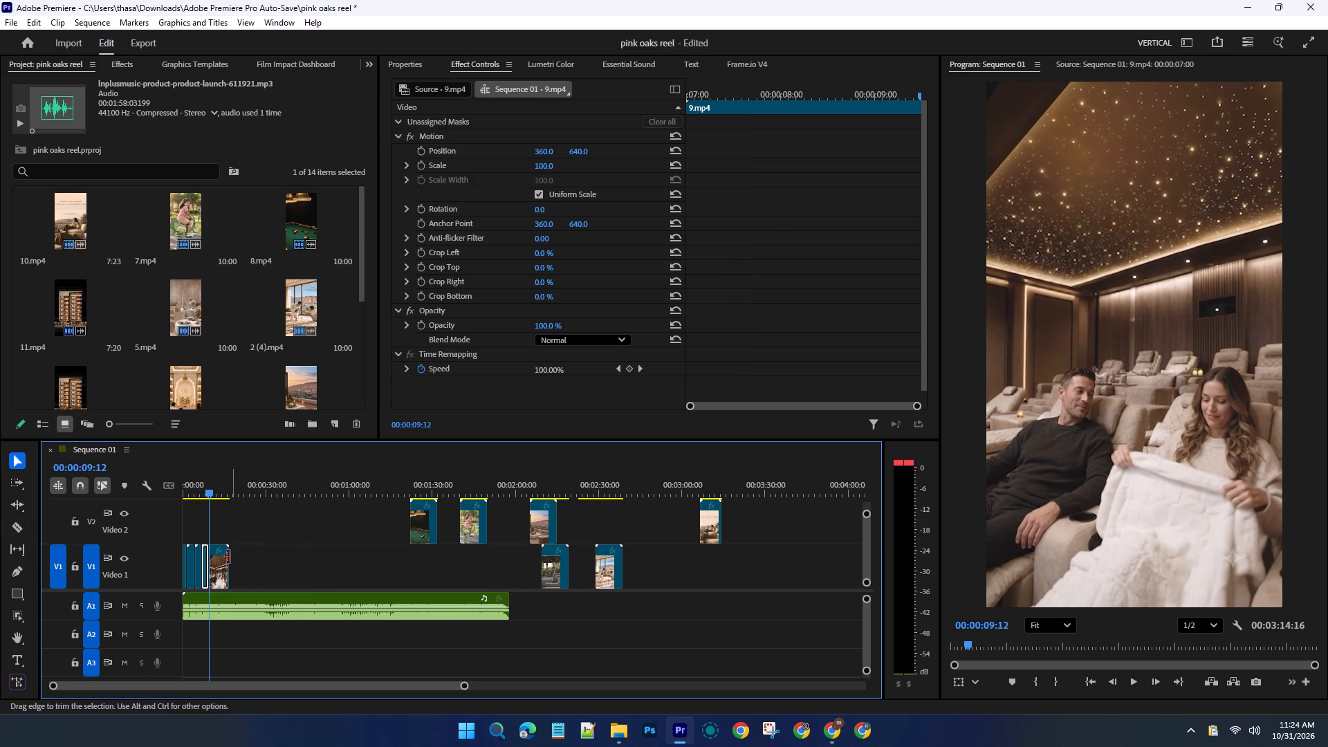
drag(221, 564, 349, 571)
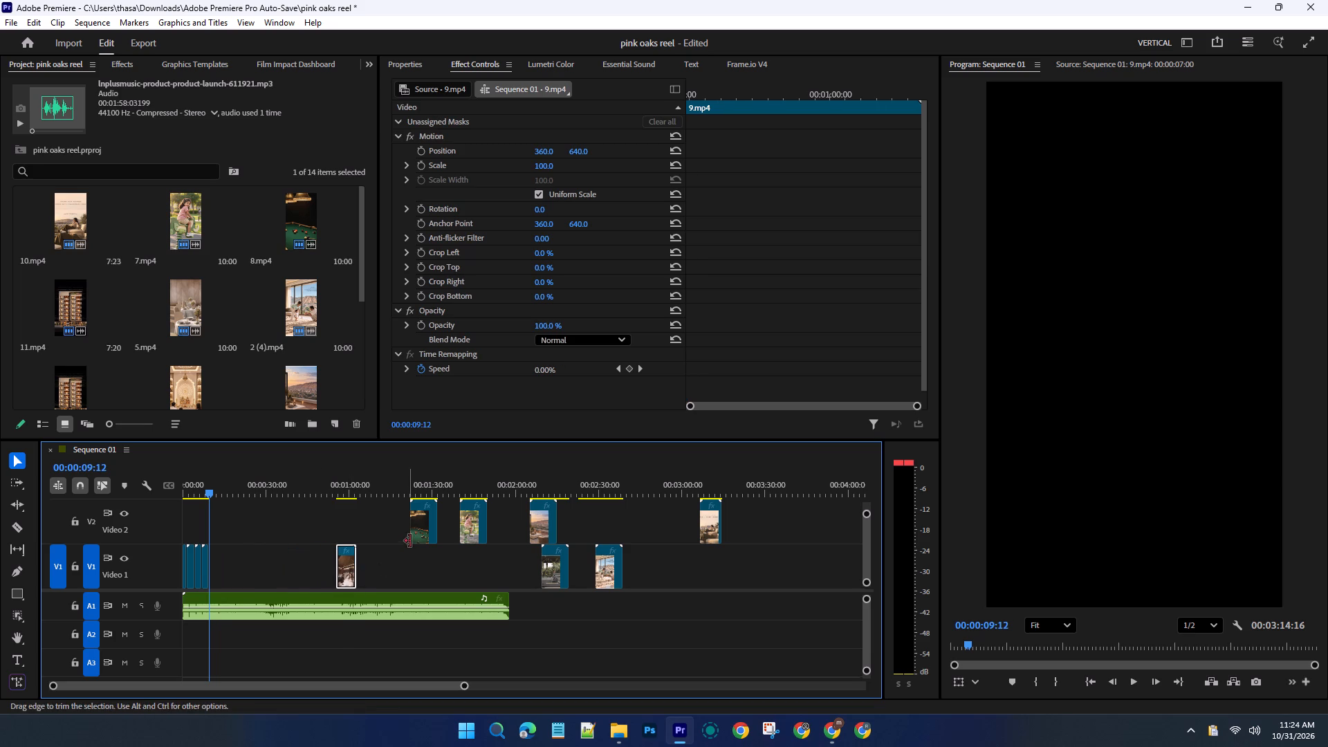
Move the billiards clip 8.mp4 from V2 to V1 at 00:00:09:12, directly after 9.mp4.
drag(421, 531, 221, 553)
Play through 8.mp4 to find the start of the cue shot and split it on V1 at 00:00:13:05.
click(210, 496)
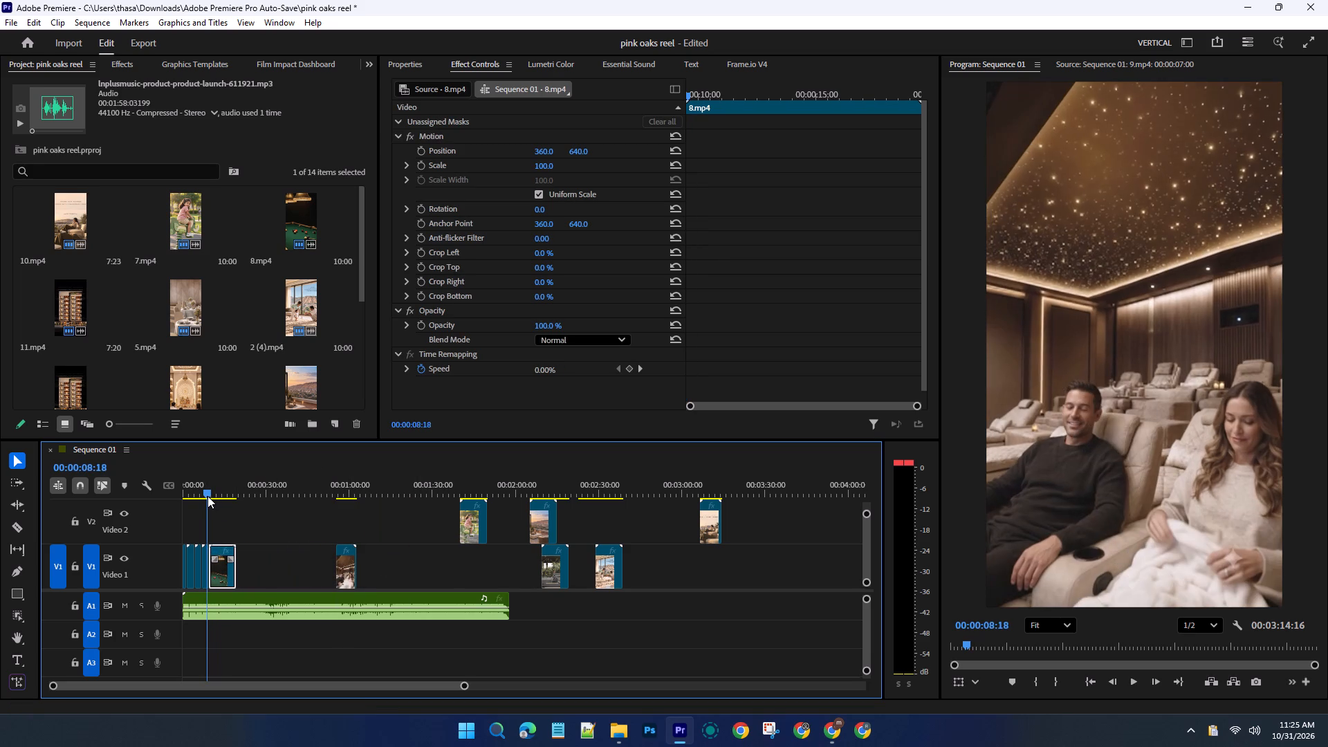
key(space)
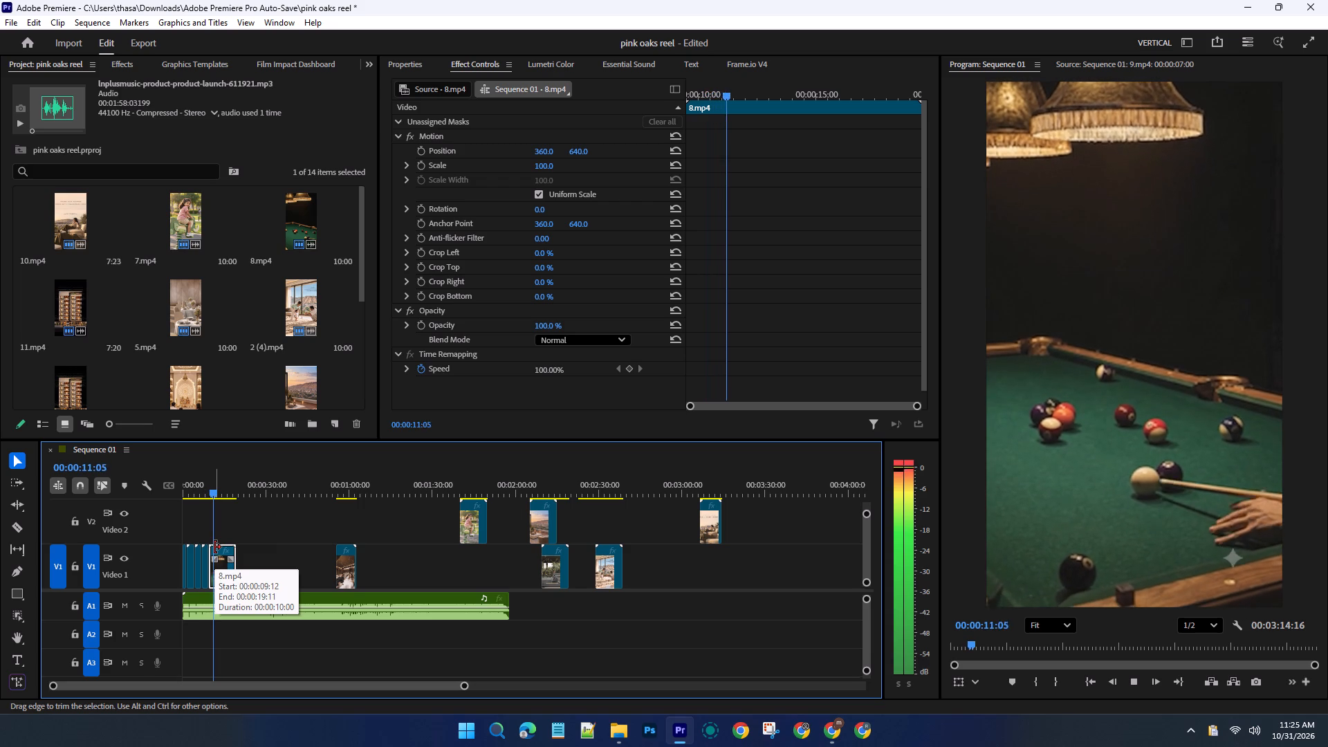
key(space)
key(space)
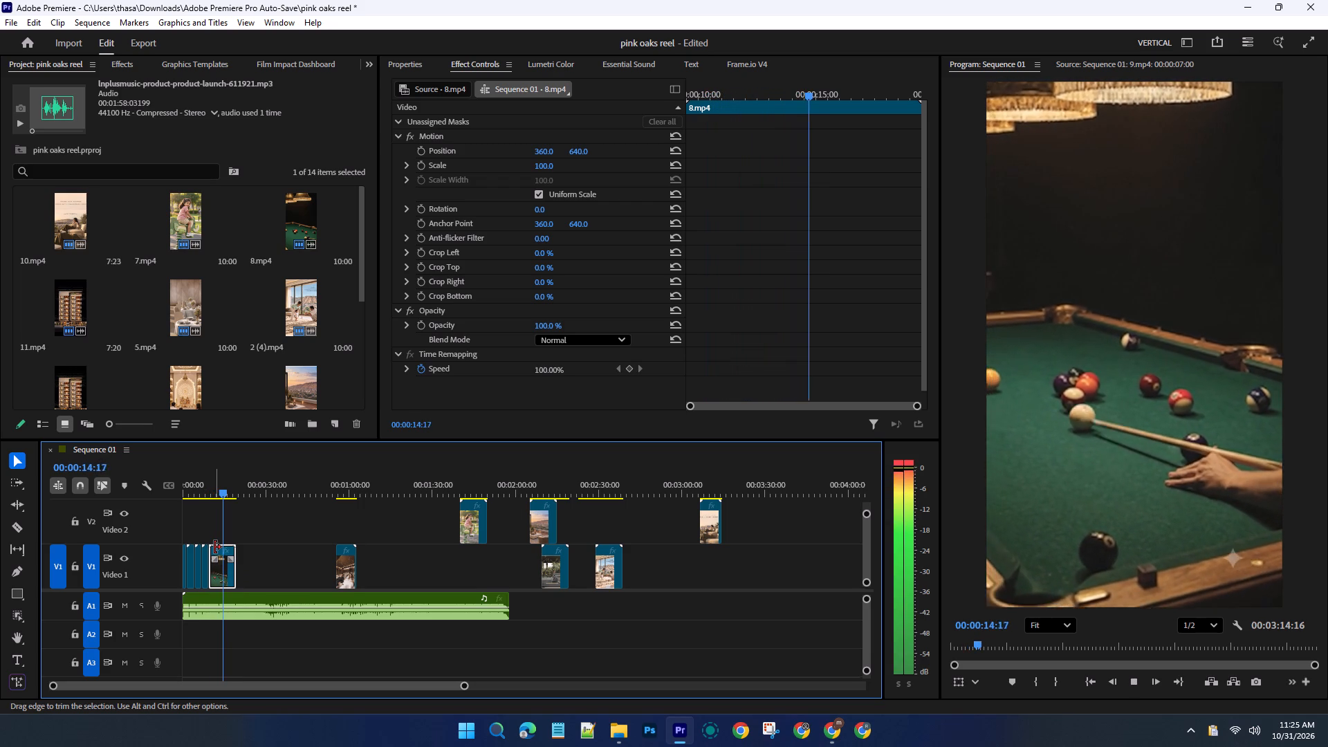
key(space)
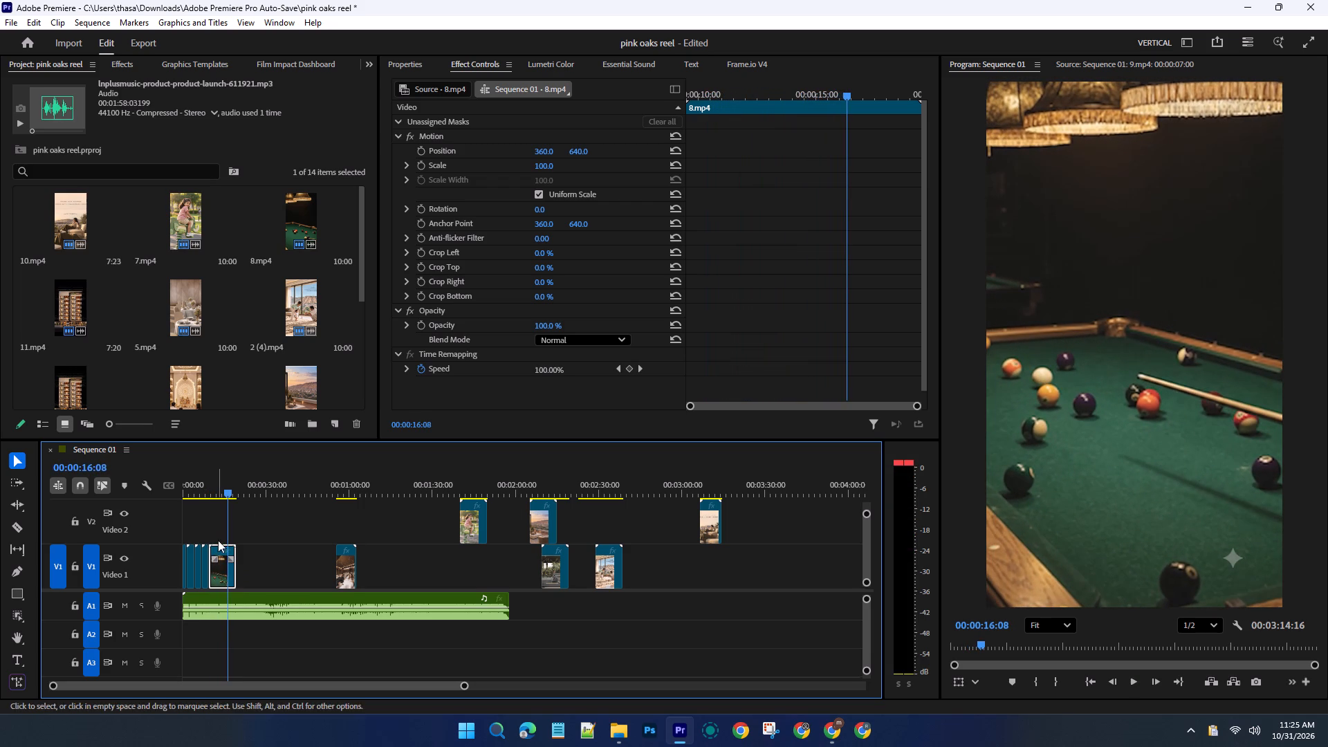
drag(226, 493, 219, 493)
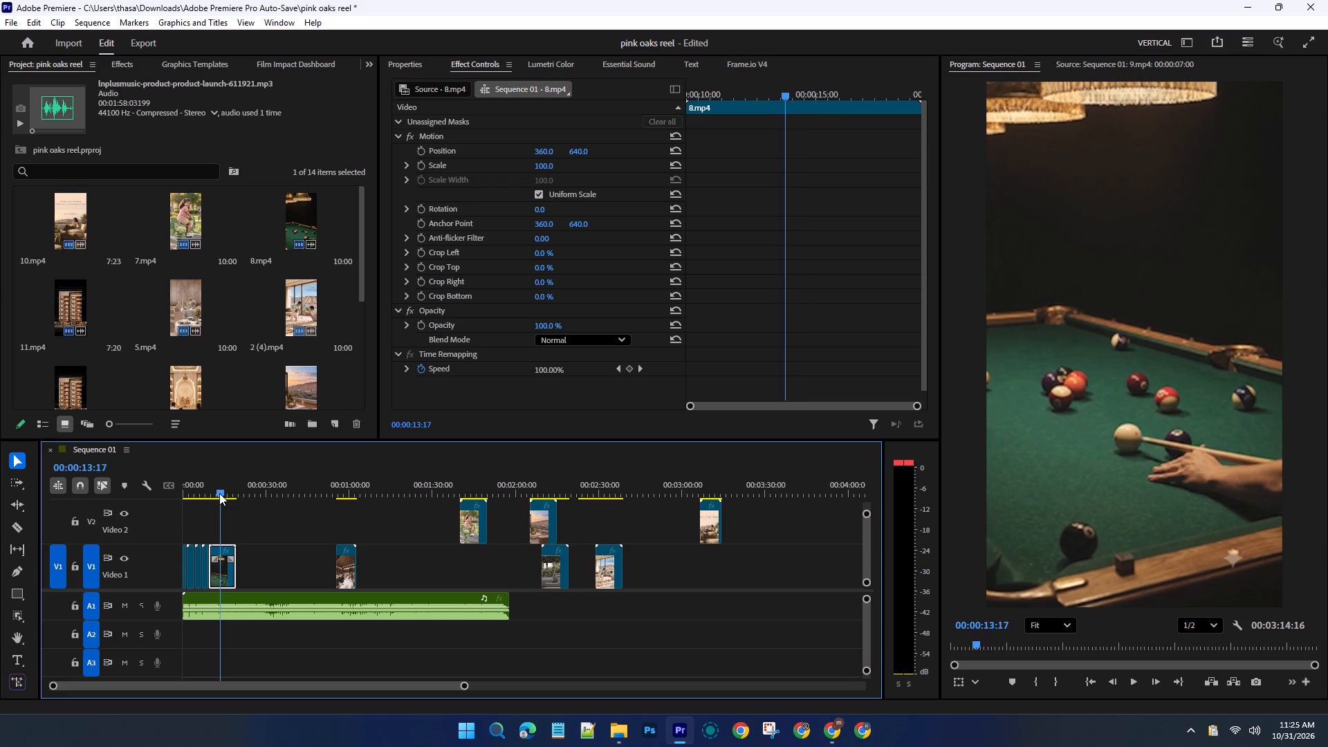
drag(219, 493, 218, 493)
key(c)
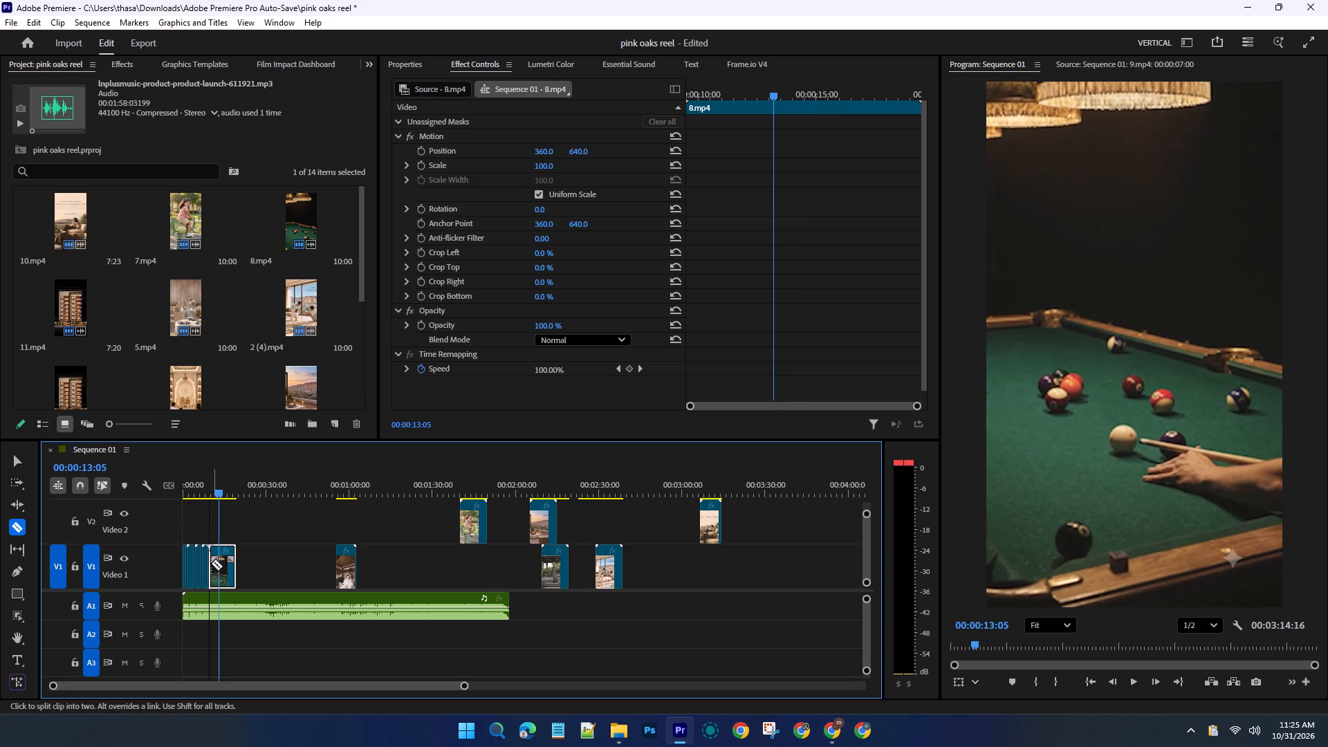
click(220, 566)
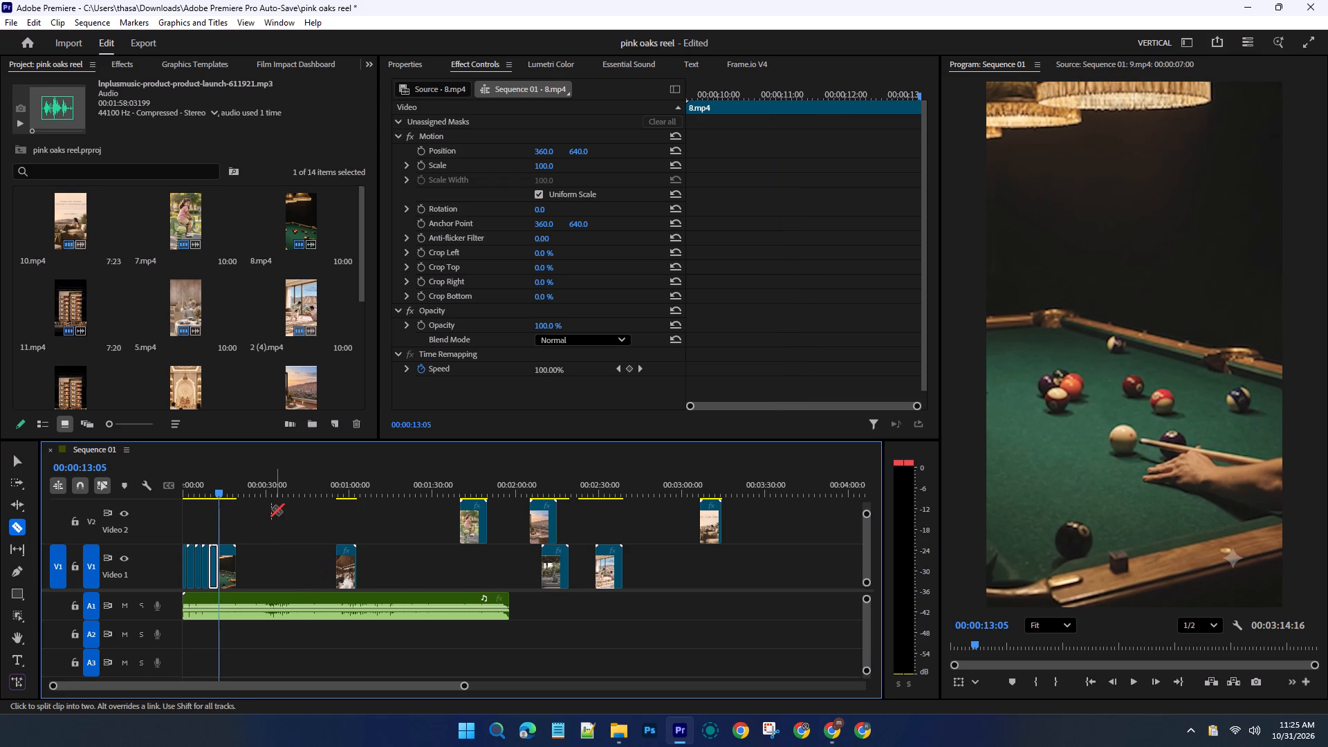
Delete the opening piece of 8.mp4 and move the remaining part to 00:00:09:12 on V1, closing the gap after 9.mp4.
drag(221, 490, 214, 490)
click(214, 490)
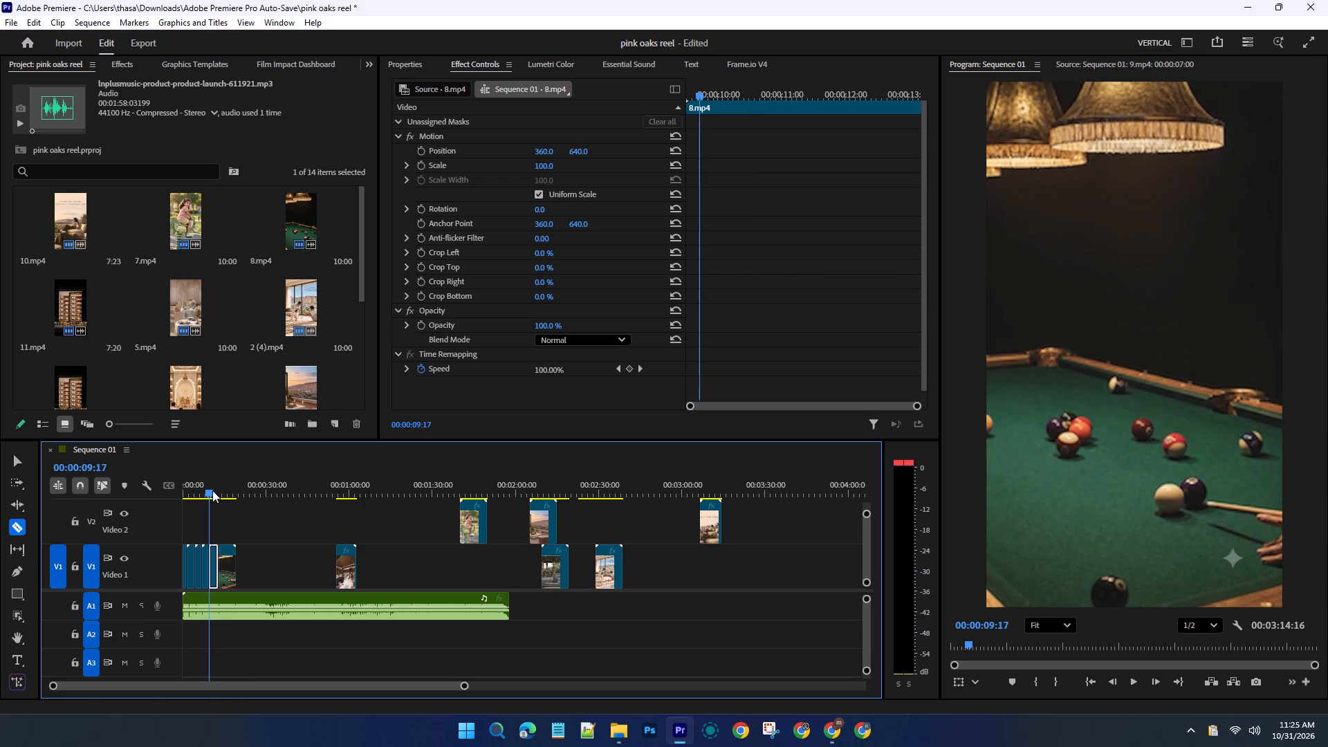
key(Delete)
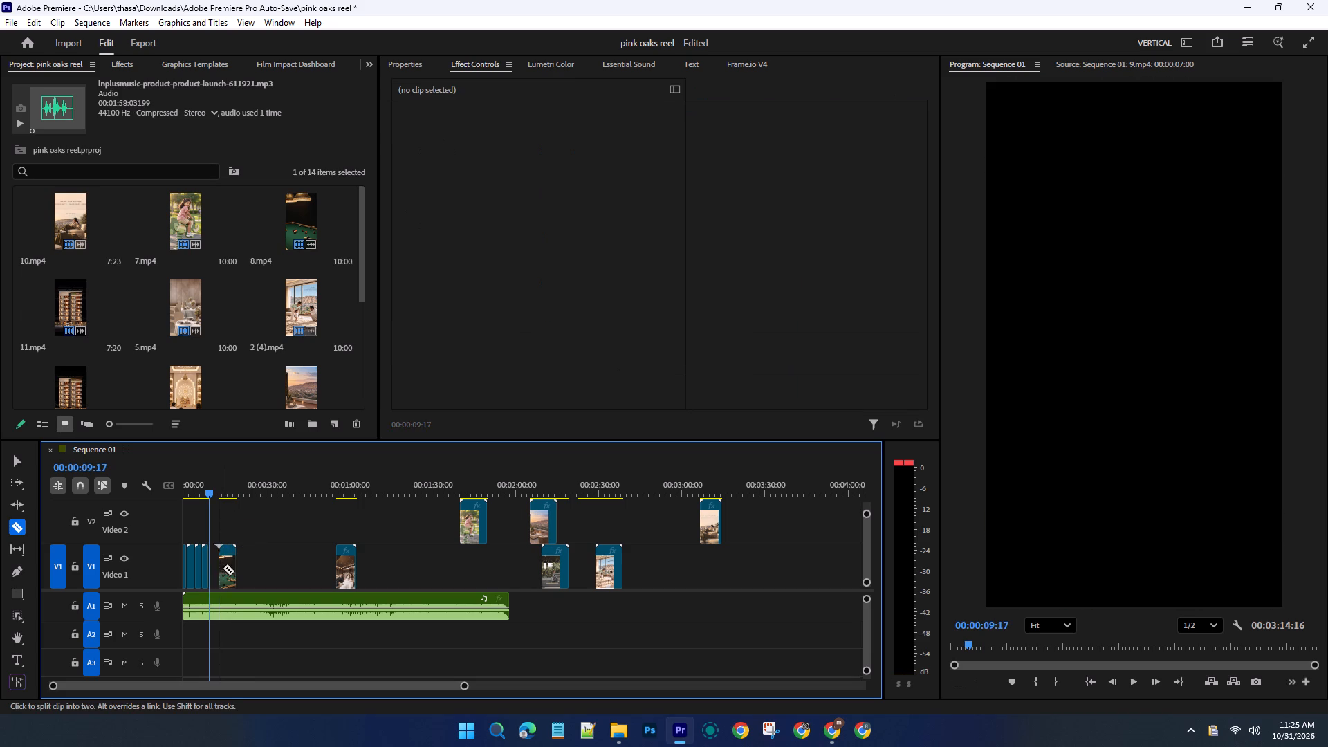
key(v)
drag(230, 563, 217, 562)
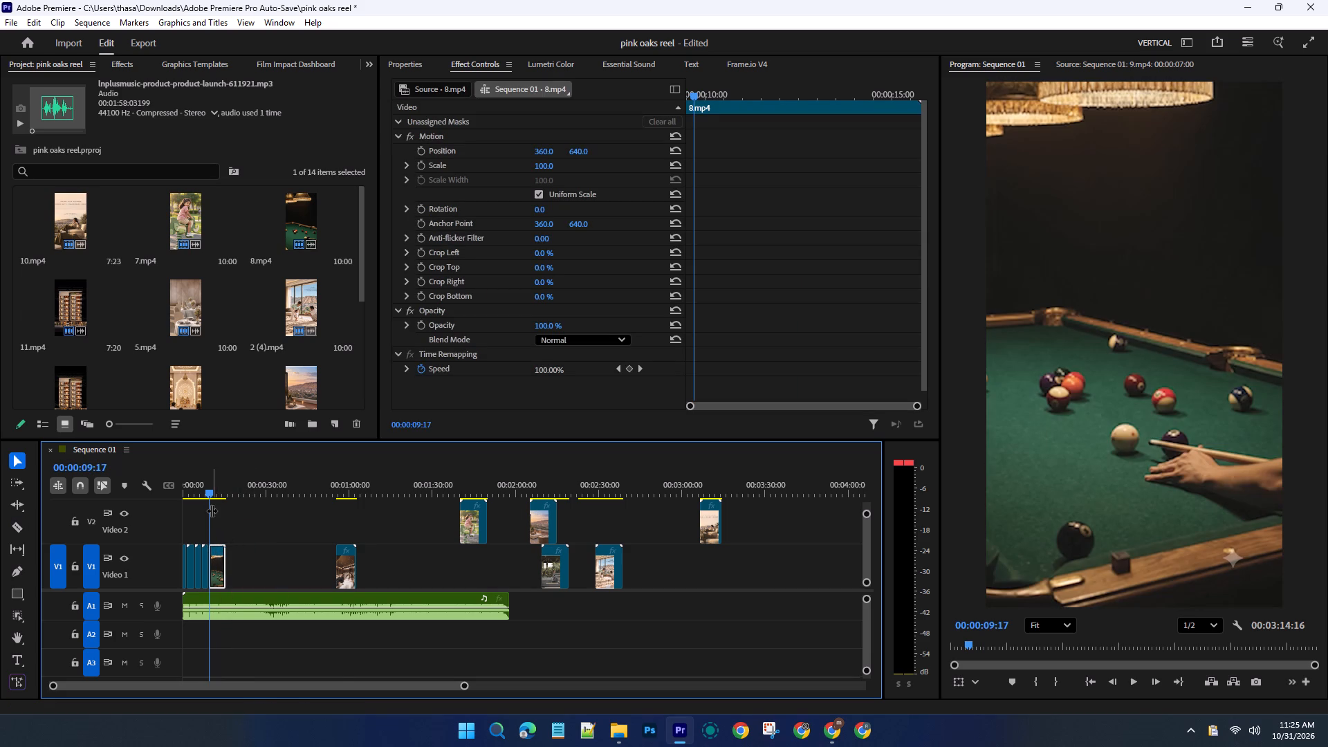
Play through the cut into the billiards clip 8.mp4 on V1 and speed the clip up to 137.27%, with duration 00:00:04:14.
drag(210, 495, 195, 495)
key(space)
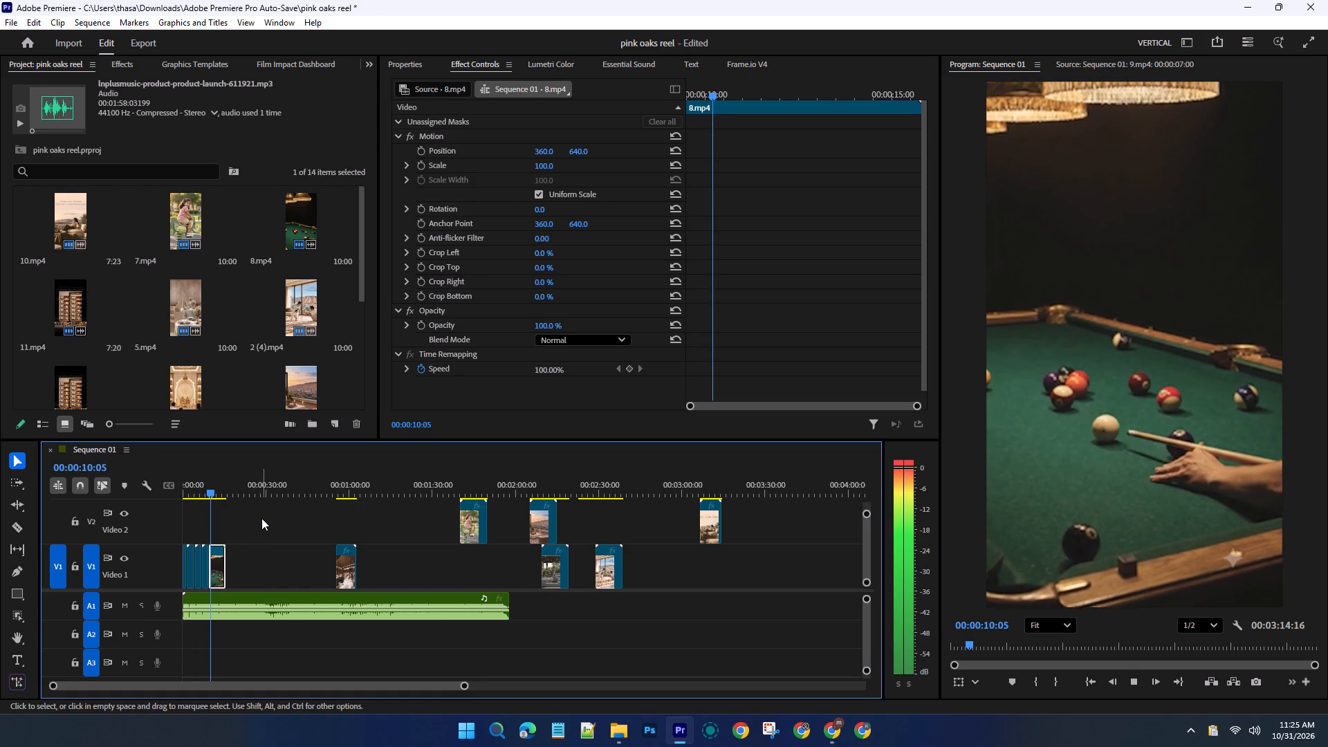
key(space)
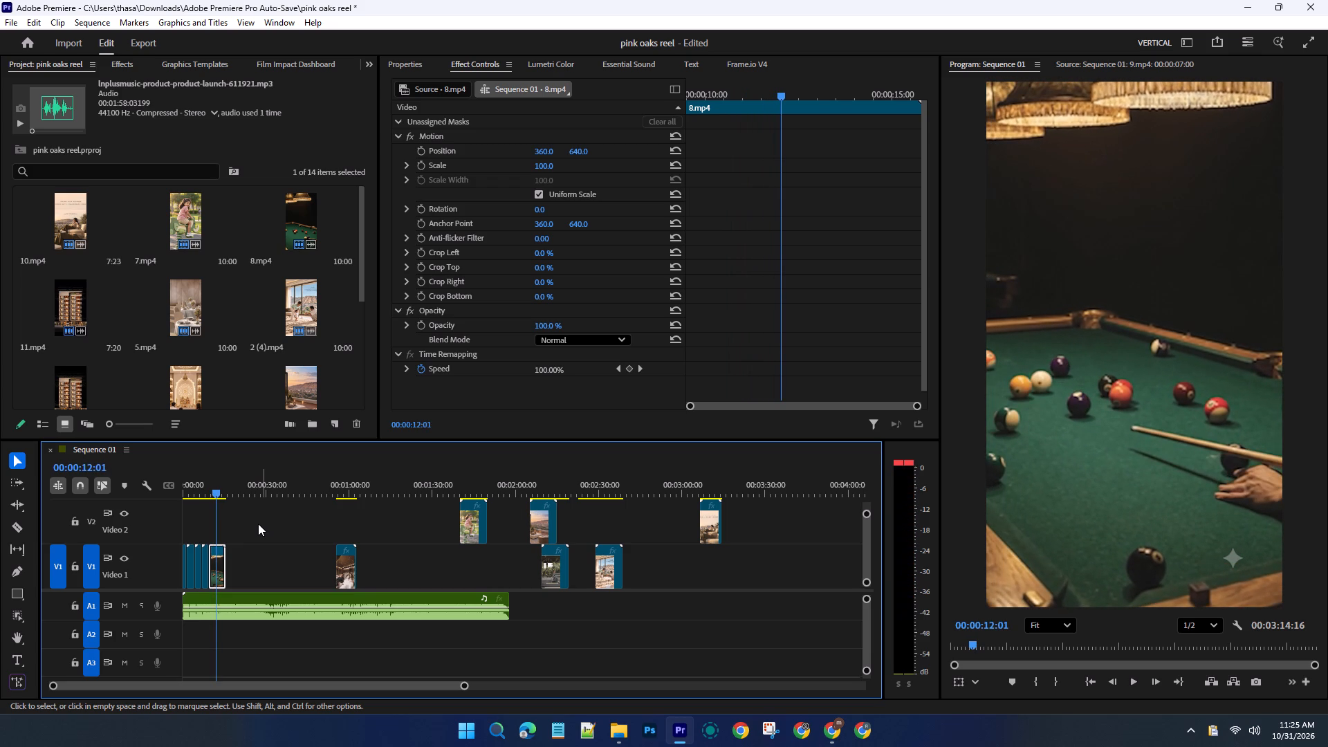
click(218, 564)
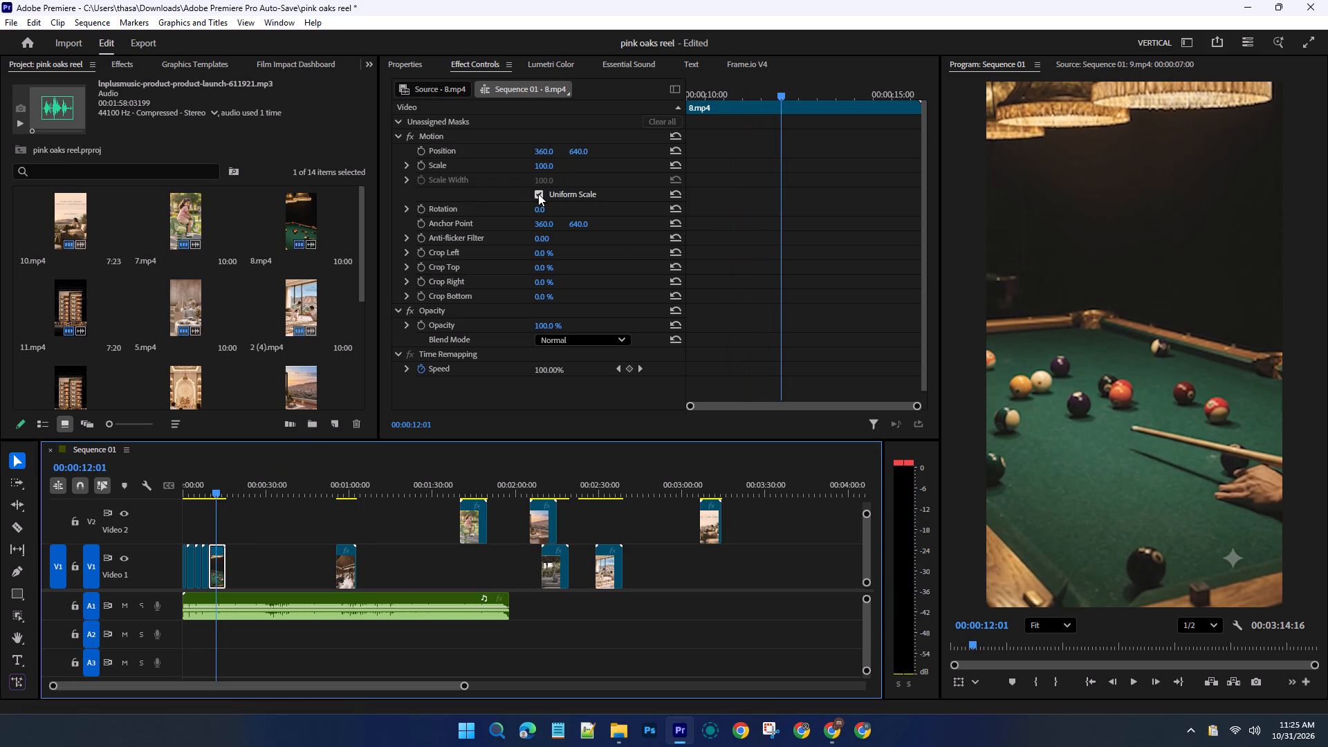
right_click(216, 566)
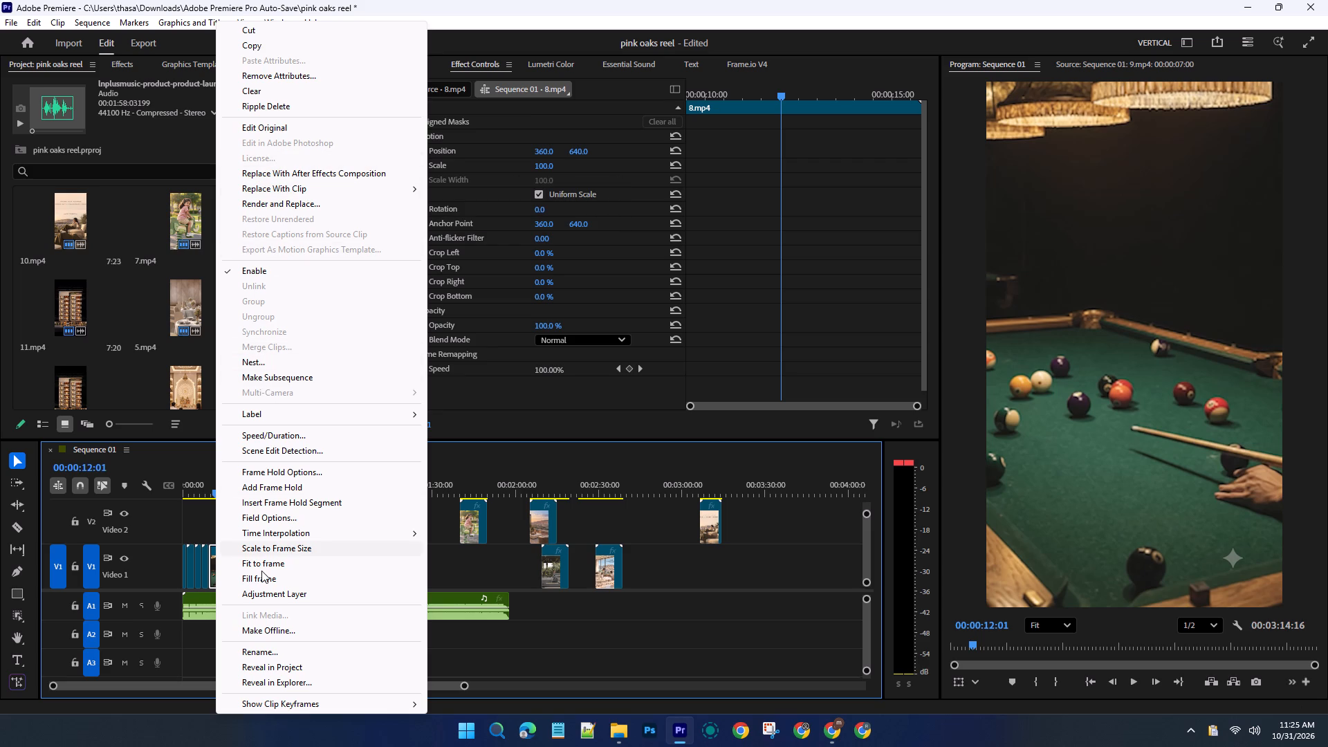
click(249, 432)
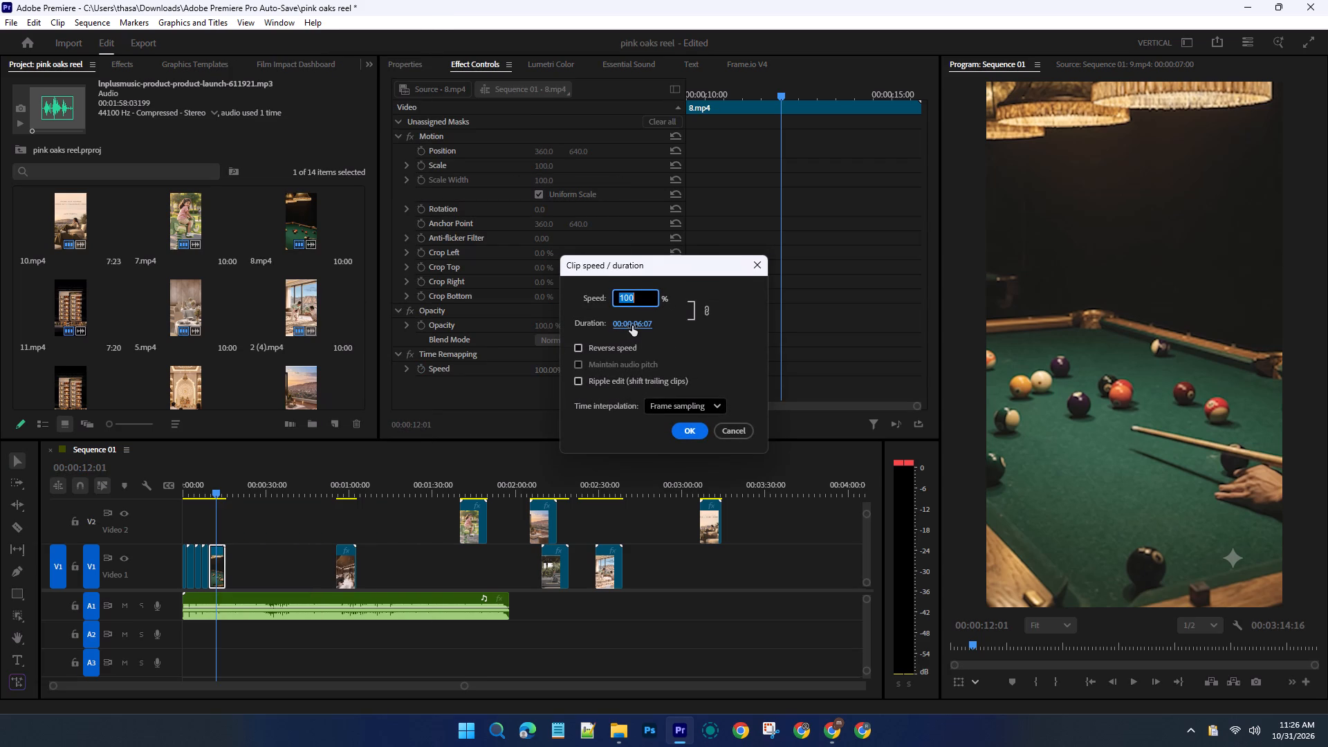
drag(632, 326, 625, 326)
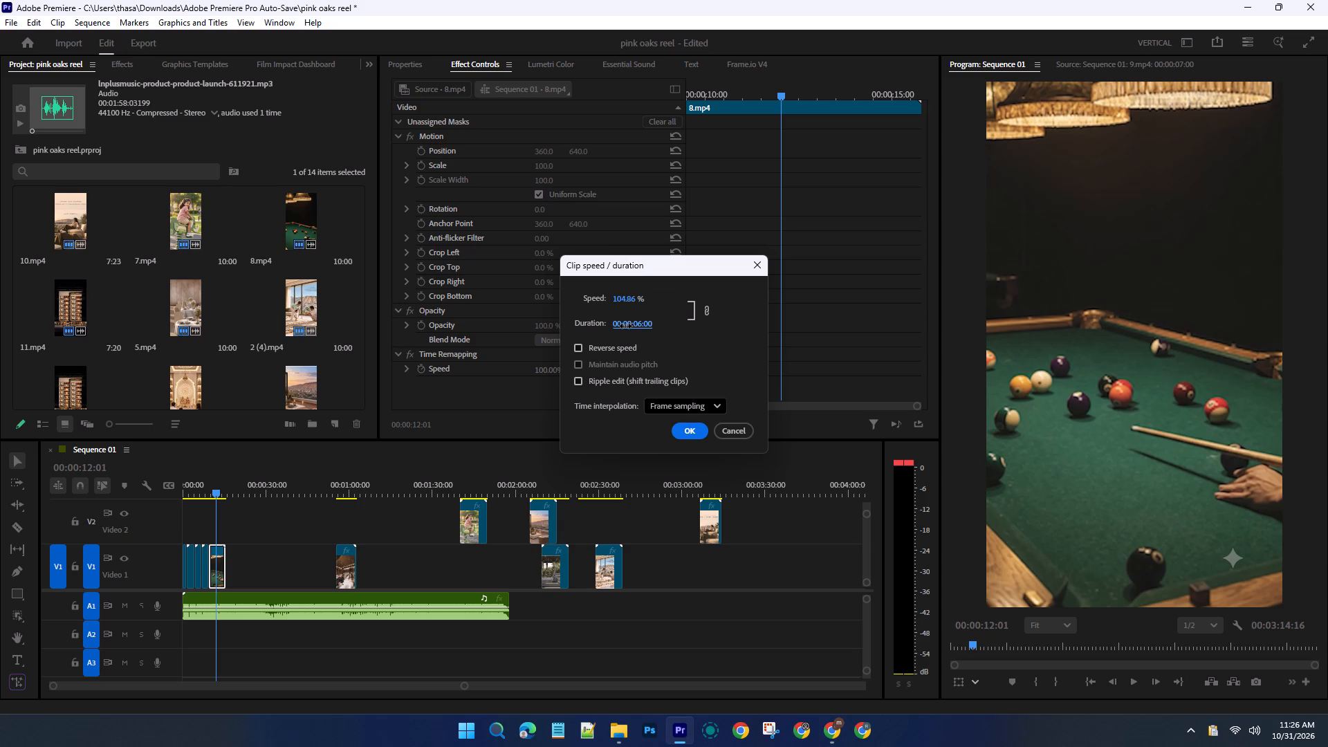
drag(625, 326, 600, 325)
click(682, 432)
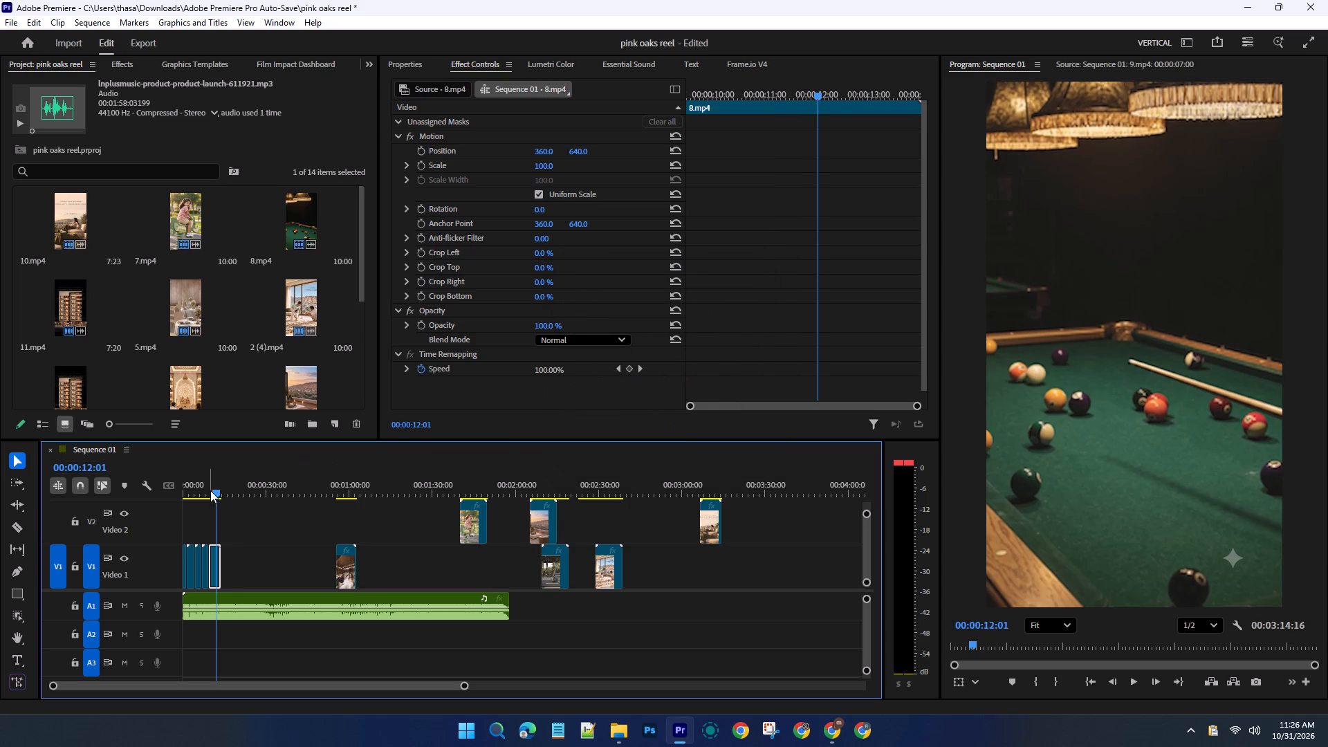
Play the assembled V1 clips from about 00:00:02 to review the cuts and the pace of 8.mp4 against the music.
drag(217, 491, 189, 483)
key(space)
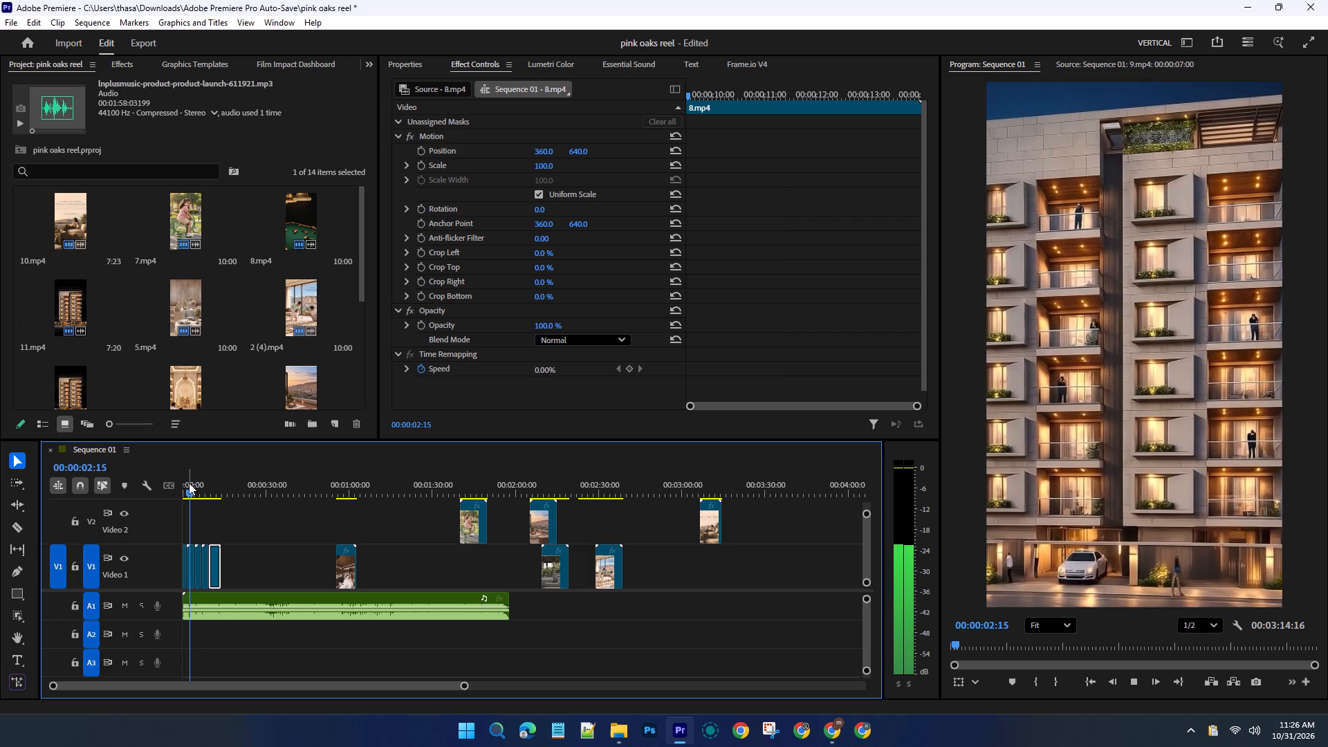
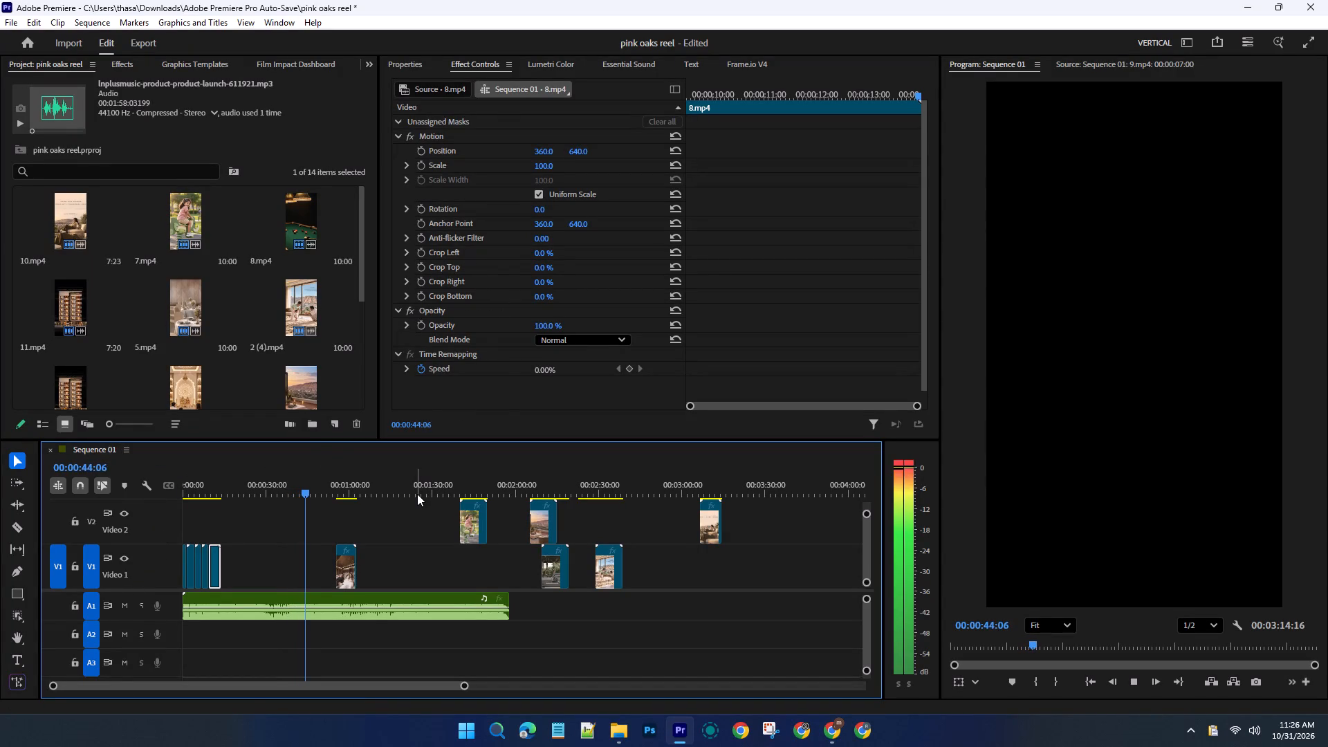
Play the assembled V1 clips from the sequence start to review the cuts against the music.
key(Return)
key(Return)
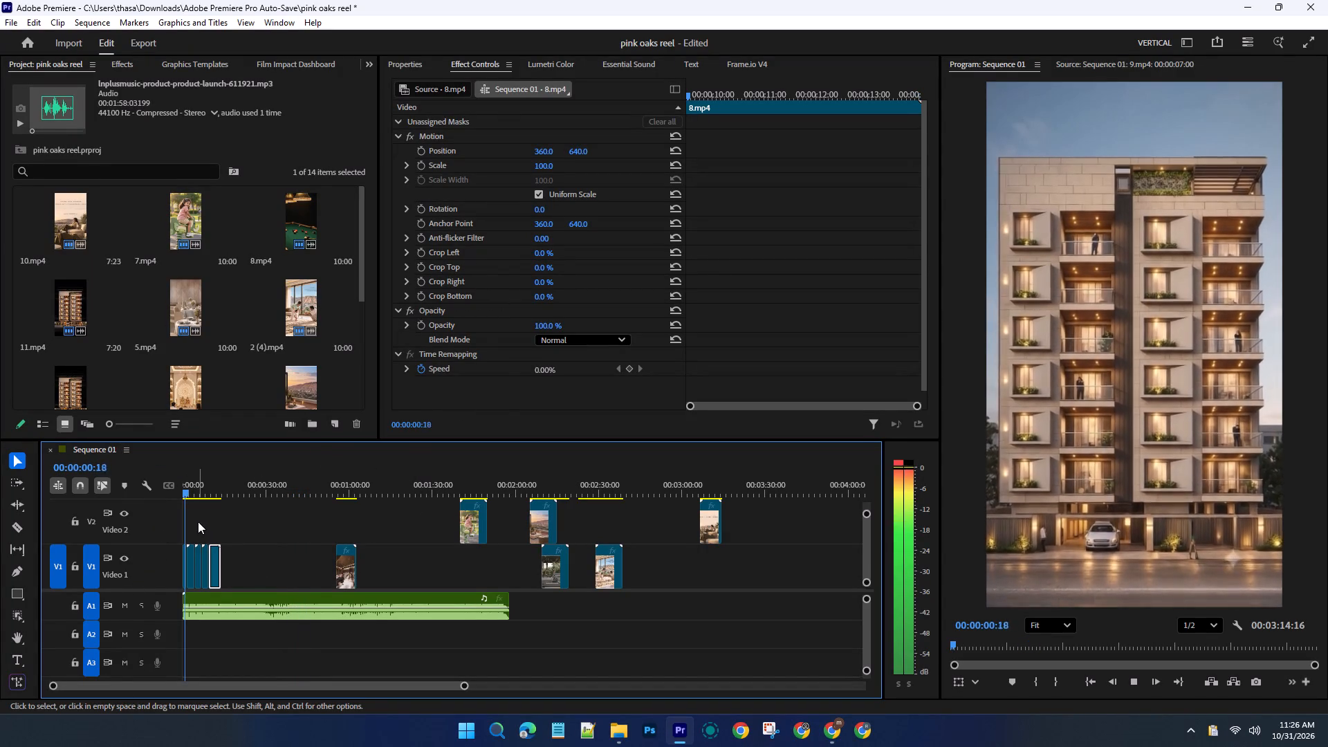
key(Return)
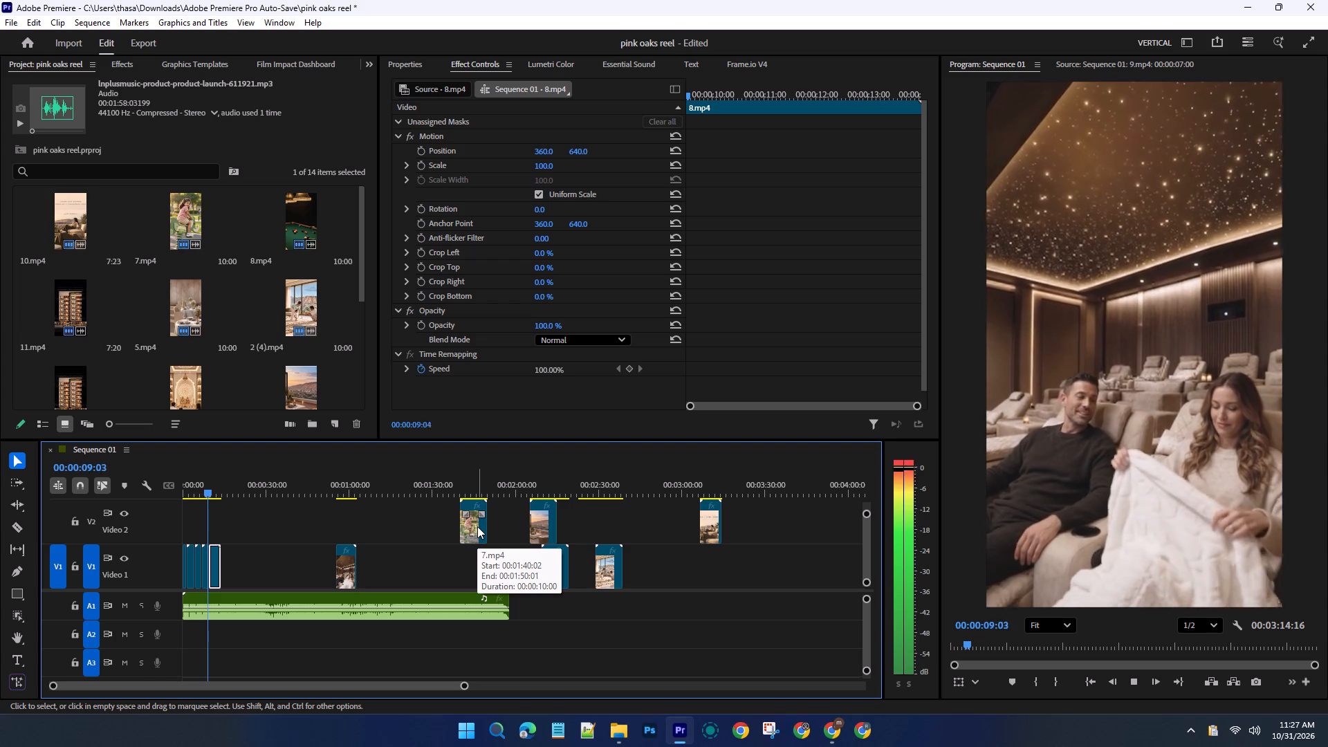
key(Return)
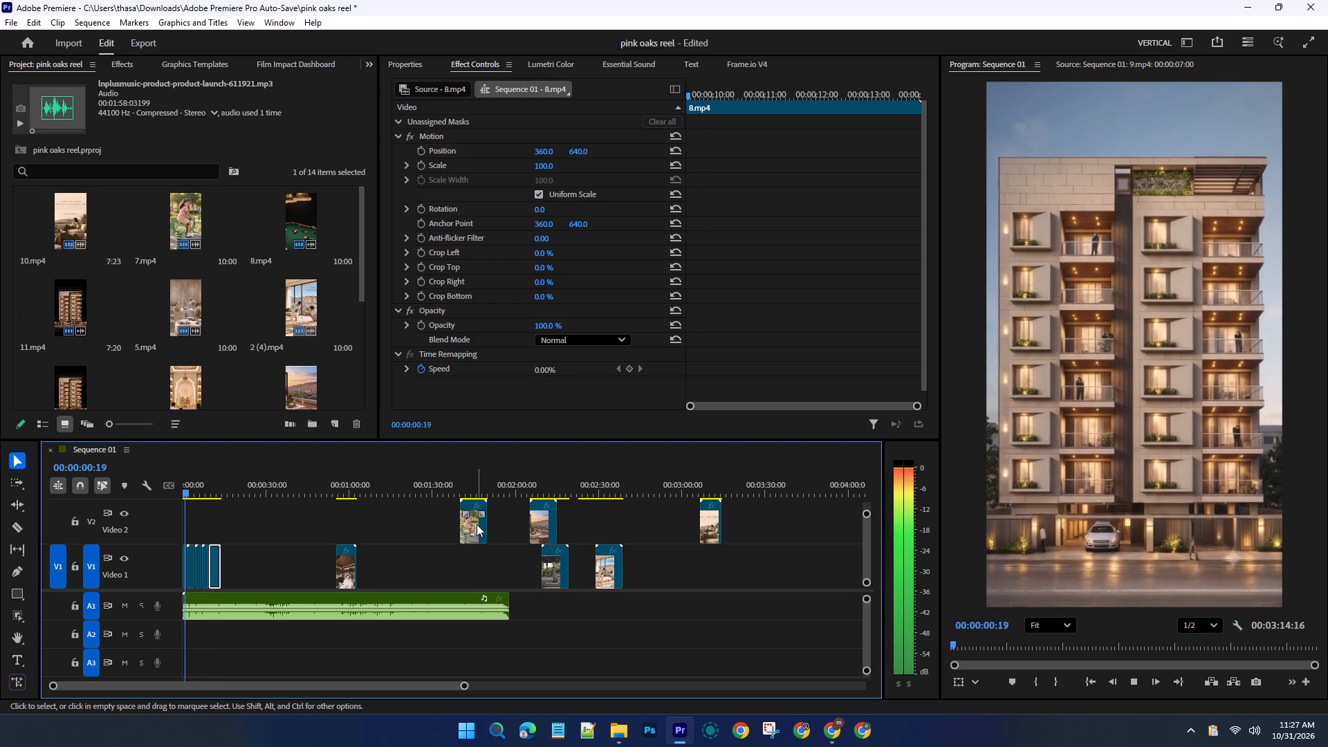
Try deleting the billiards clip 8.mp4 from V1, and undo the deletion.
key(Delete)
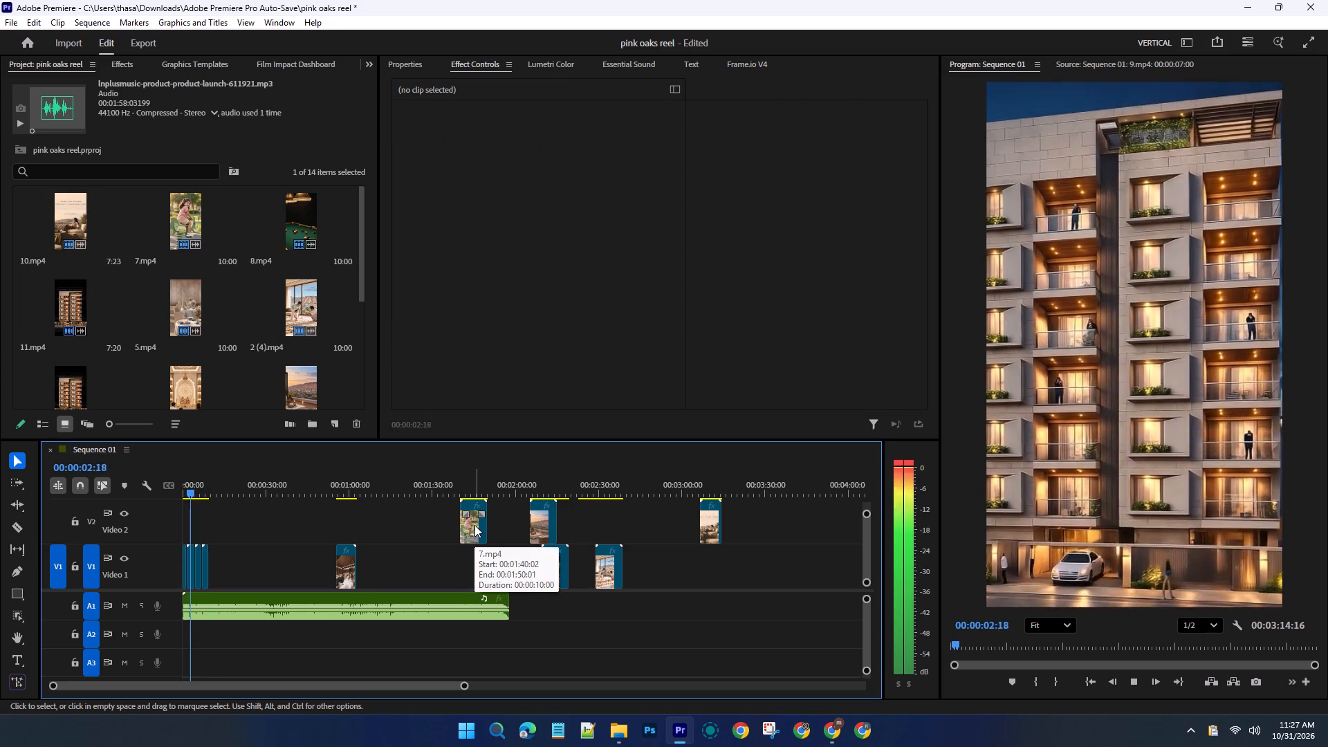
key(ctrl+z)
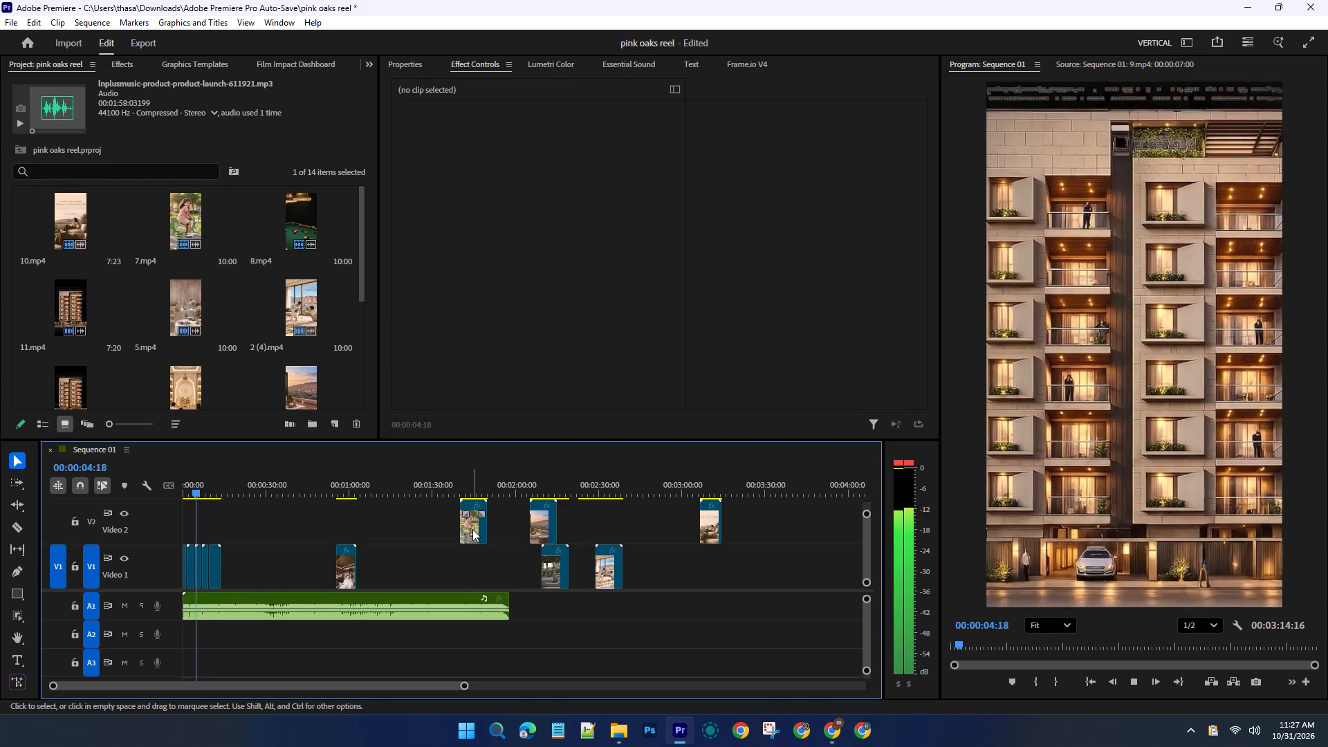
Save the project.
key(ctrl+s)
key(ctrl+s)
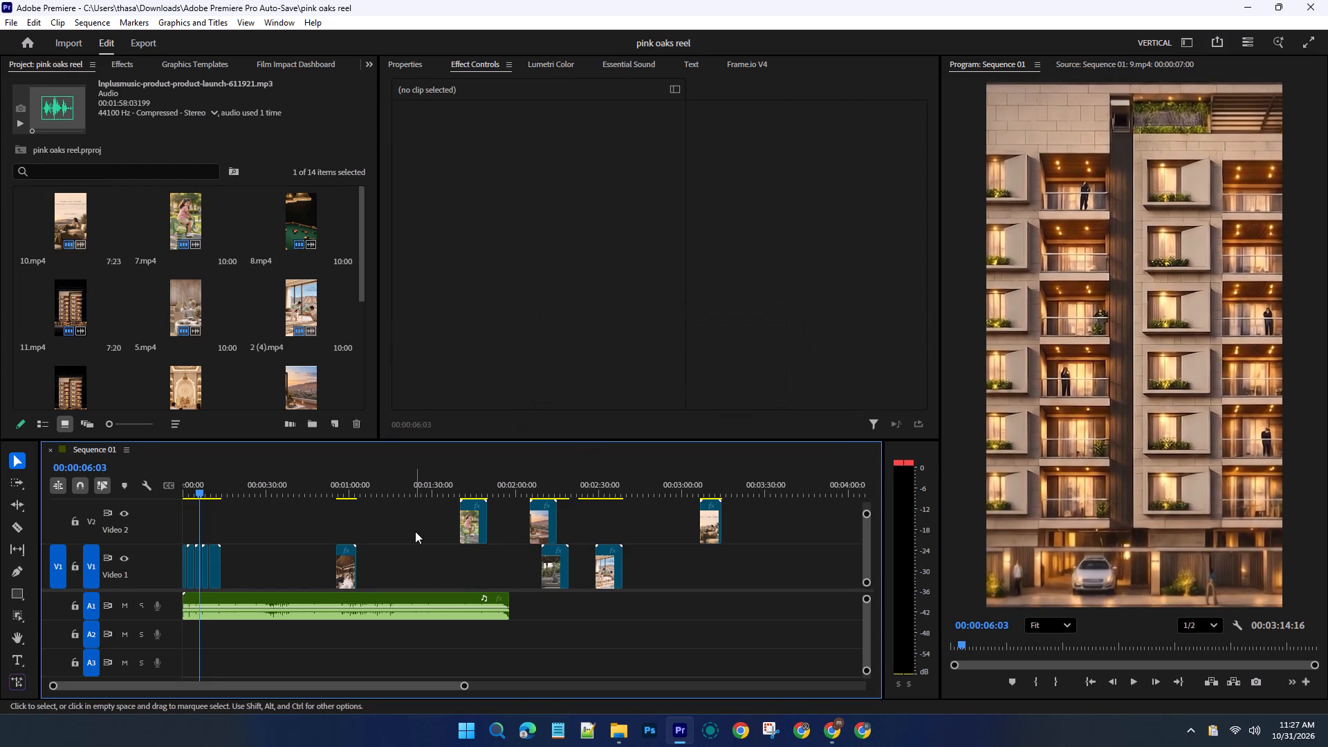
Move the playground clip 7.mp4 from V2 to V1, directly after the billiards clip 8.mp4.
drag(470, 524, 458, 527)
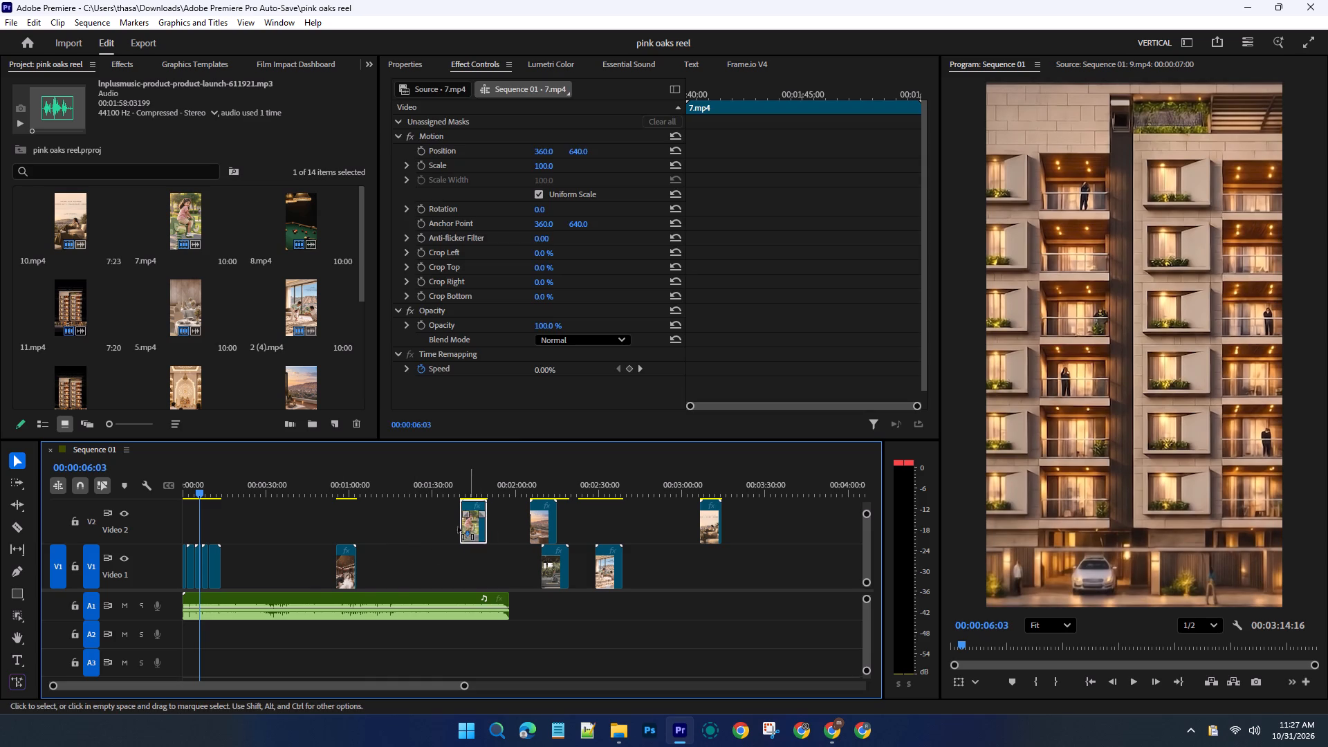
drag(458, 527, 235, 571)
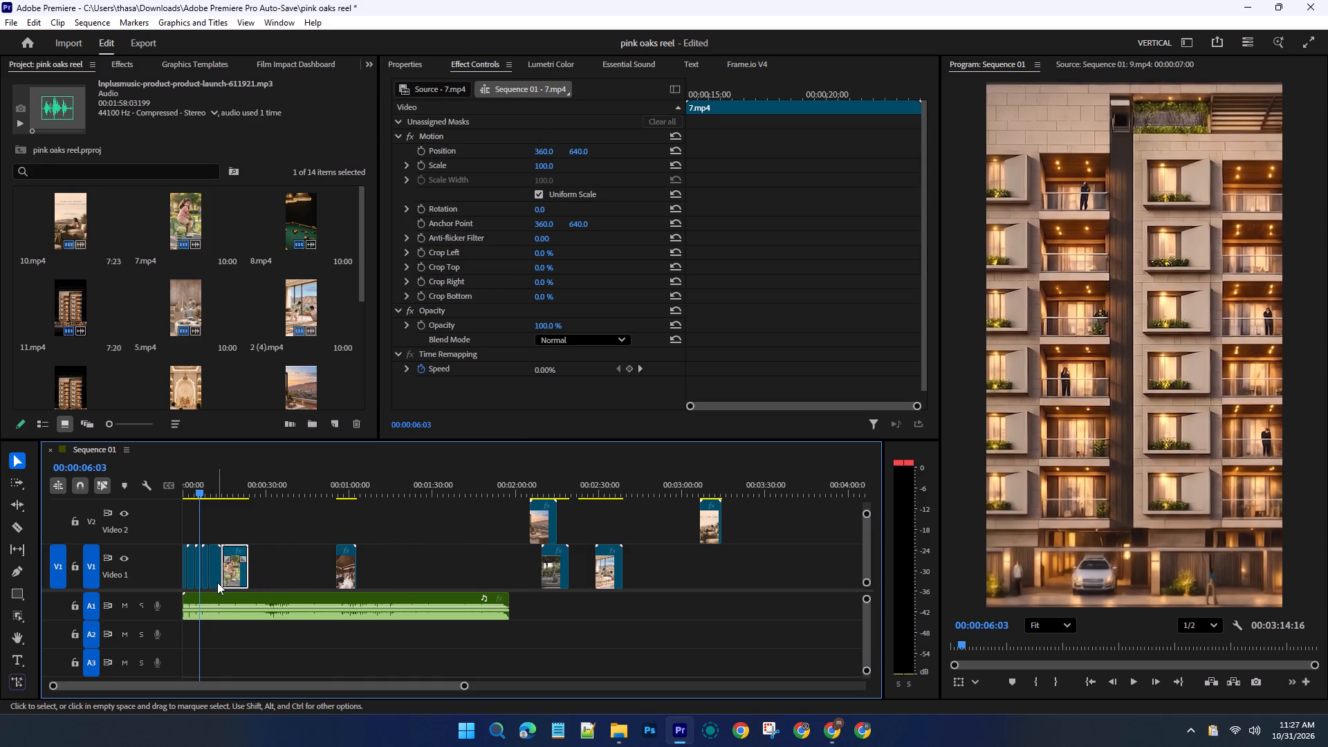
Speed 7.mp4 on V1 up to 255.32%, with duration 00:00:03:22.
right_click(233, 571)
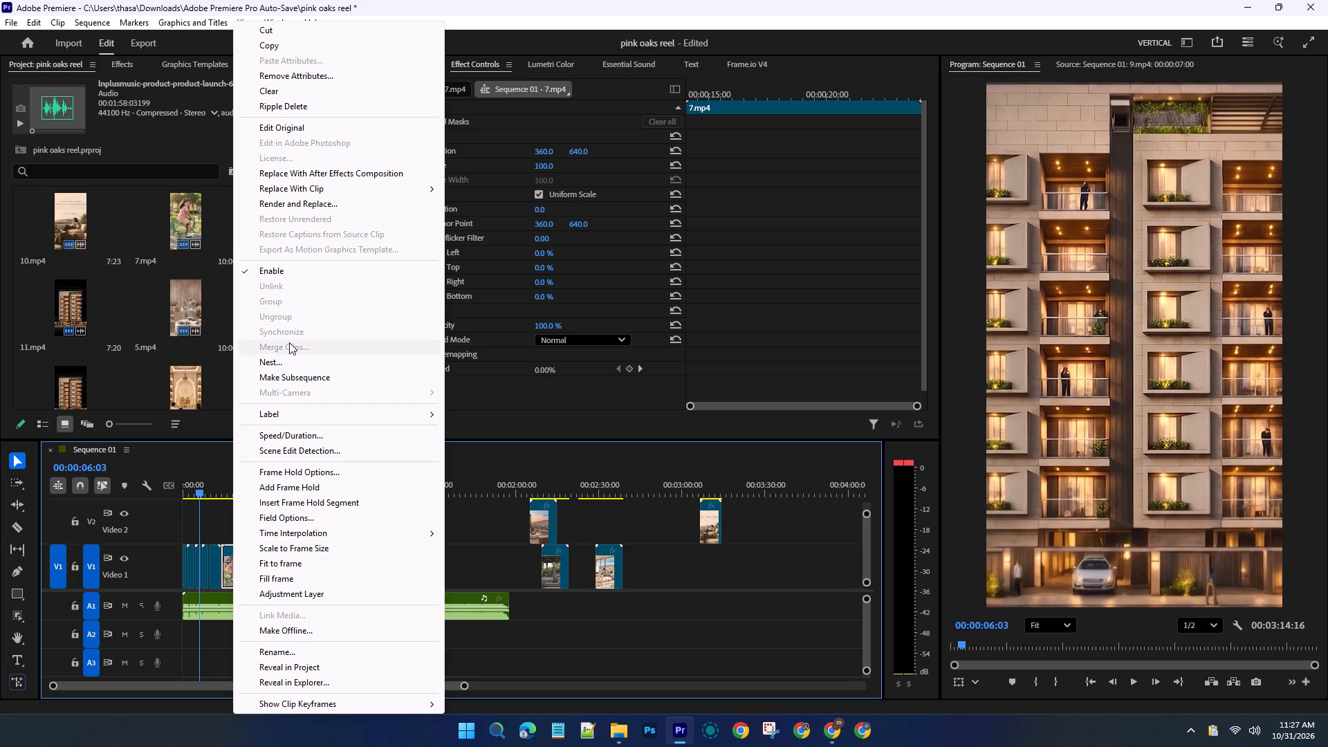
click(491, 553)
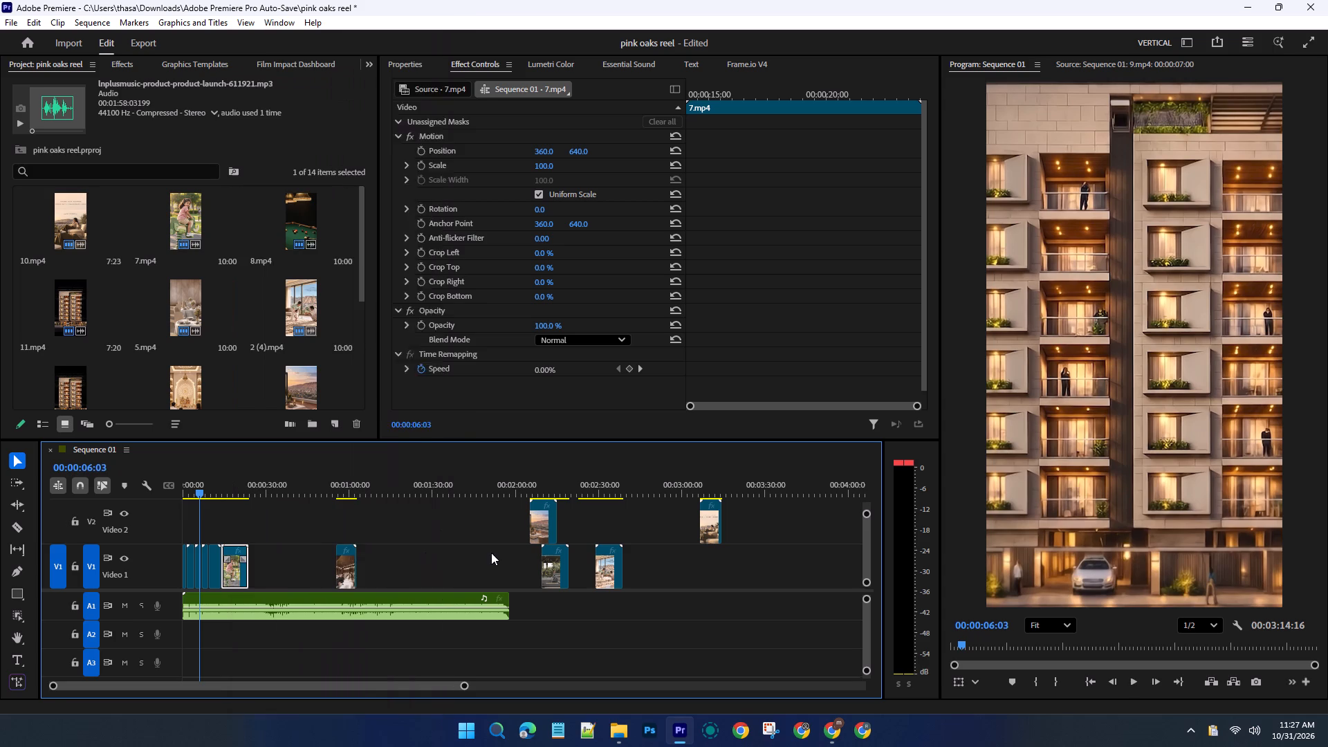
click(238, 567)
right_click(238, 567)
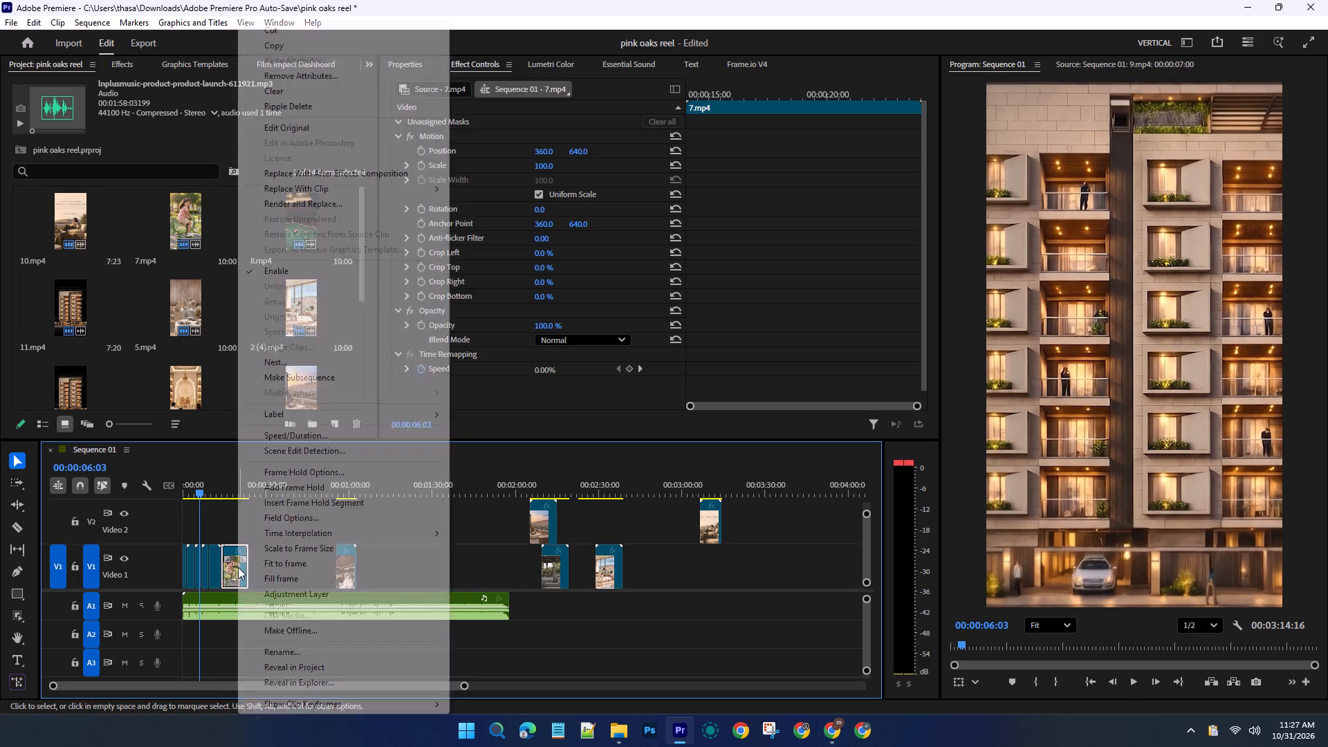
click(279, 430)
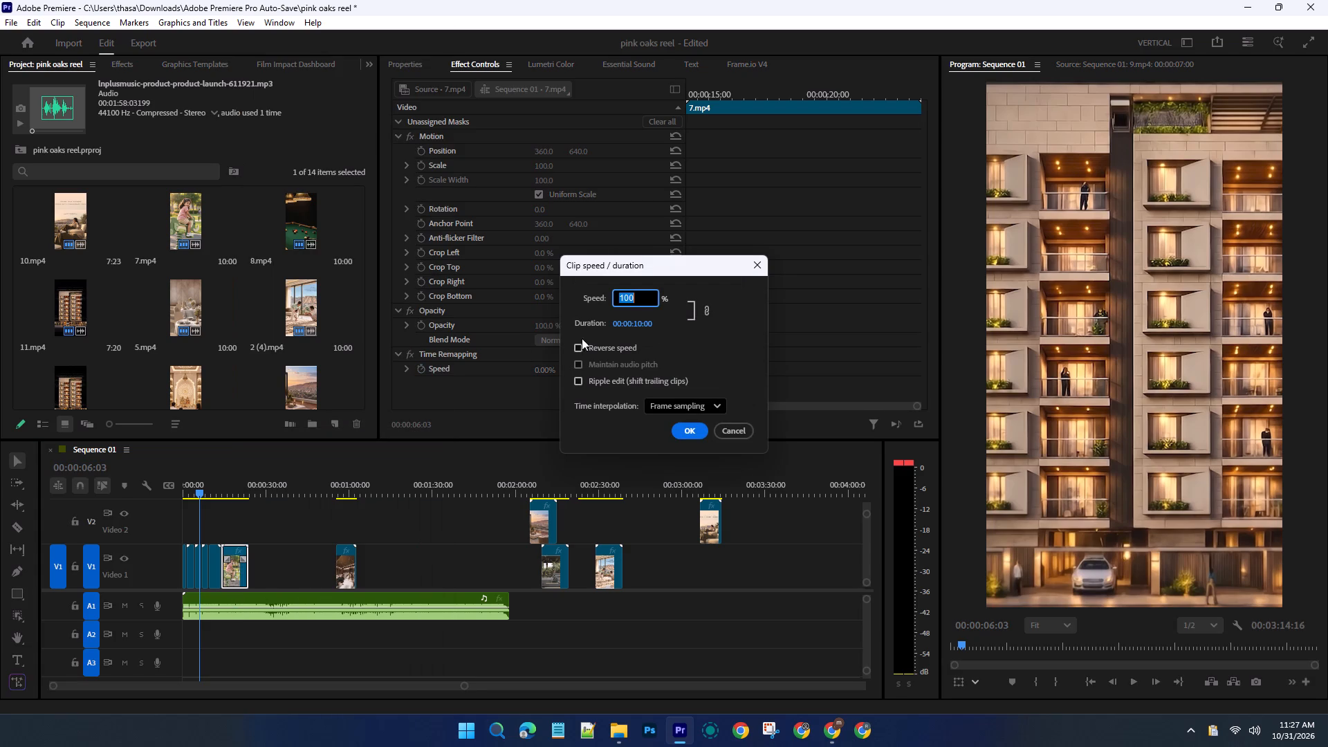
drag(626, 322, 566, 330)
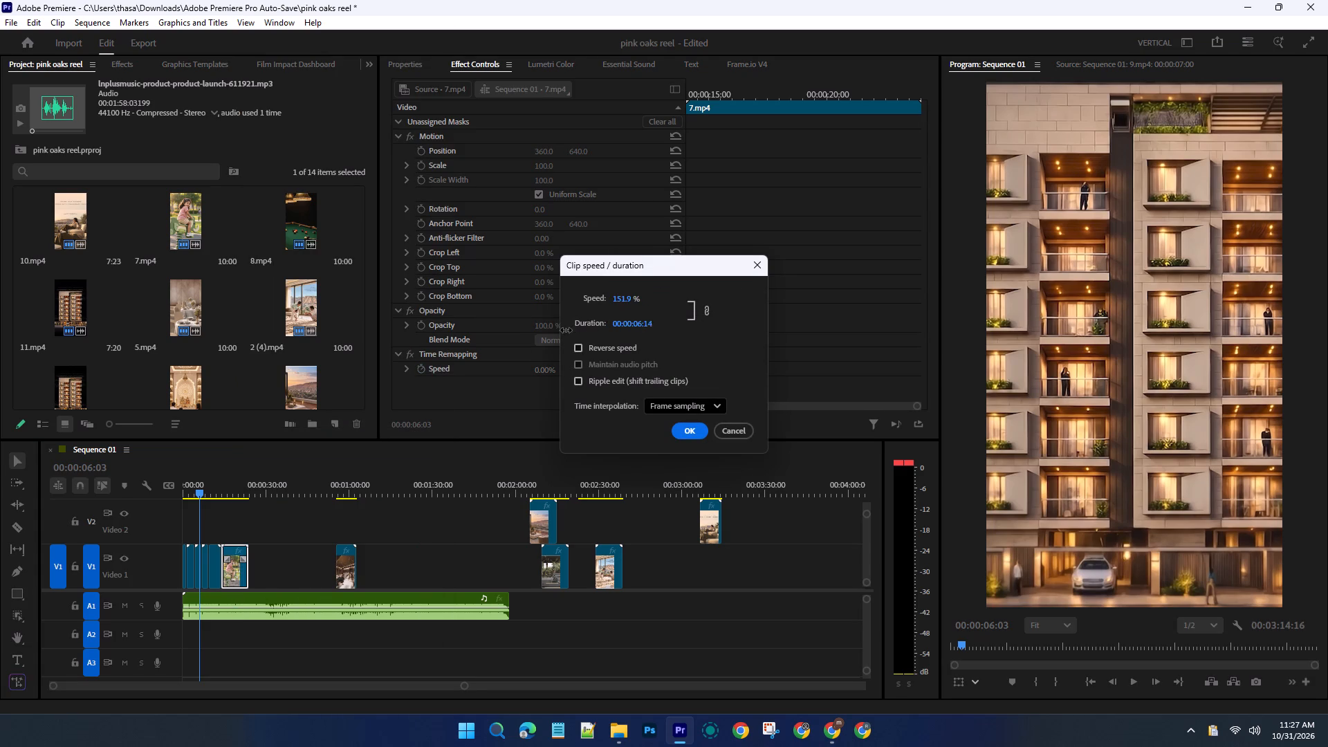
drag(566, 330, 540, 340)
click(686, 434)
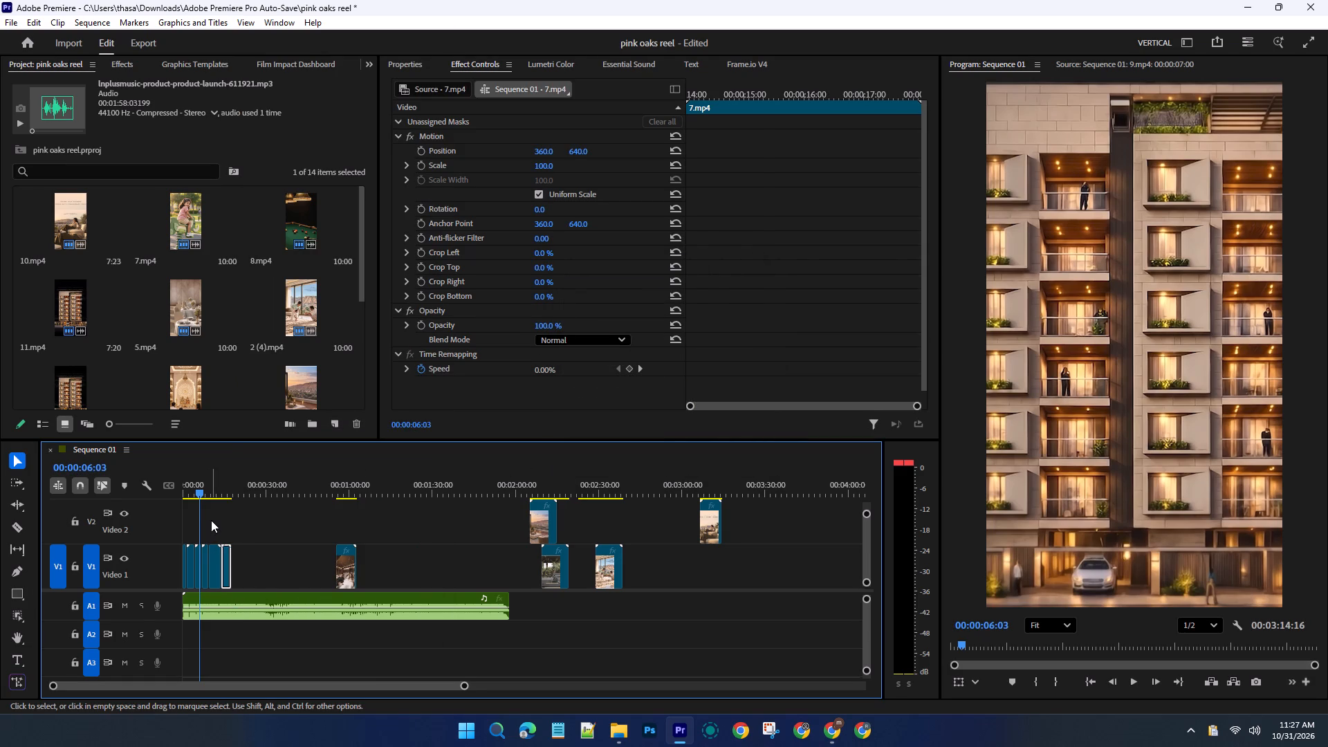
Play the V1 clips from 00:00:06:03 into the playground clip 7.mp4 to review its pace against the music.
key(space)
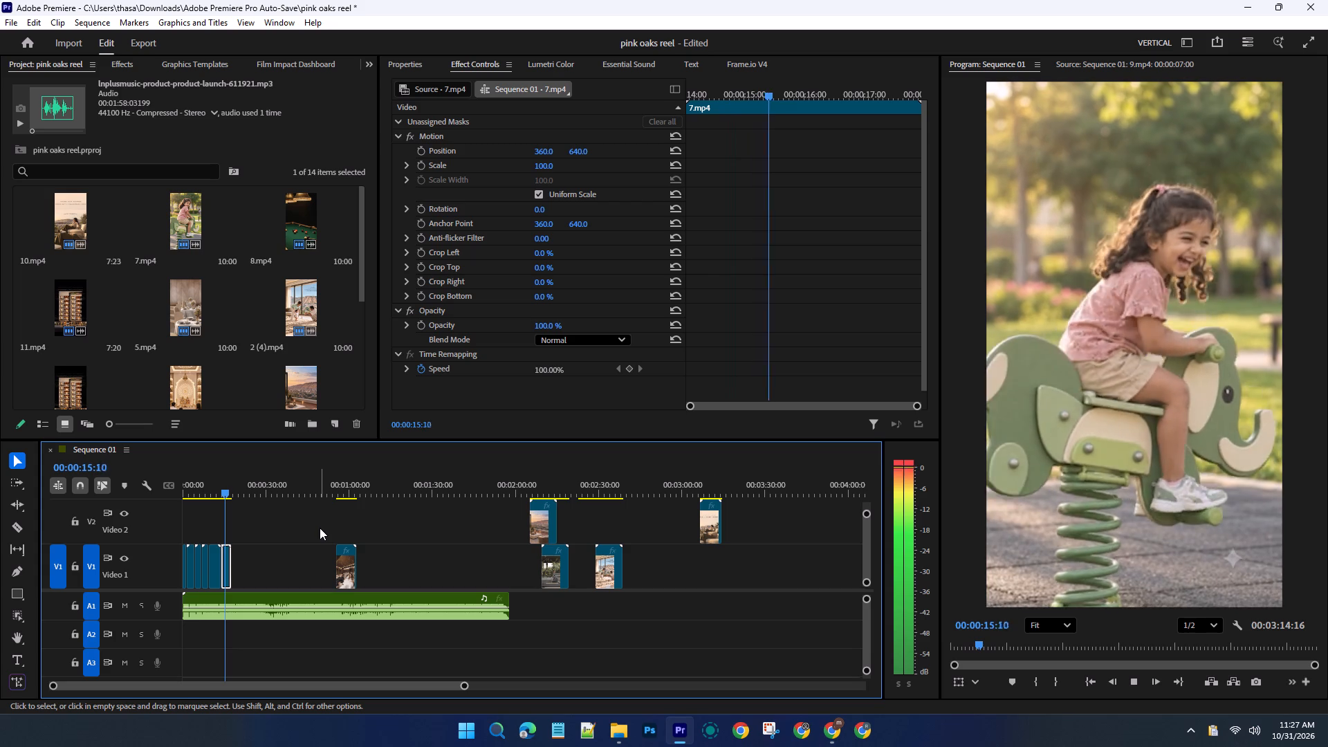
key(space)
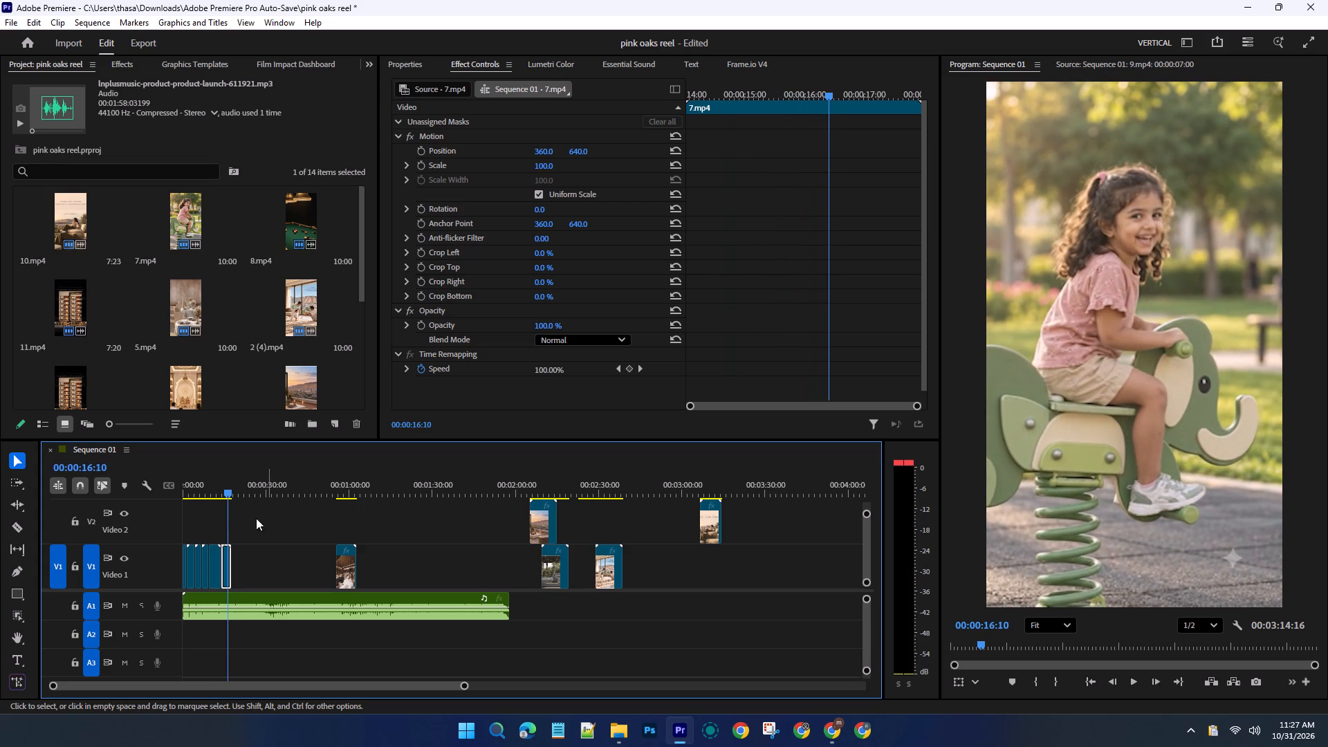
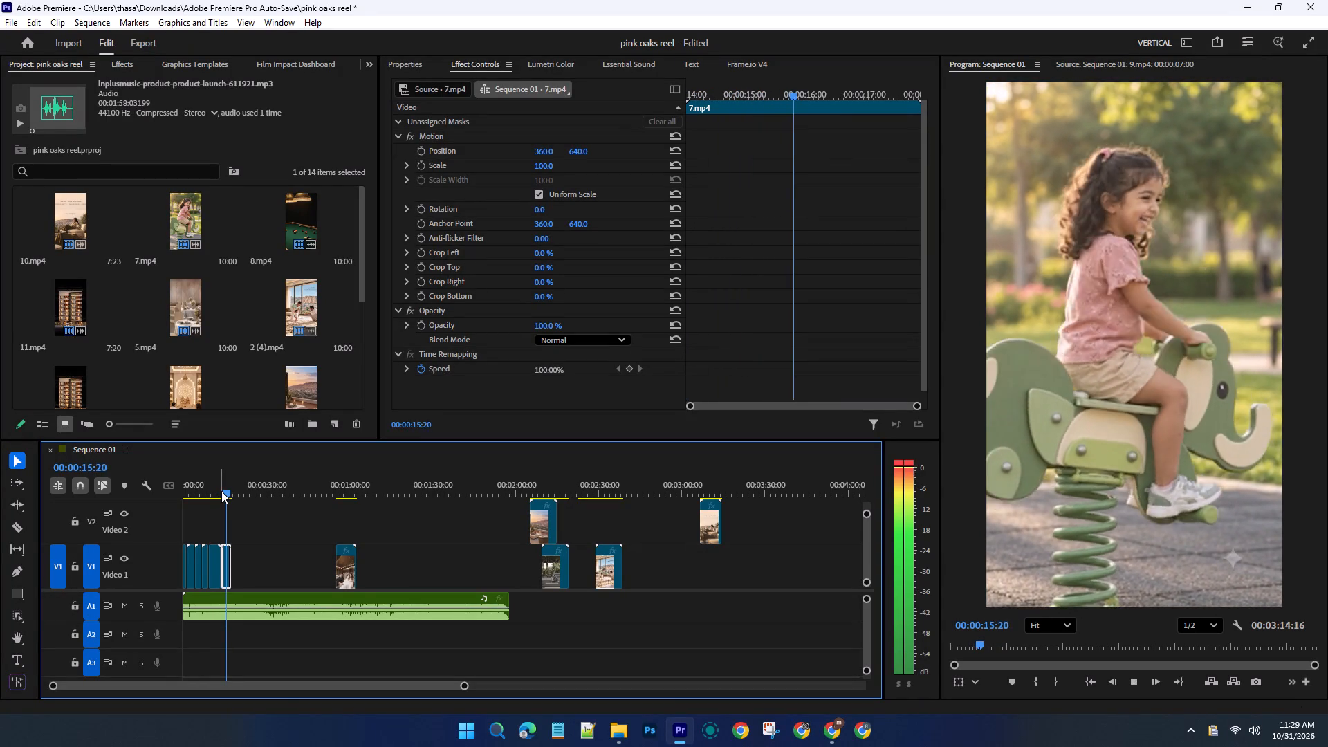
Slow the playground clip 7.mp4 on V1 to 131.87% speed, with a duration of 00:00:07:14.
key(space)
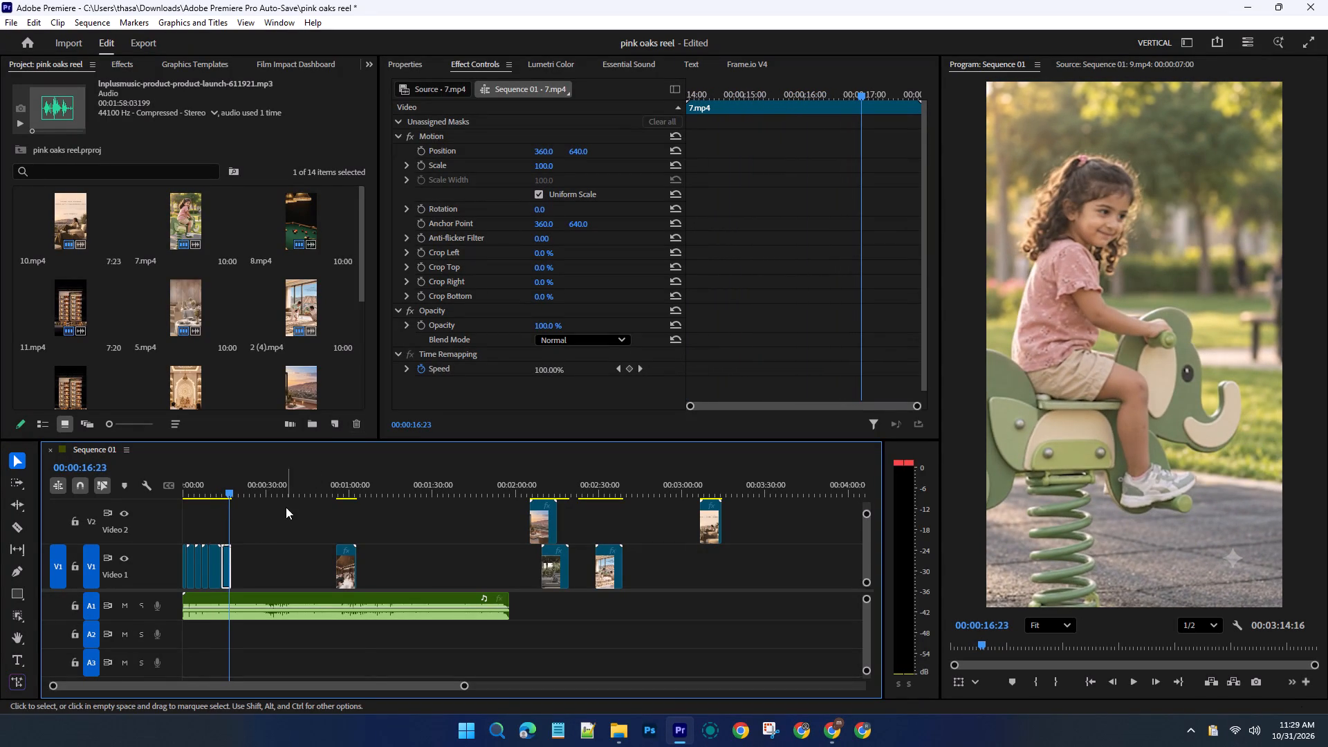
right_click(228, 556)
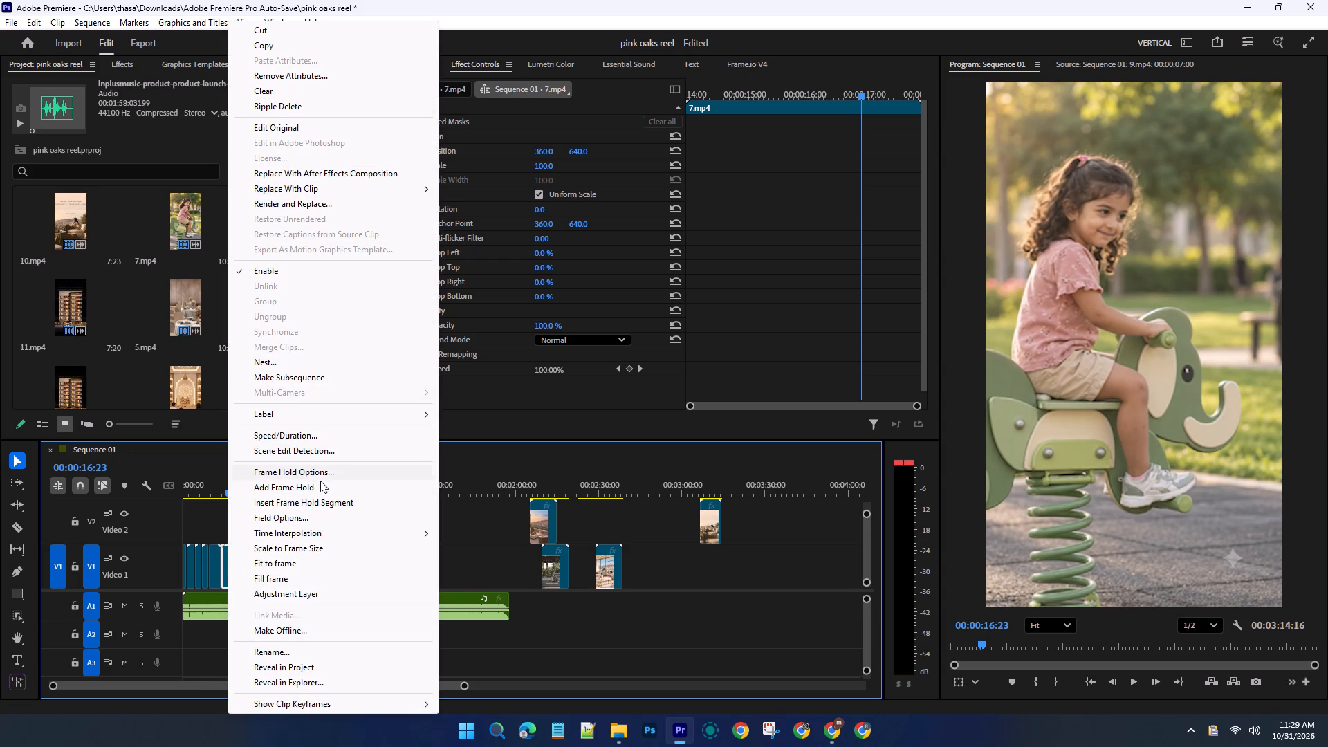
click(289, 432)
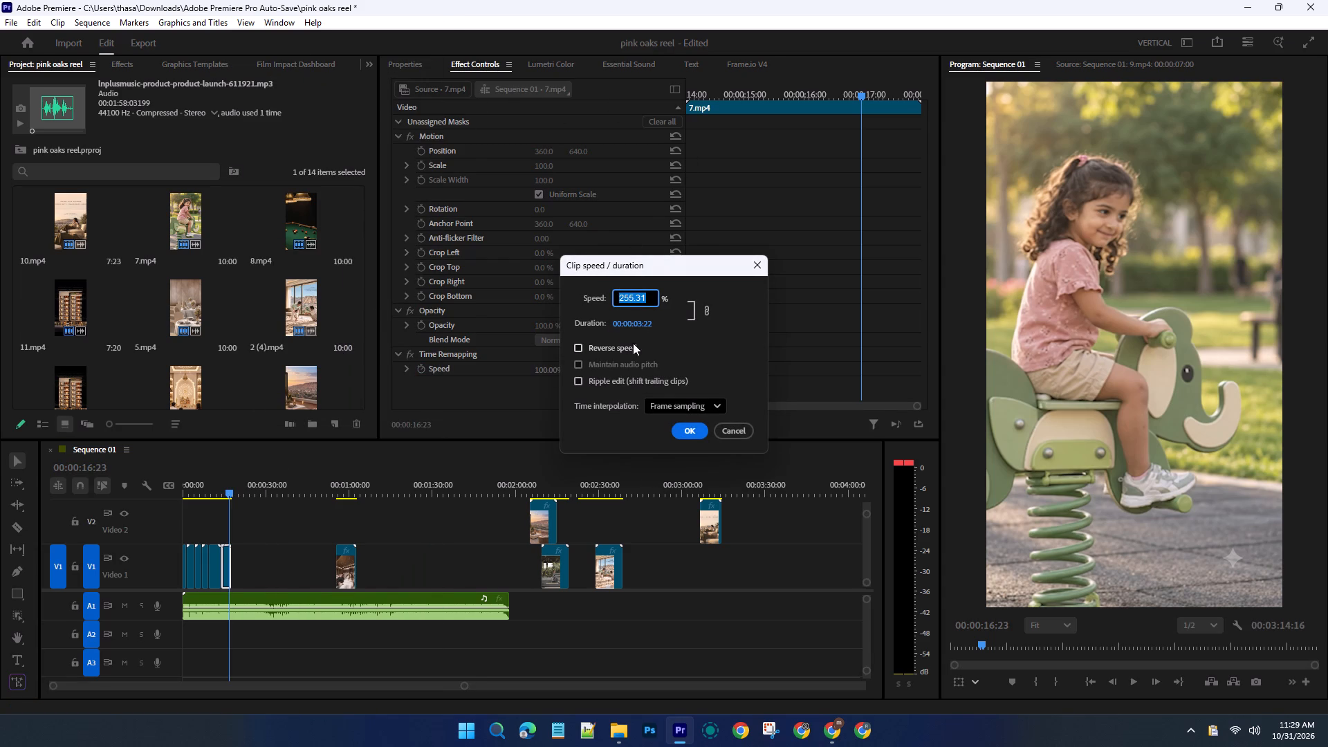
drag(627, 323, 657, 329)
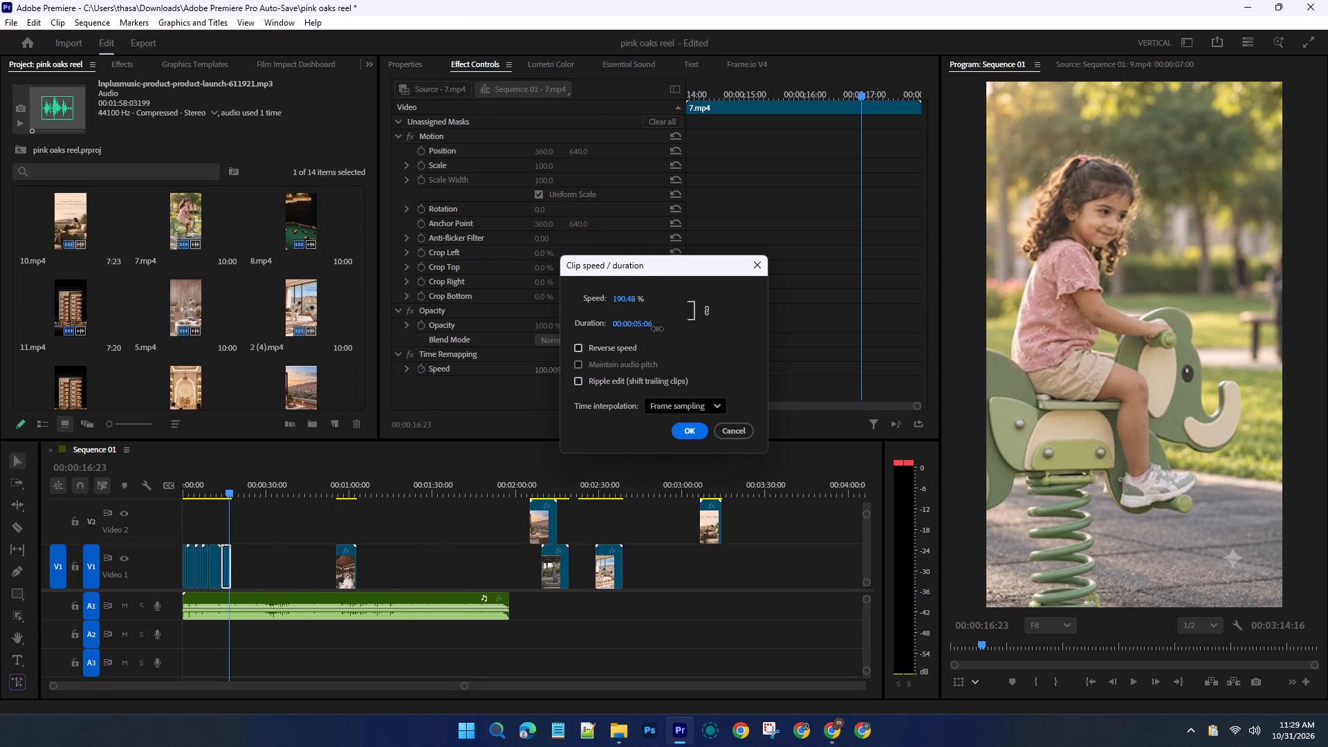
drag(657, 329, 698, 331)
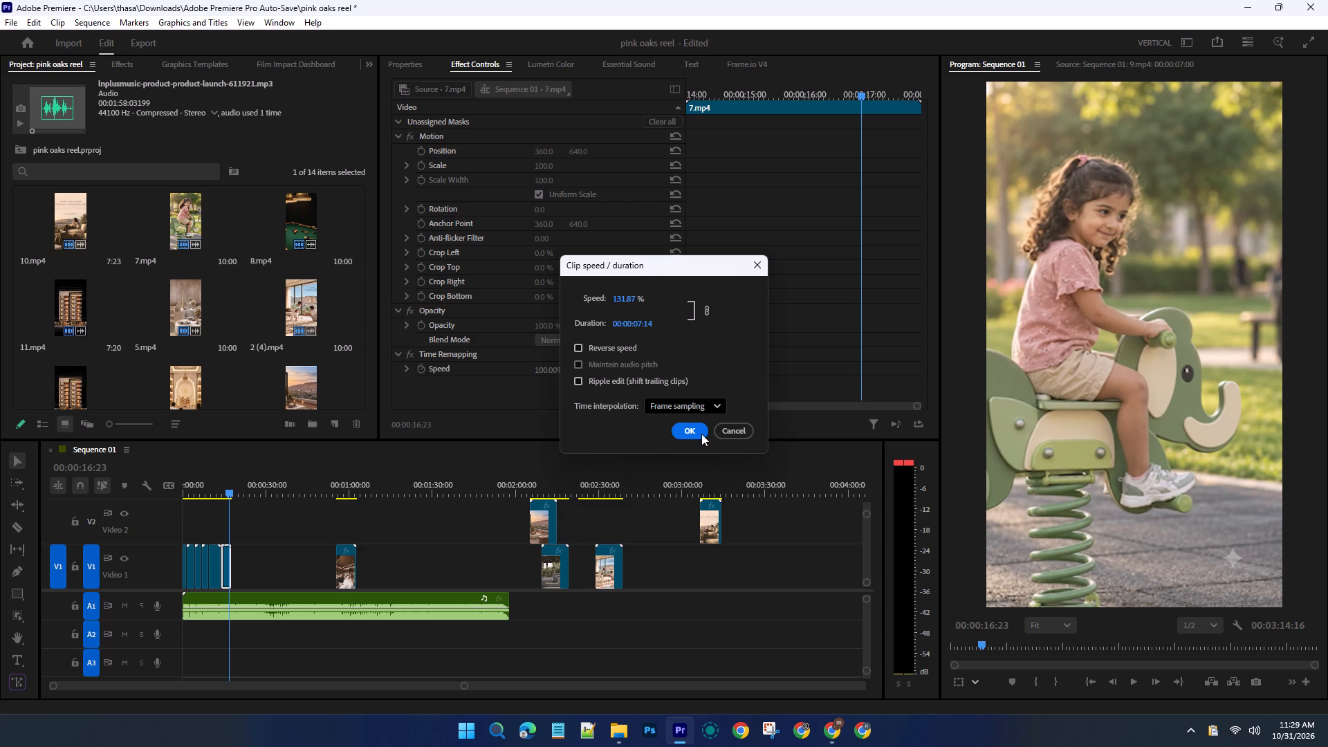
click(700, 430)
Play 7.mp4 against the music and split it at 00:00:16:20.
drag(232, 494, 221, 494)
key(space)
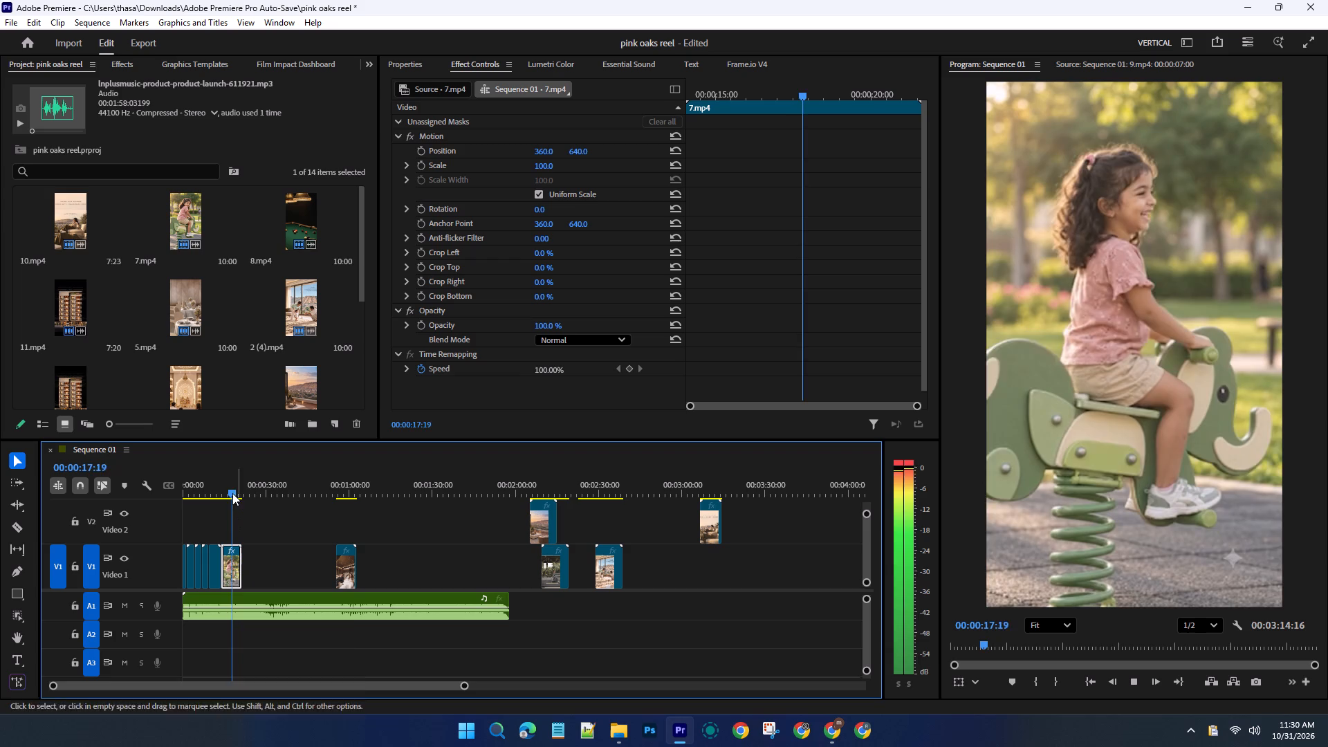
drag(231, 489, 214, 486)
key(space)
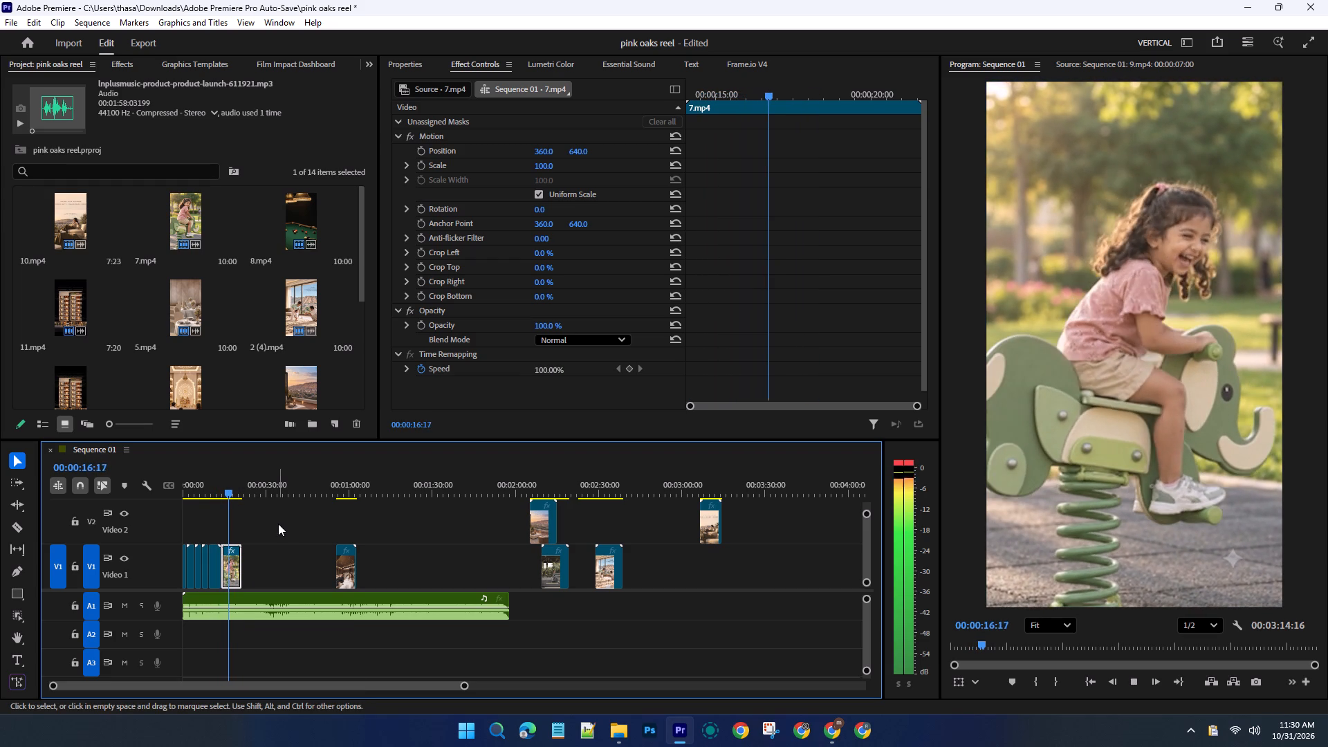
key(space)
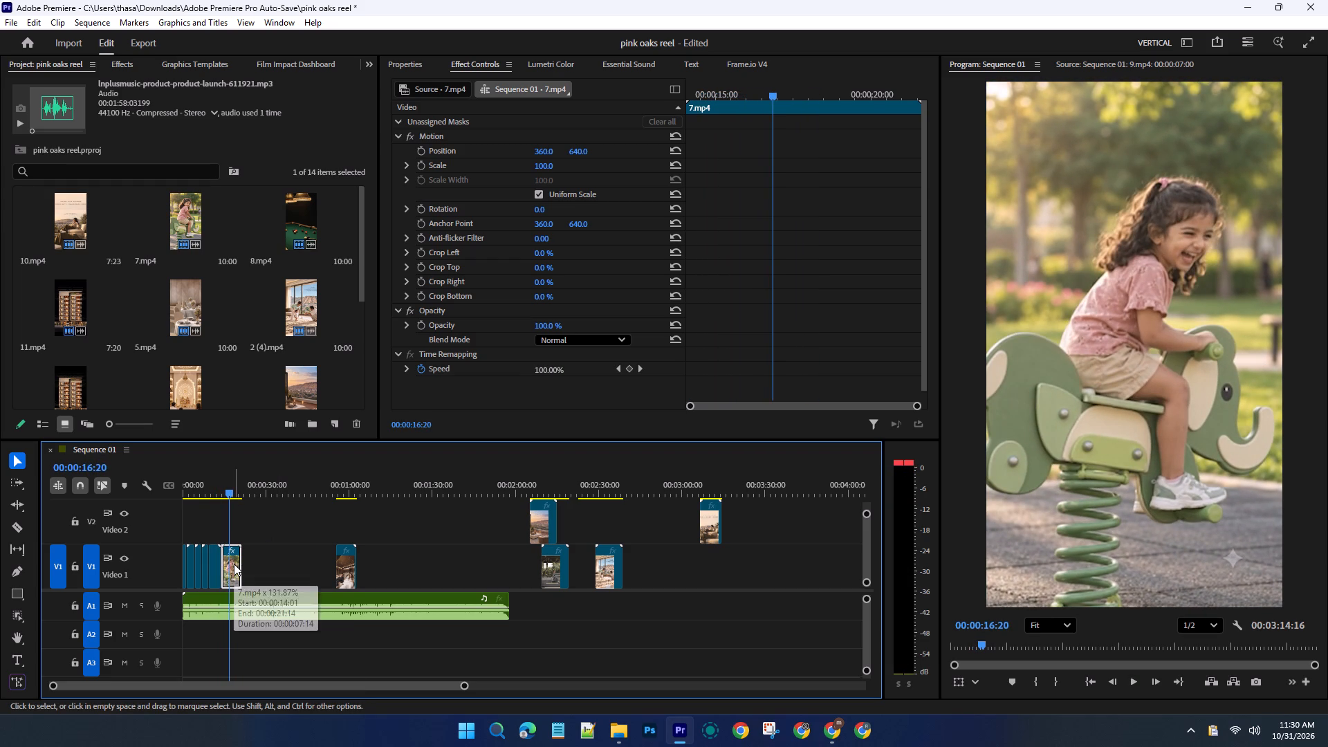
key(c)
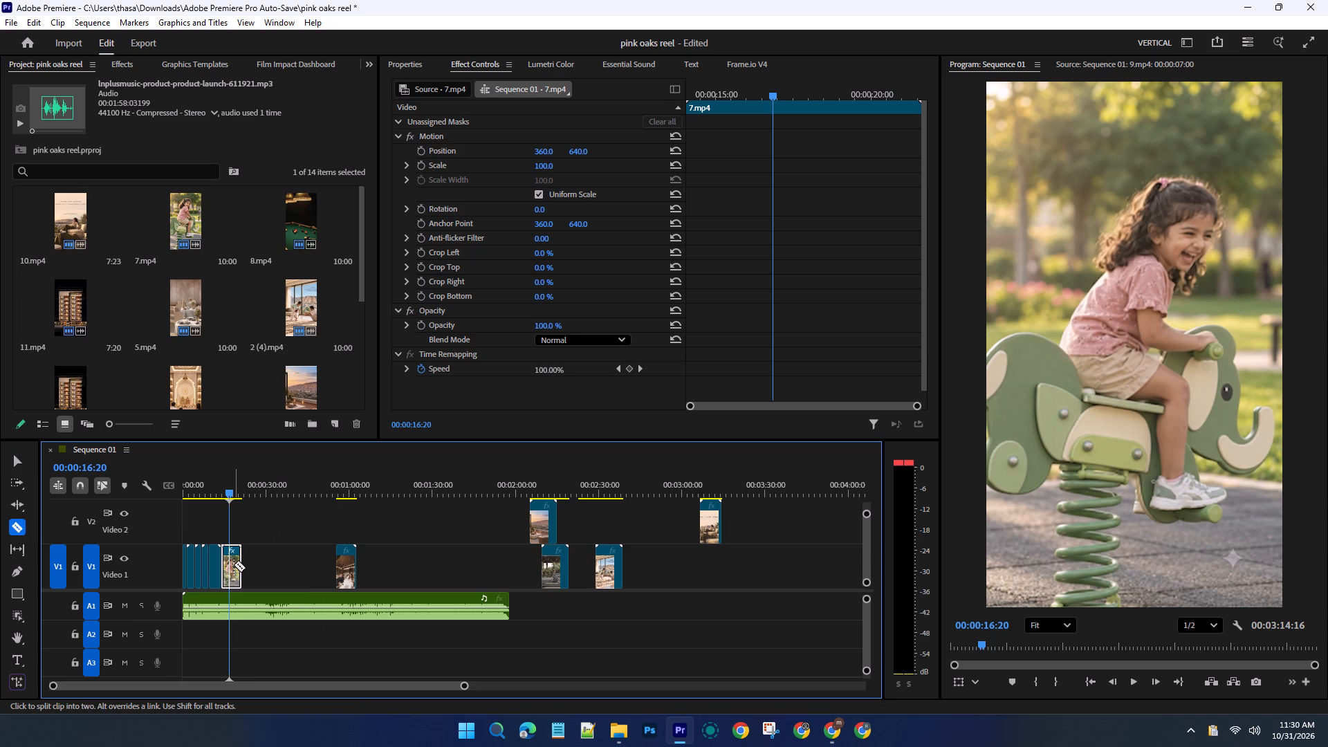
click(229, 563)
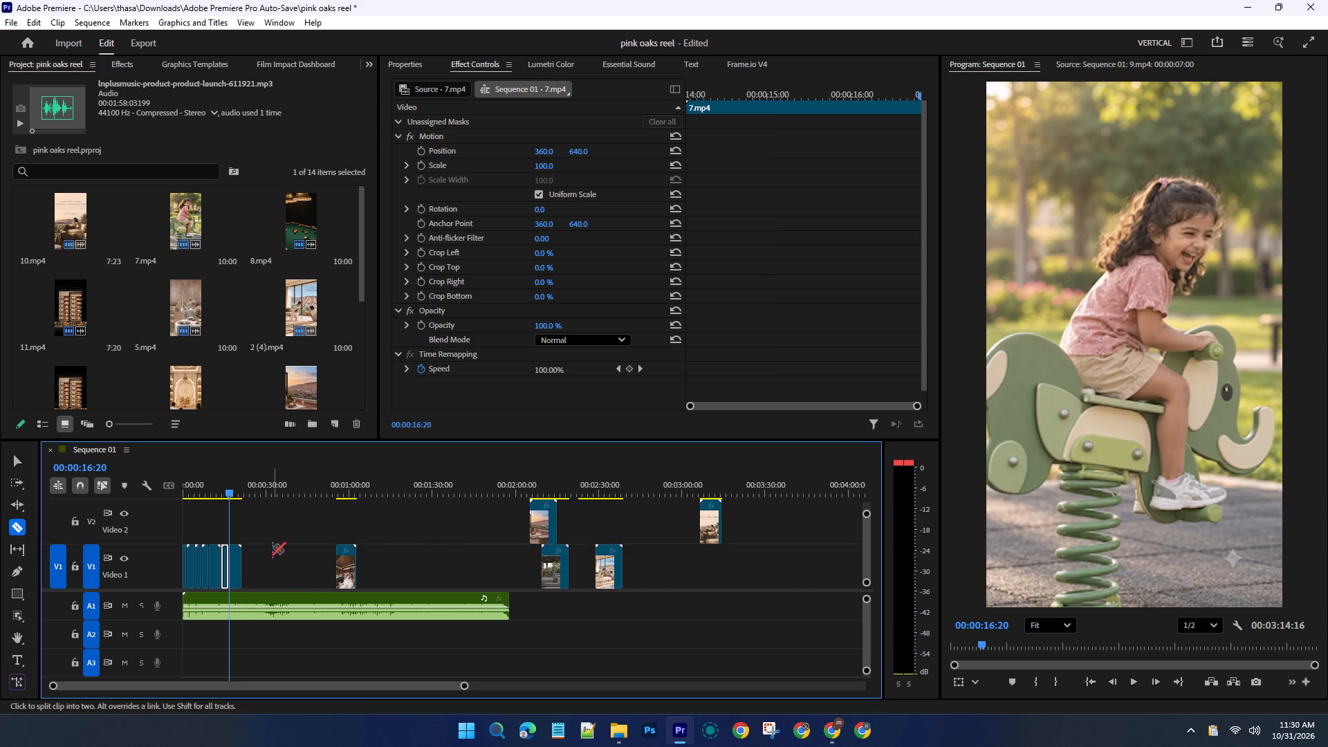
Move the second part of 7.mp4 out of the edit to an empty stretch of V1 near 00:01:33:16.
key(space)
key(space)
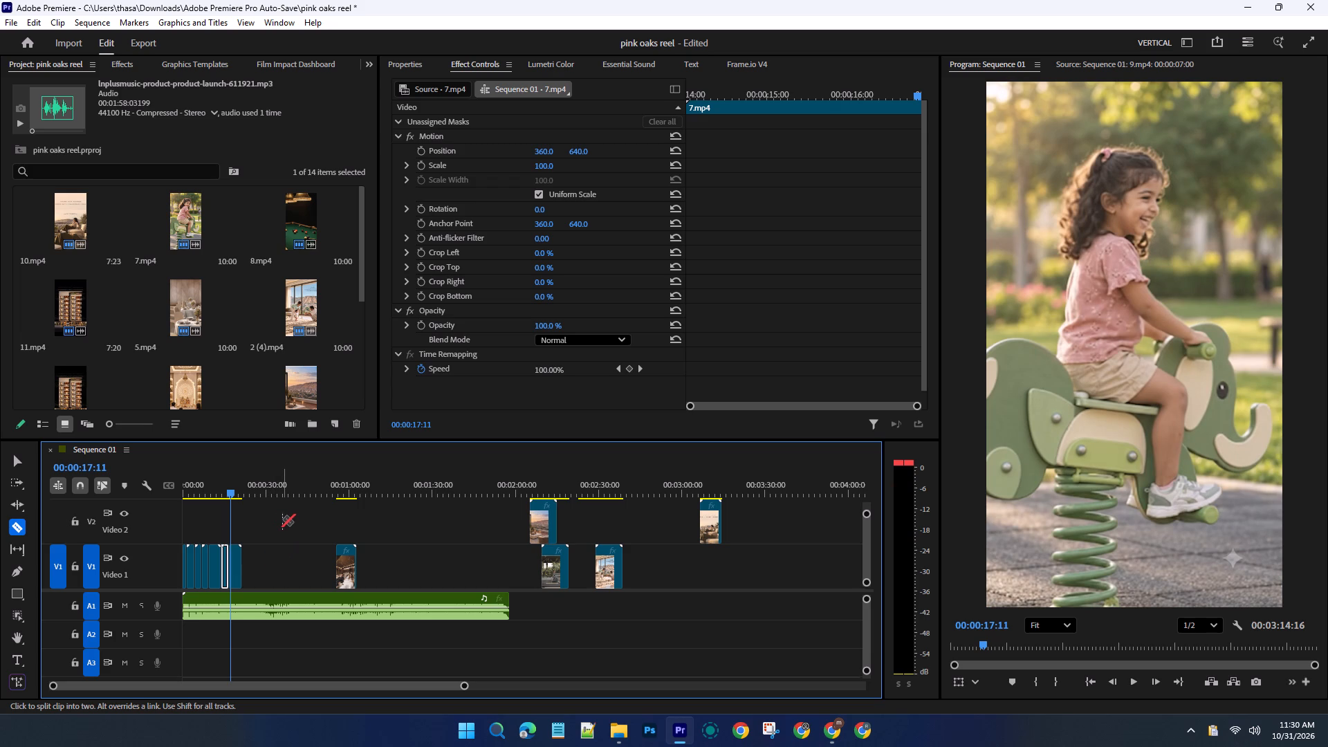
key(v)
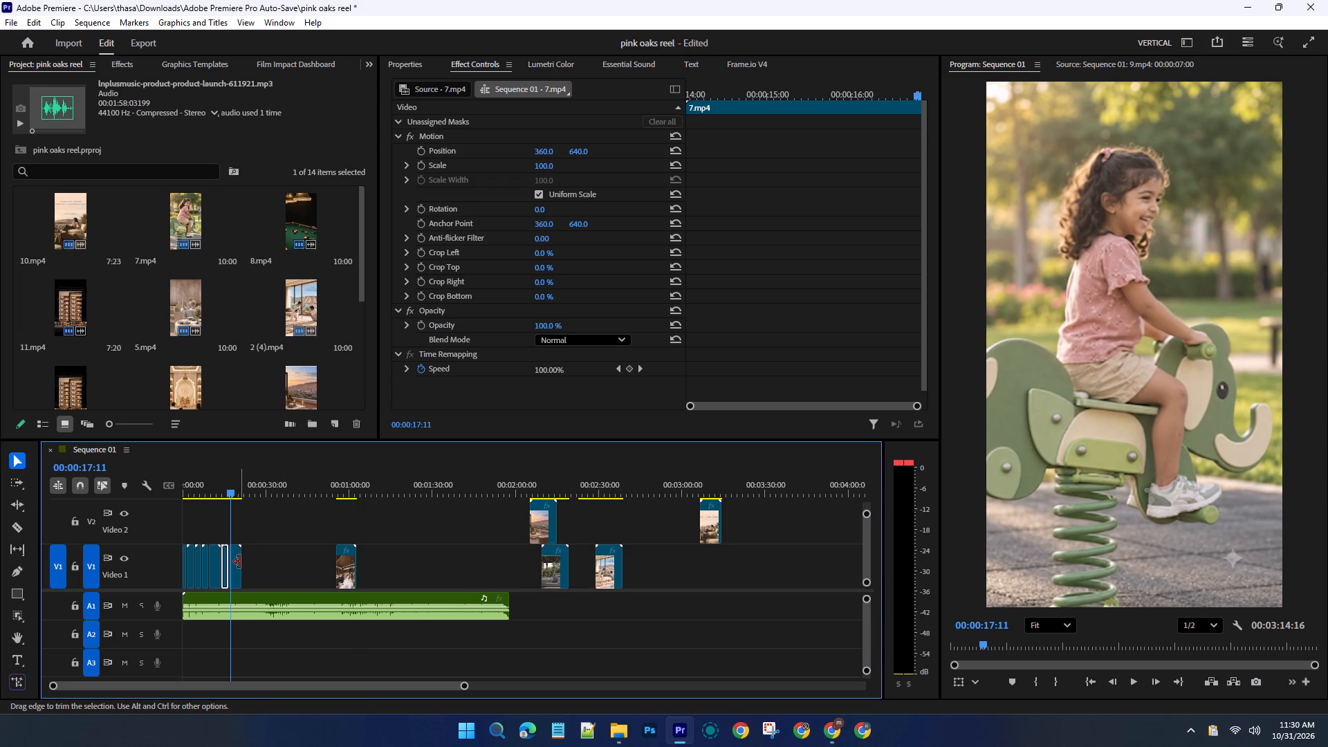
click(236, 555)
drag(236, 555, 339, 560)
drag(236, 561, 306, 562)
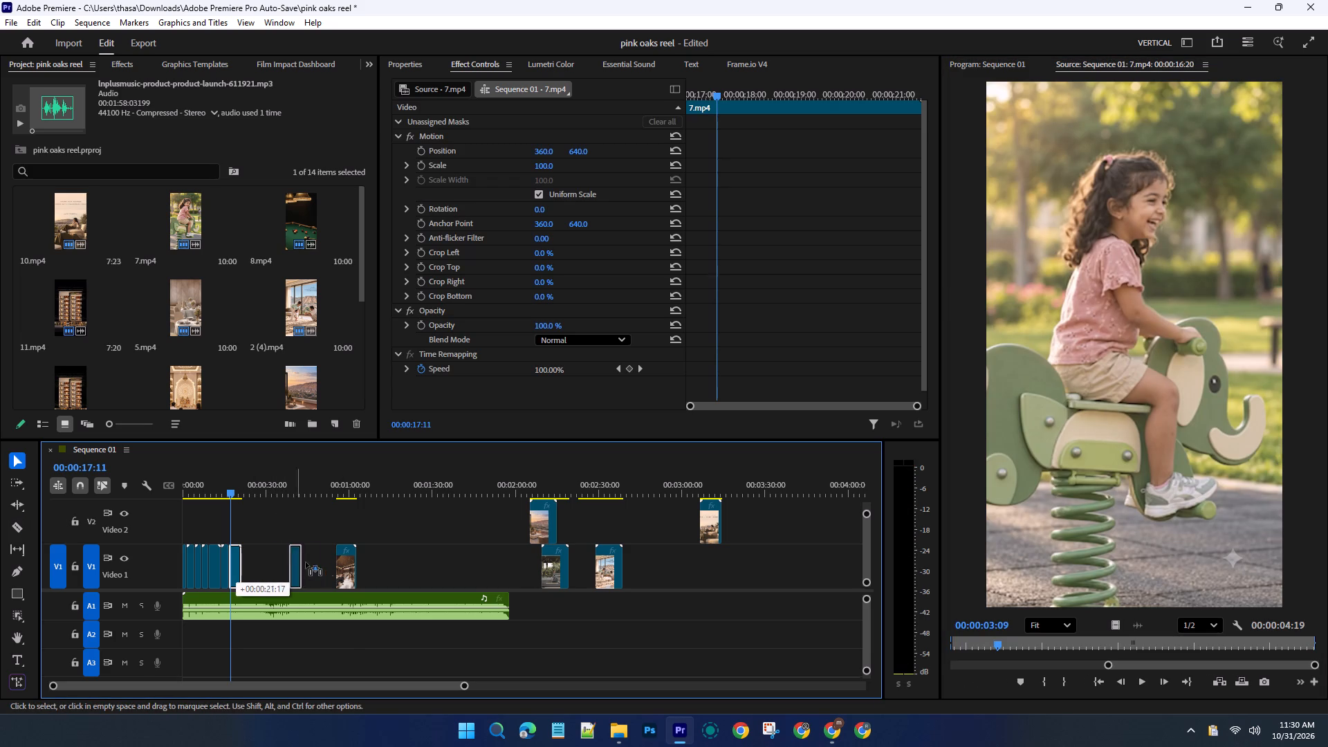
drag(306, 562, 449, 562)
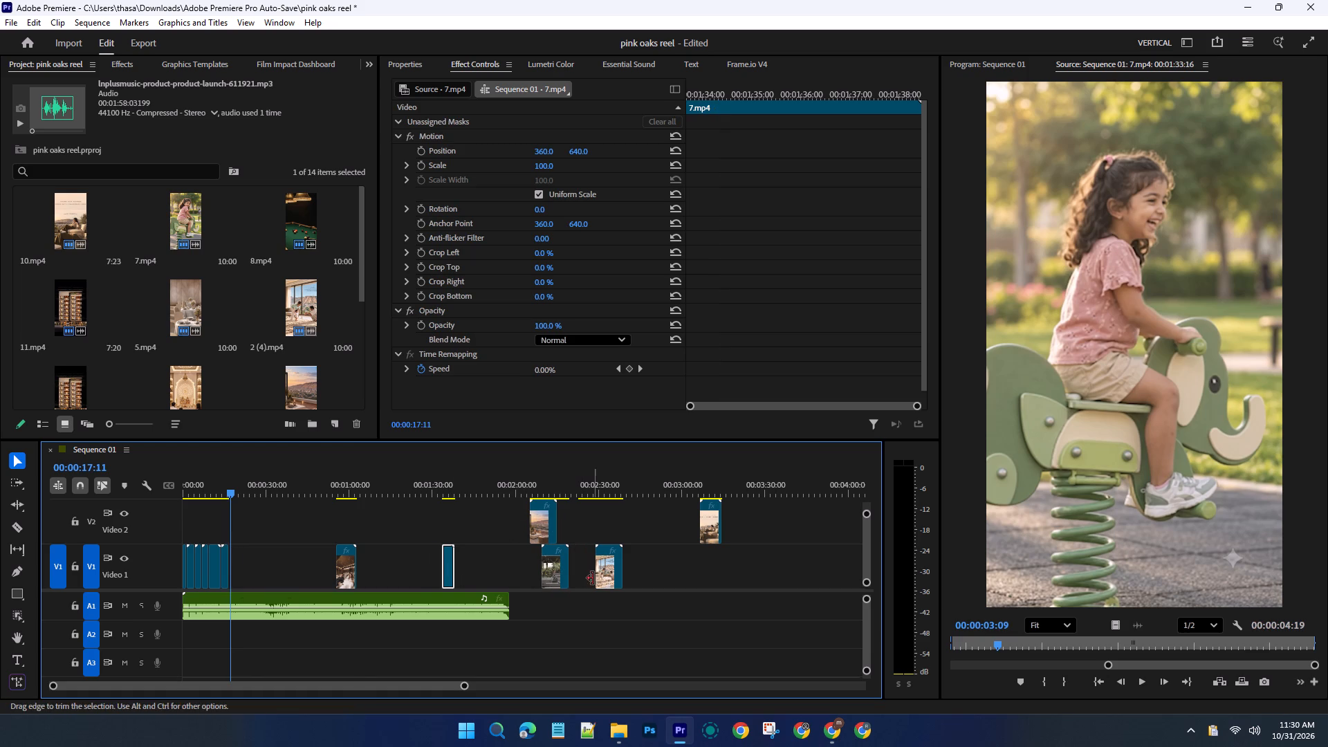
Move the family clip 2 (4).mp4 along V1 to directly after the kept part of 7.mp4.
drag(604, 578, 264, 583)
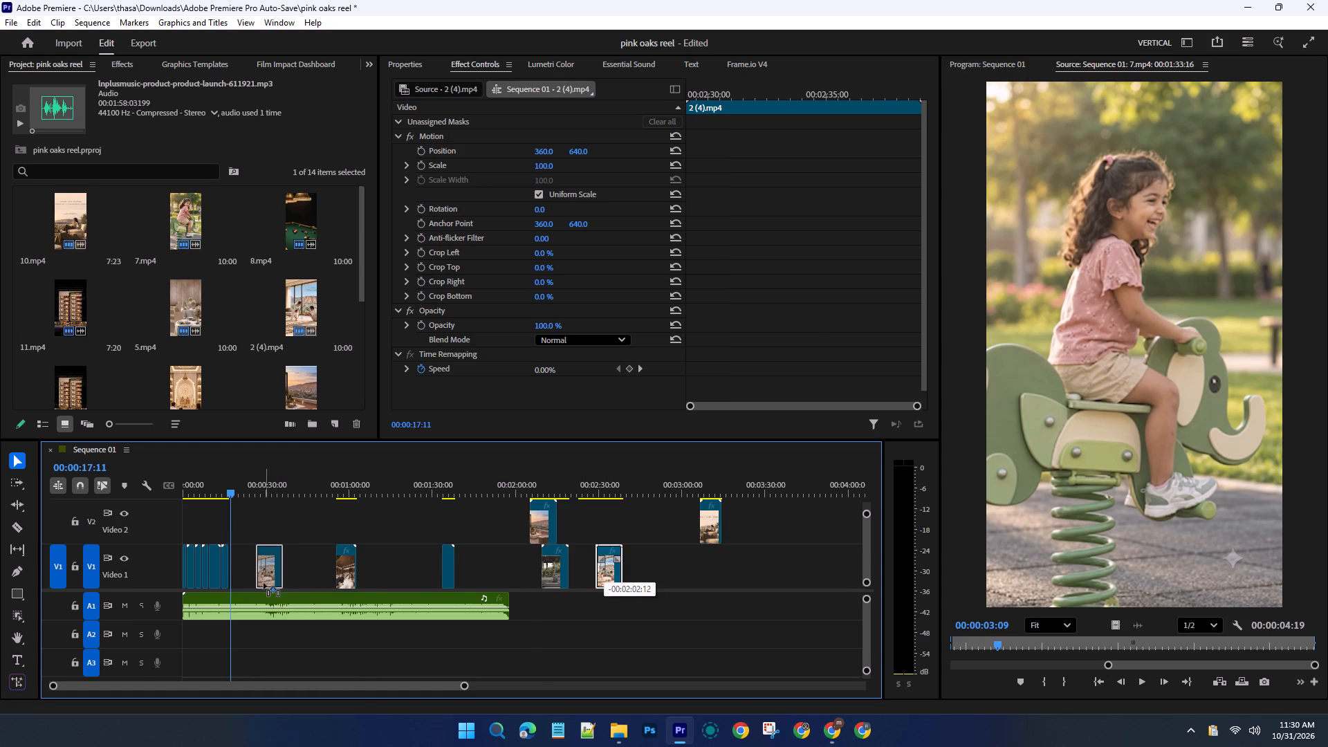
drag(264, 583, 243, 582)
click(241, 575)
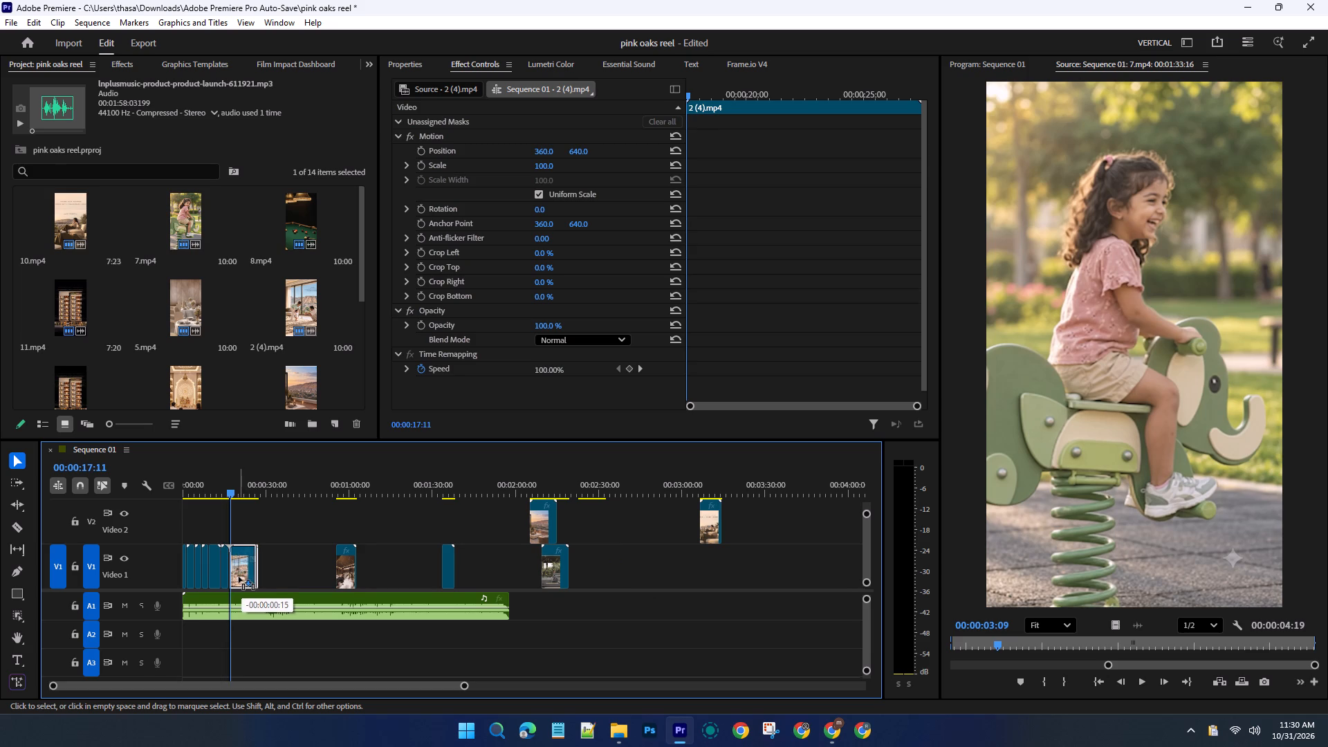
Cut 2 (4).mp4 at 00:00:19:11, removing its opening part, and pull the remainder back against 7.mp4.
drag(233, 494, 224, 493)
key(space)
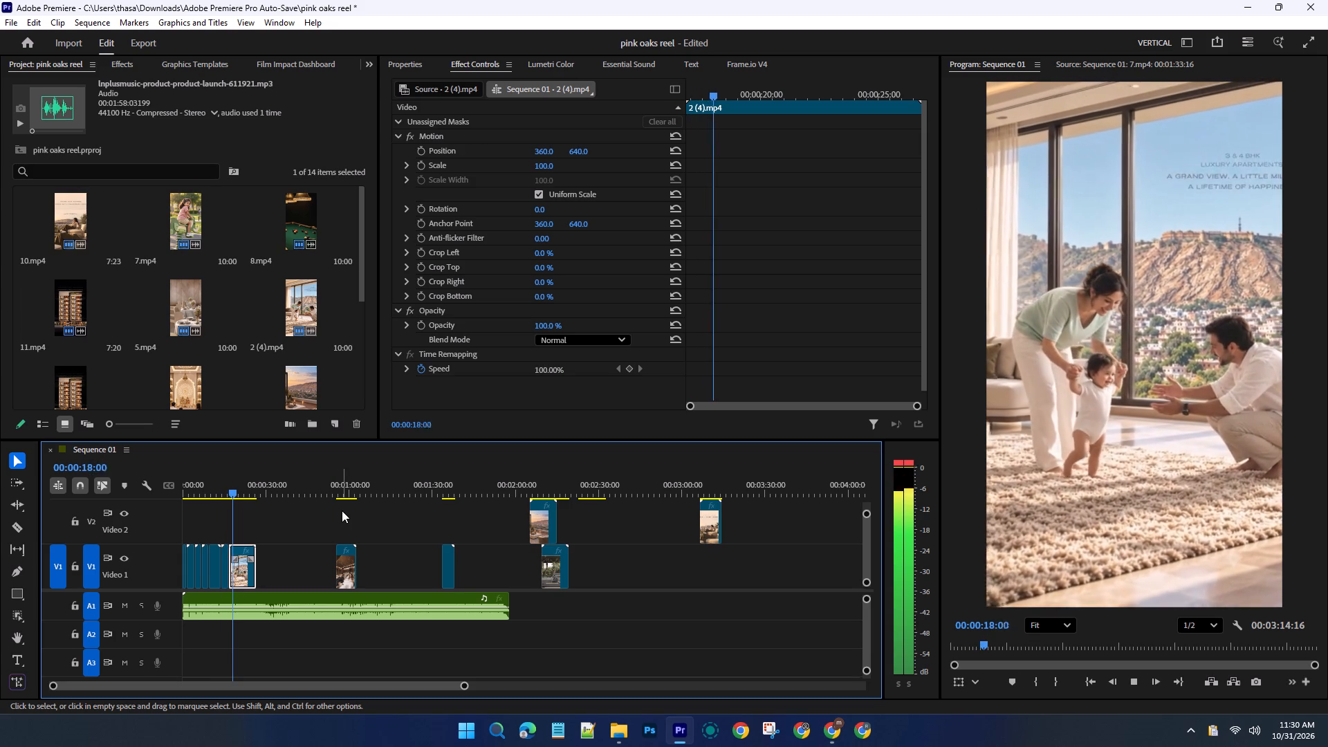
key(space)
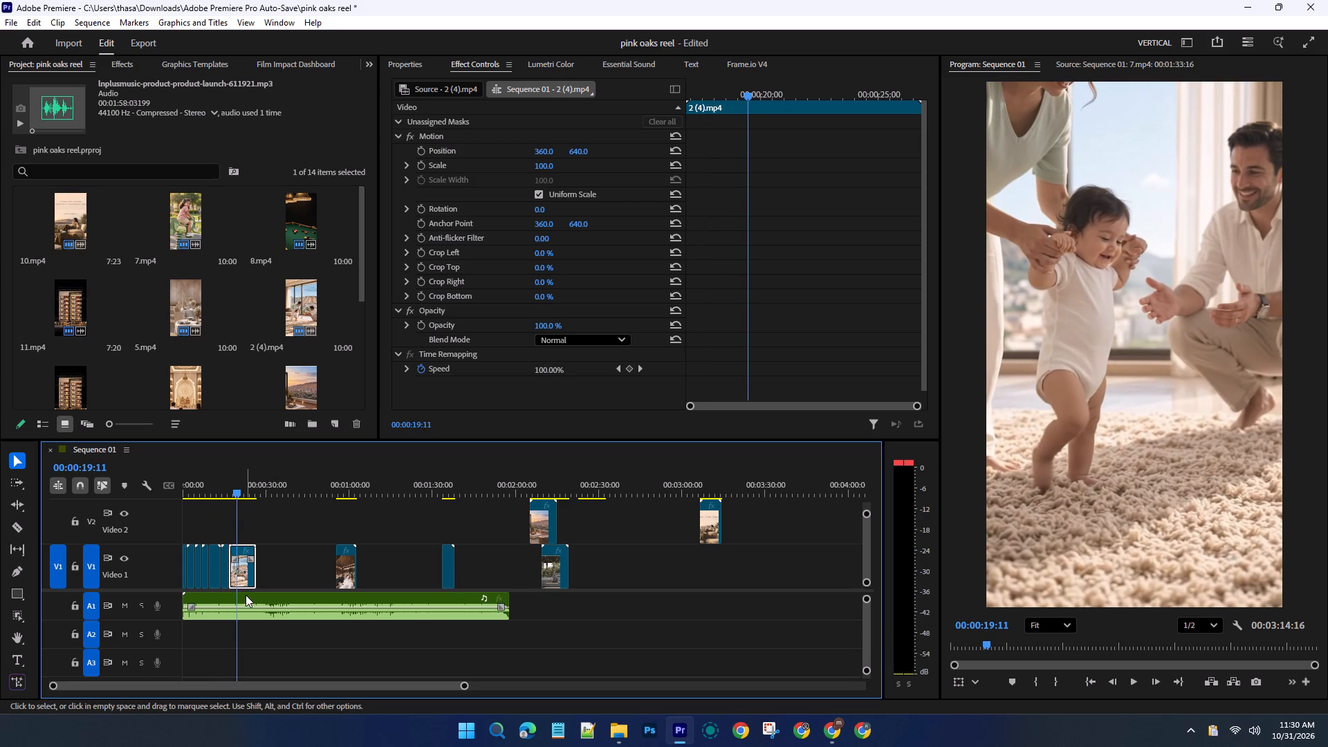
key(c)
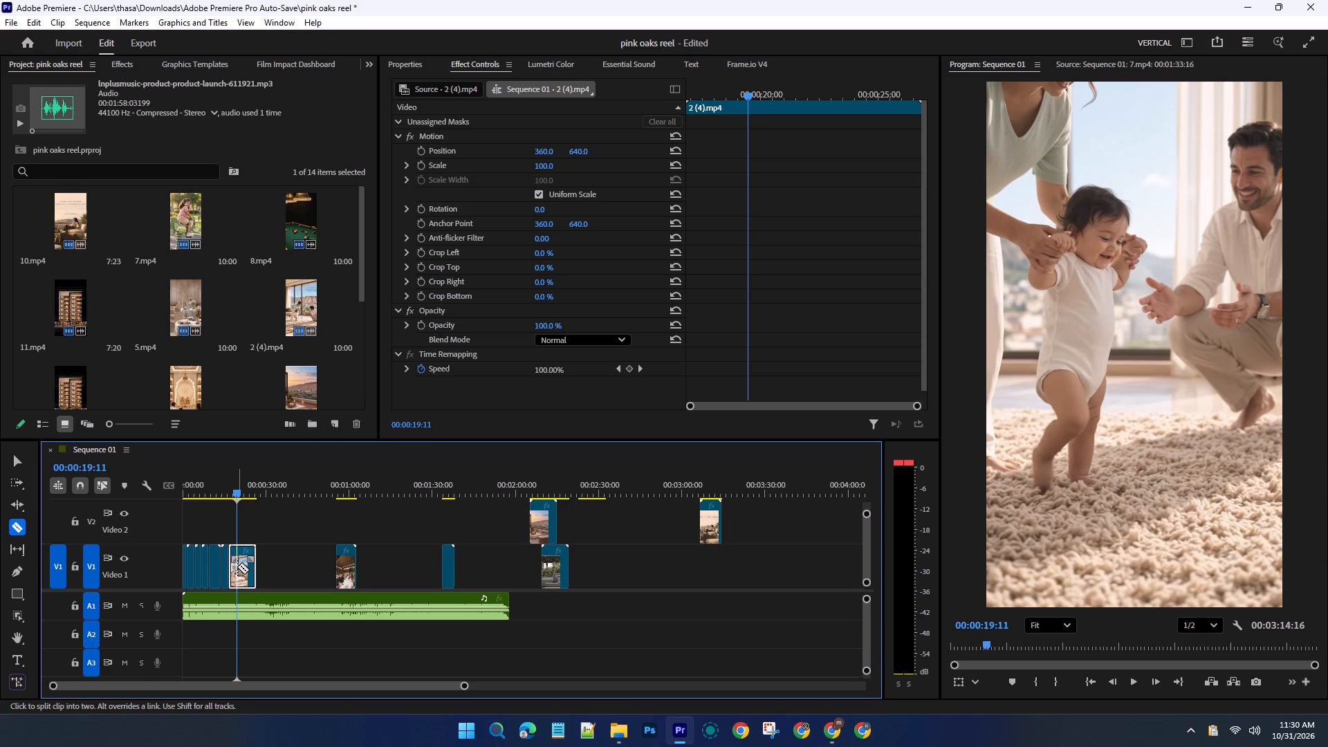
click(237, 566)
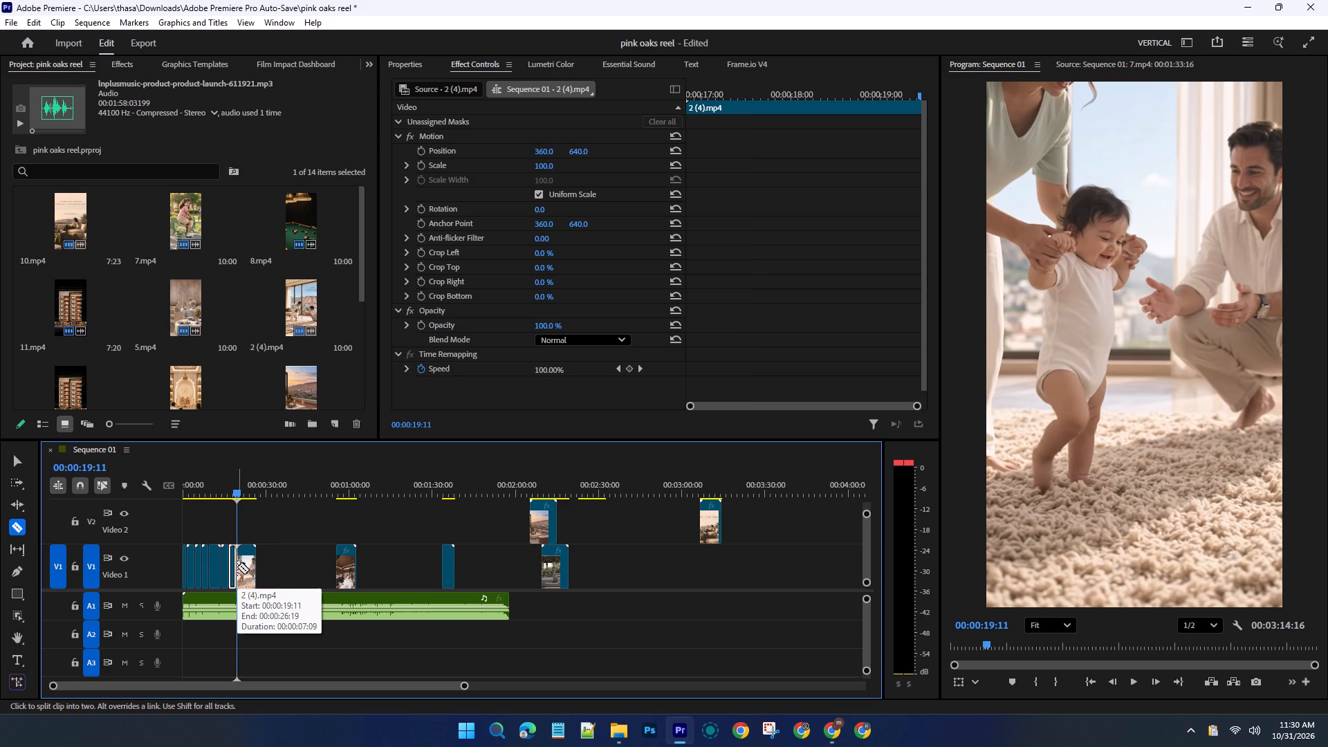
key(BackSpace)
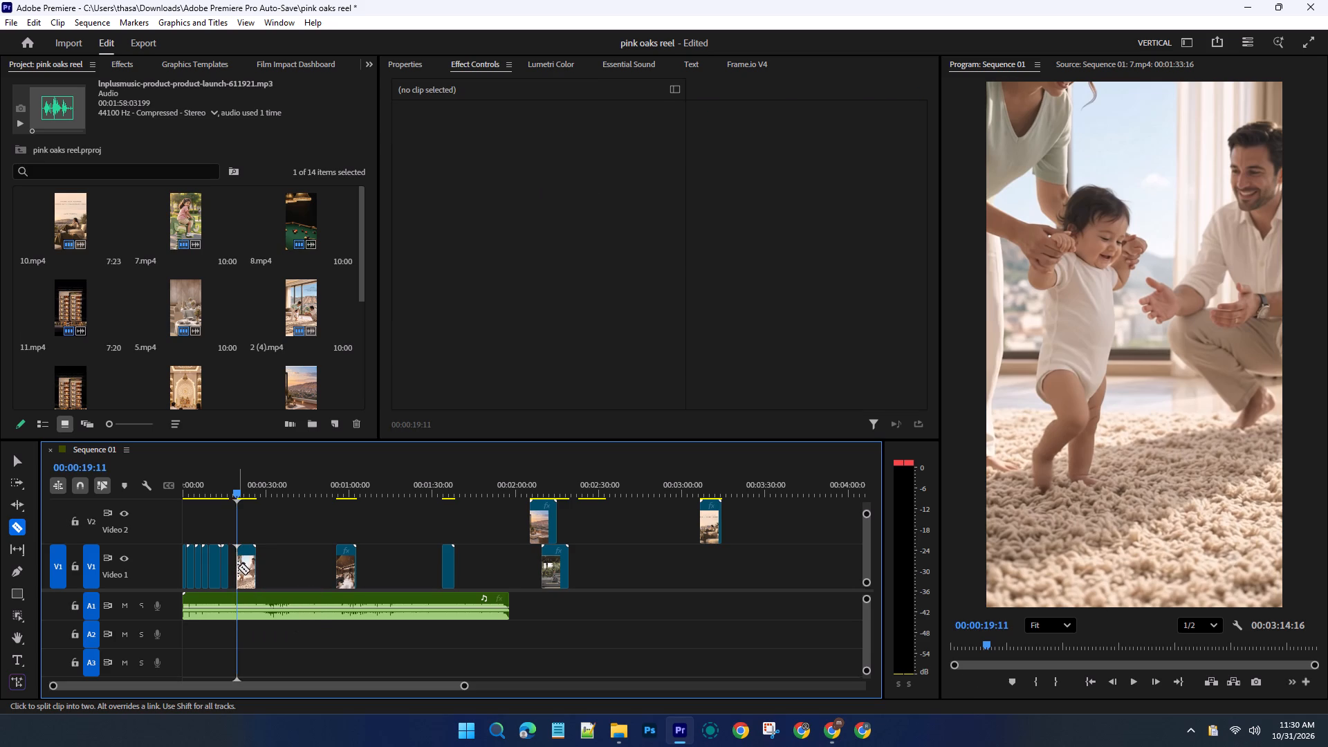
key(v)
drag(244, 570, 238, 568)
Cut 2 (4).mp4 again at 00:00:20:17, removing the part before the cut, and move the remainder back toward 7.mp4.
drag(236, 492, 223, 489)
key(space)
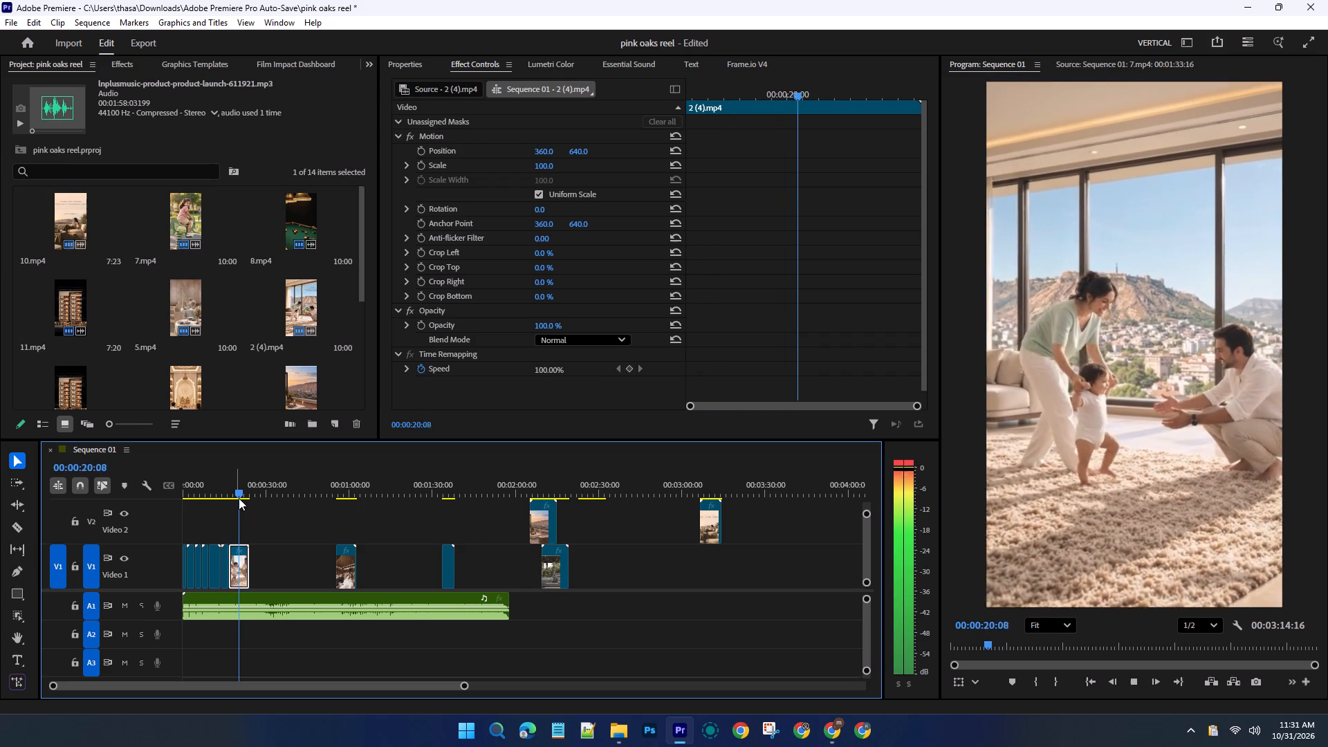
key(space)
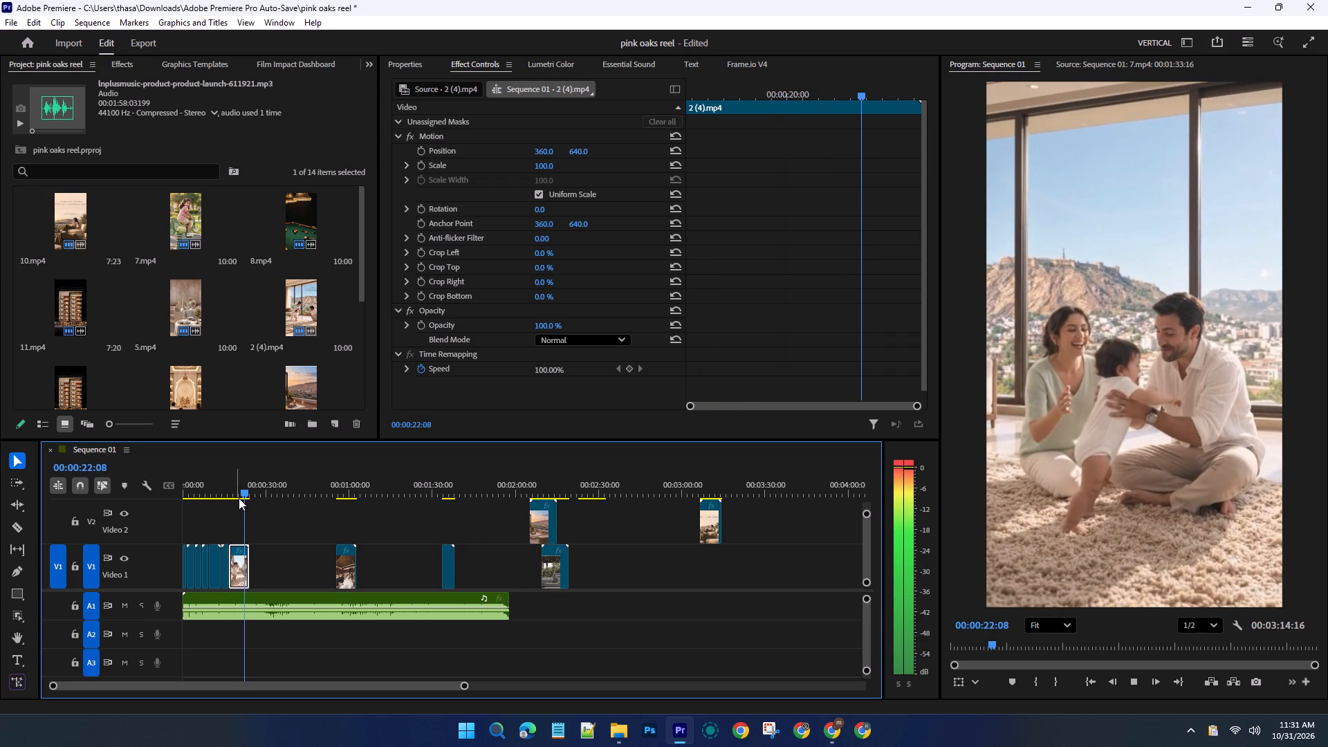
click(246, 494)
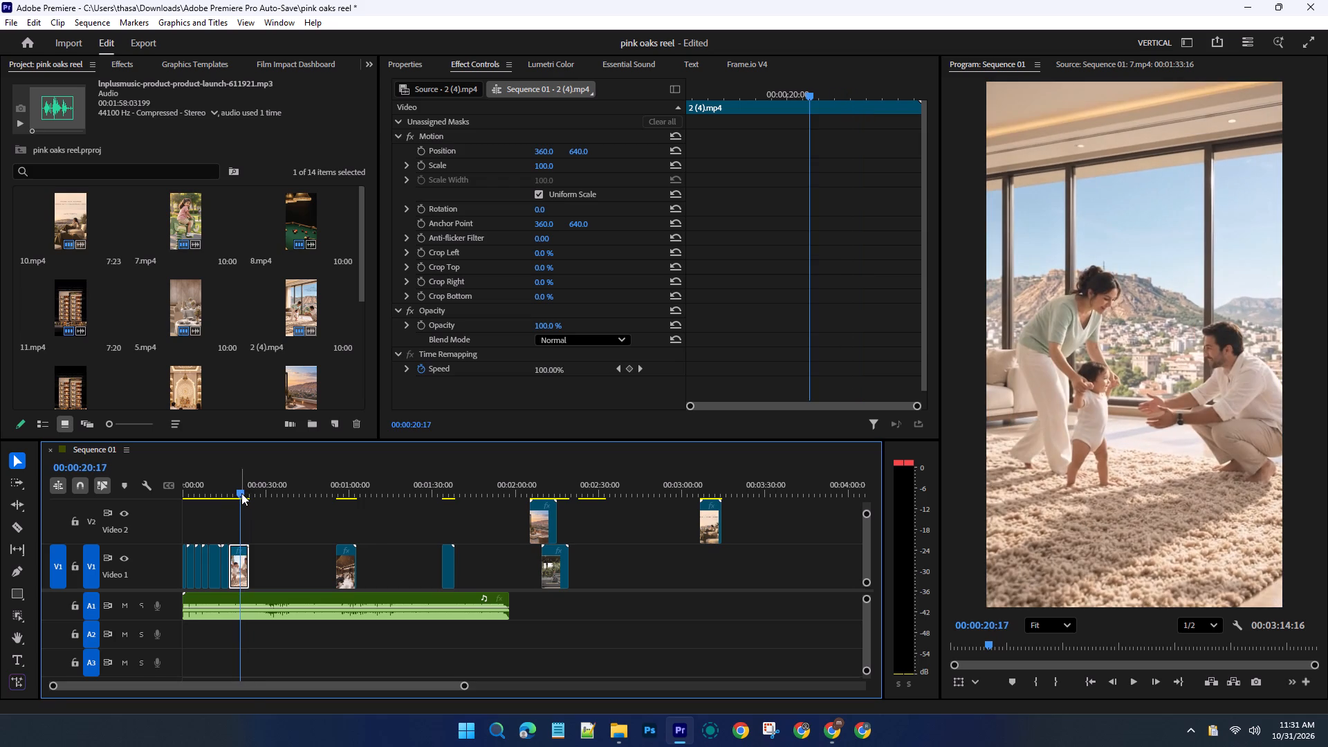
key(c)
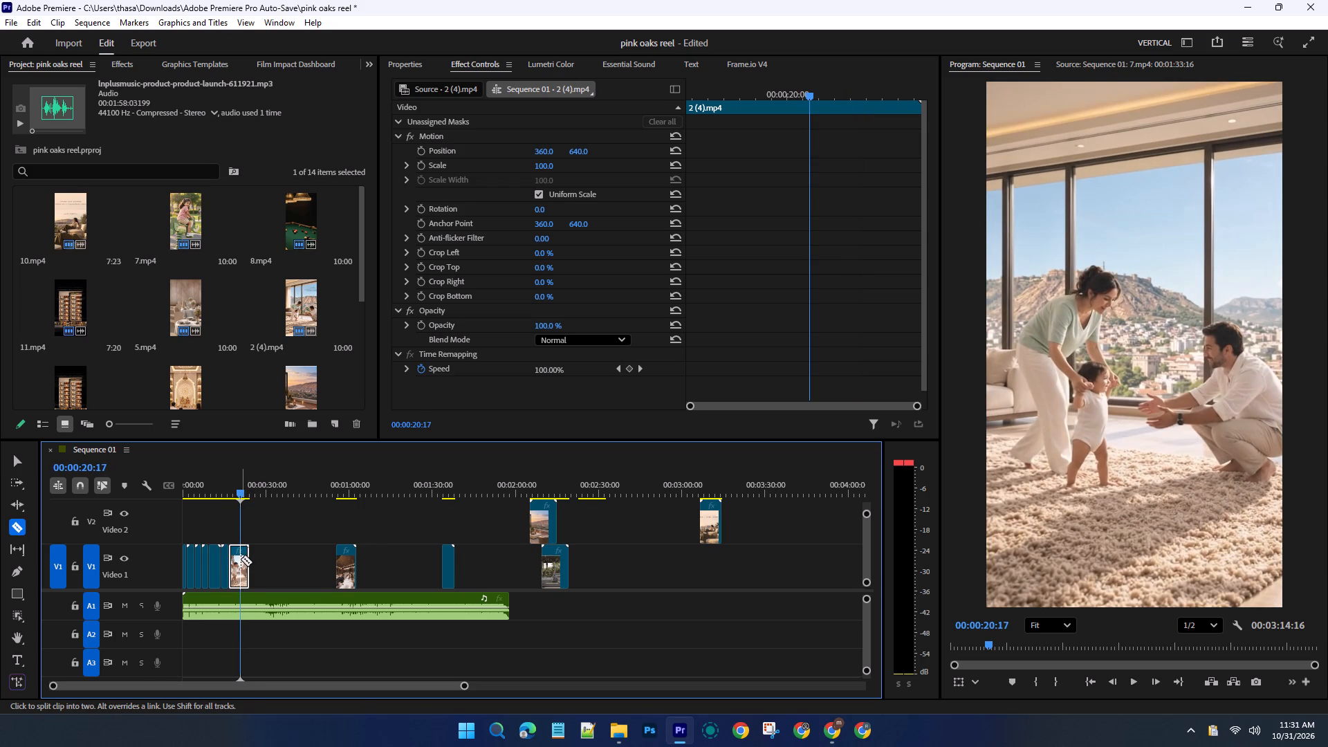
click(241, 559)
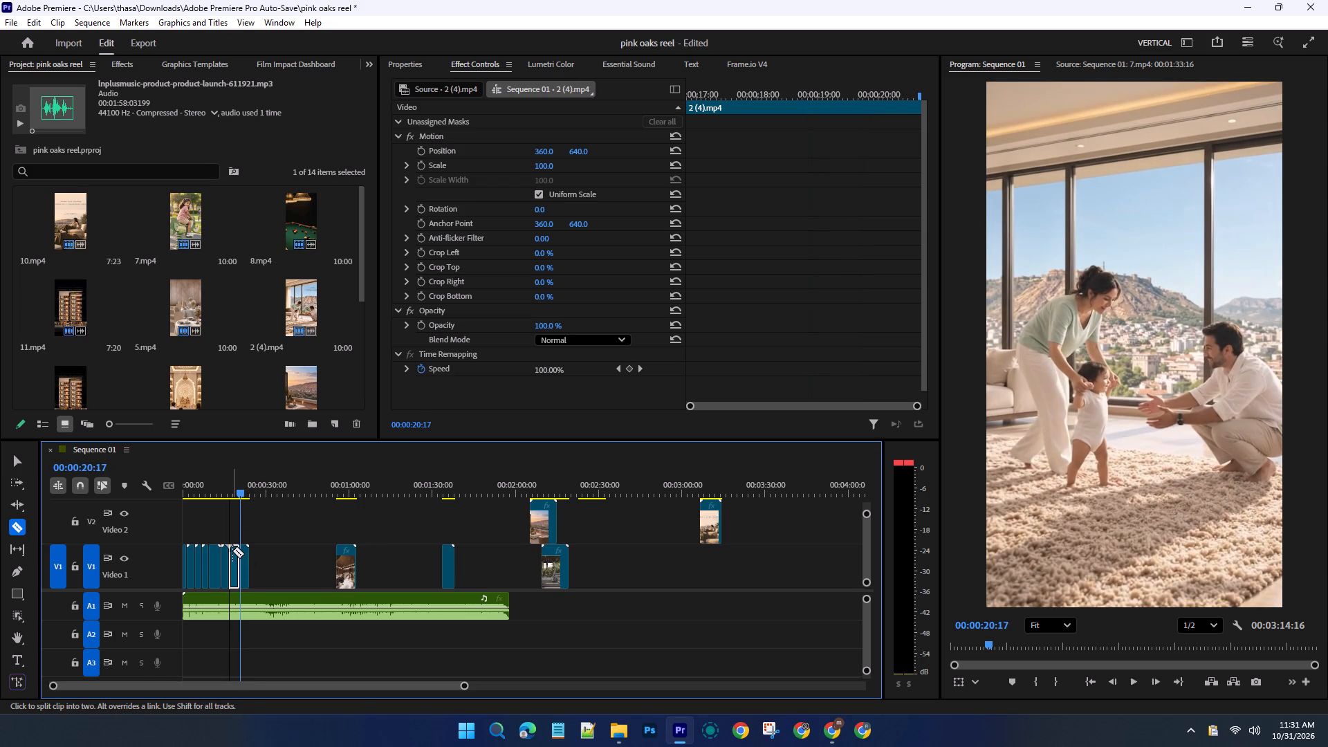
key(Delete)
key(v)
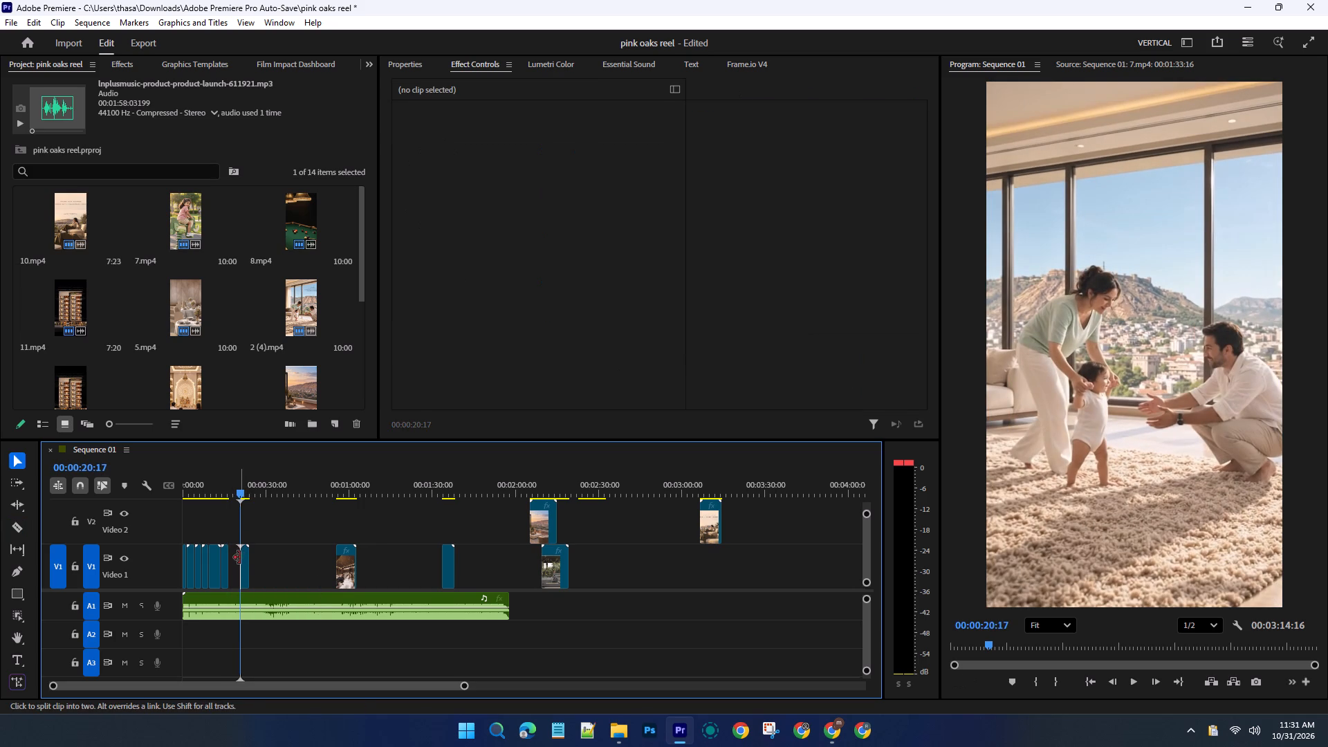
drag(246, 562, 239, 560)
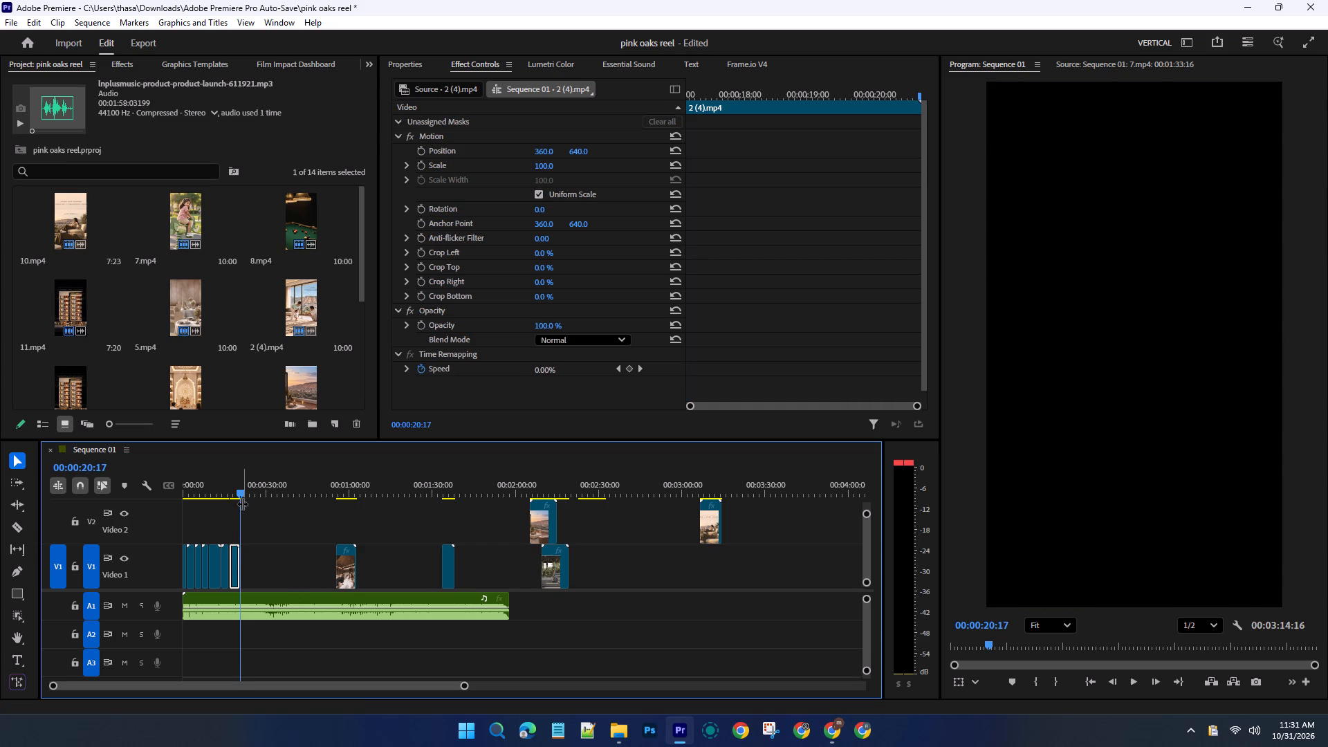
Play the transition into 2 (4).mp4 and close the small gap between it and 7.mp4 on V1.
drag(240, 494, 219, 494)
key(space)
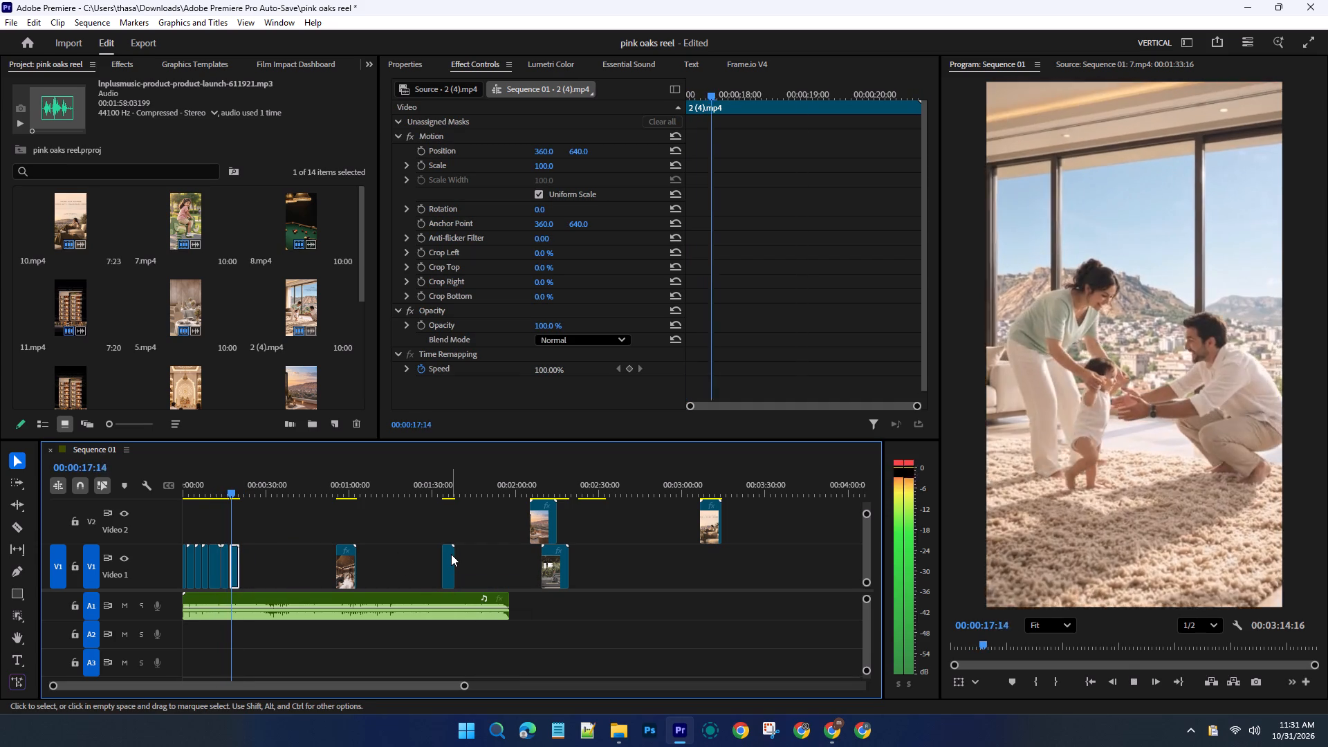
key(space)
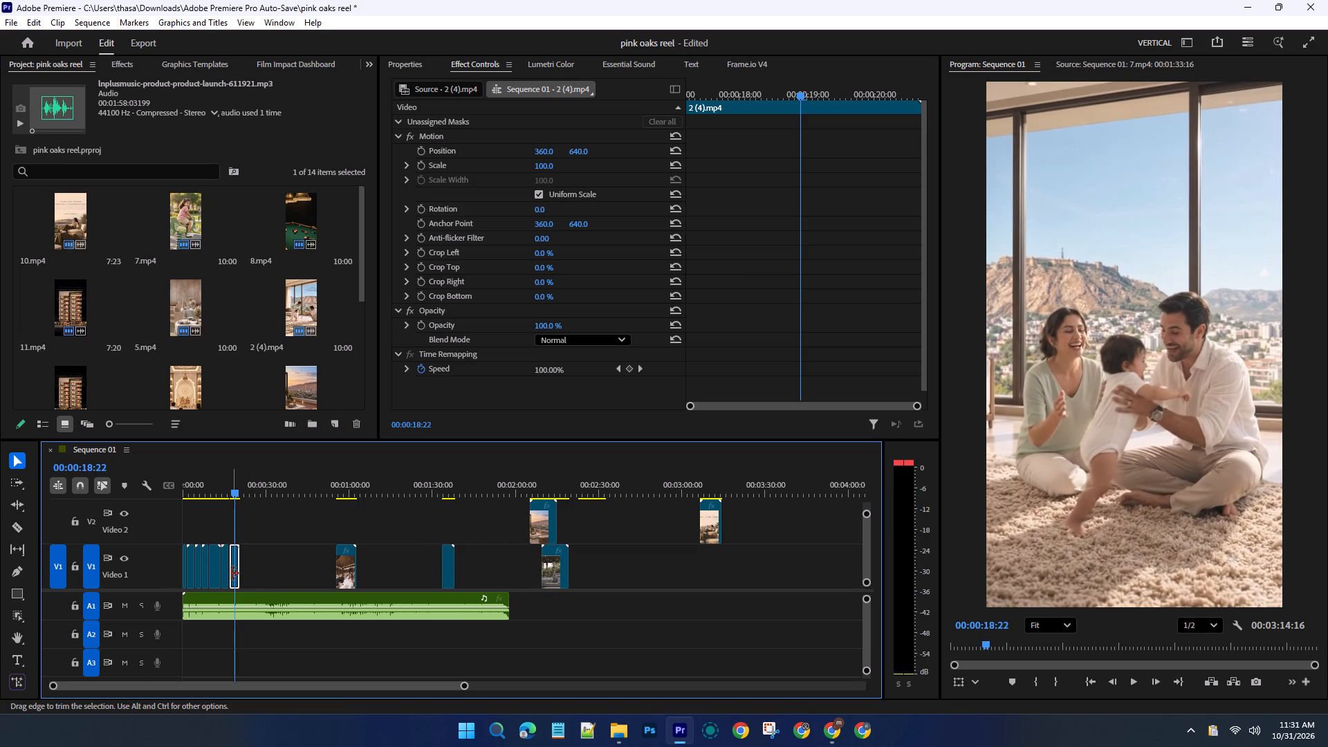
click(233, 573)
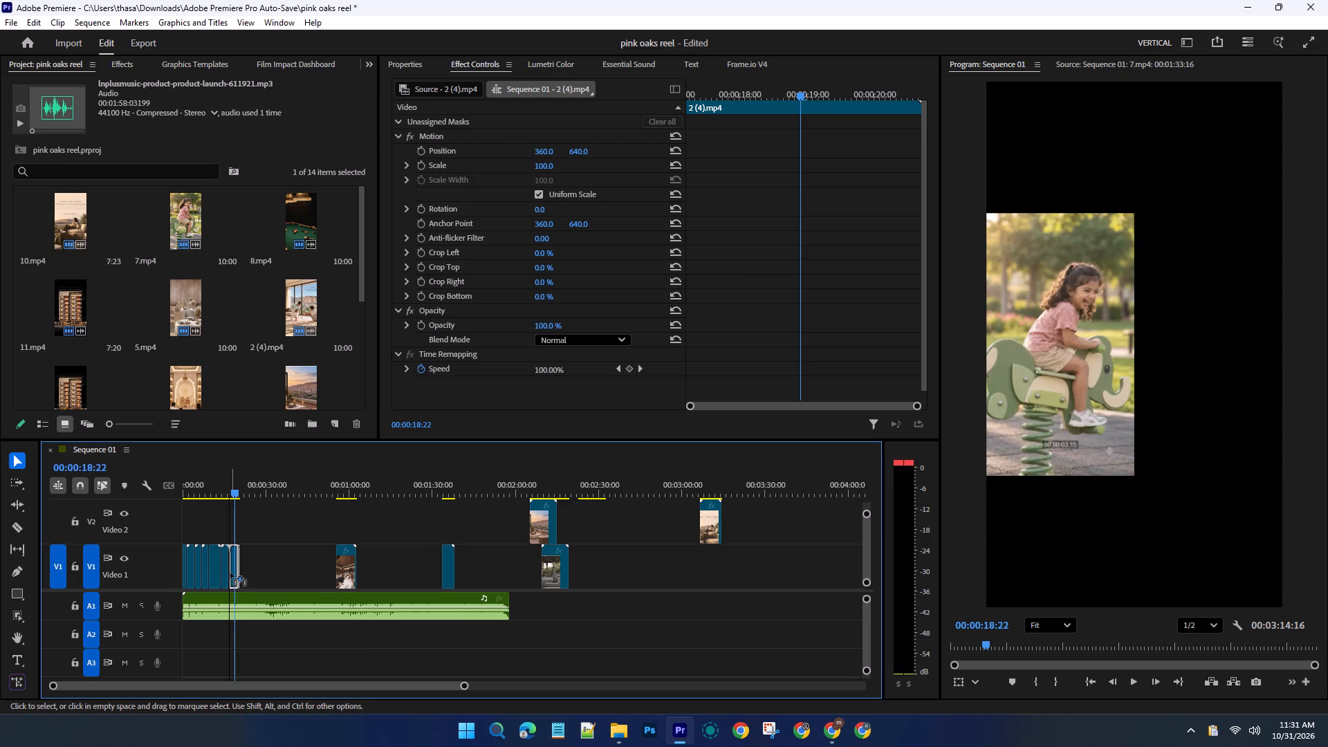
Play 2 (4).mp4 to the cut point and move the gym clip 3 (3).mp4 to 00:00:19:01 on V1, overwriting its tail.
drag(236, 490, 217, 493)
key(space)
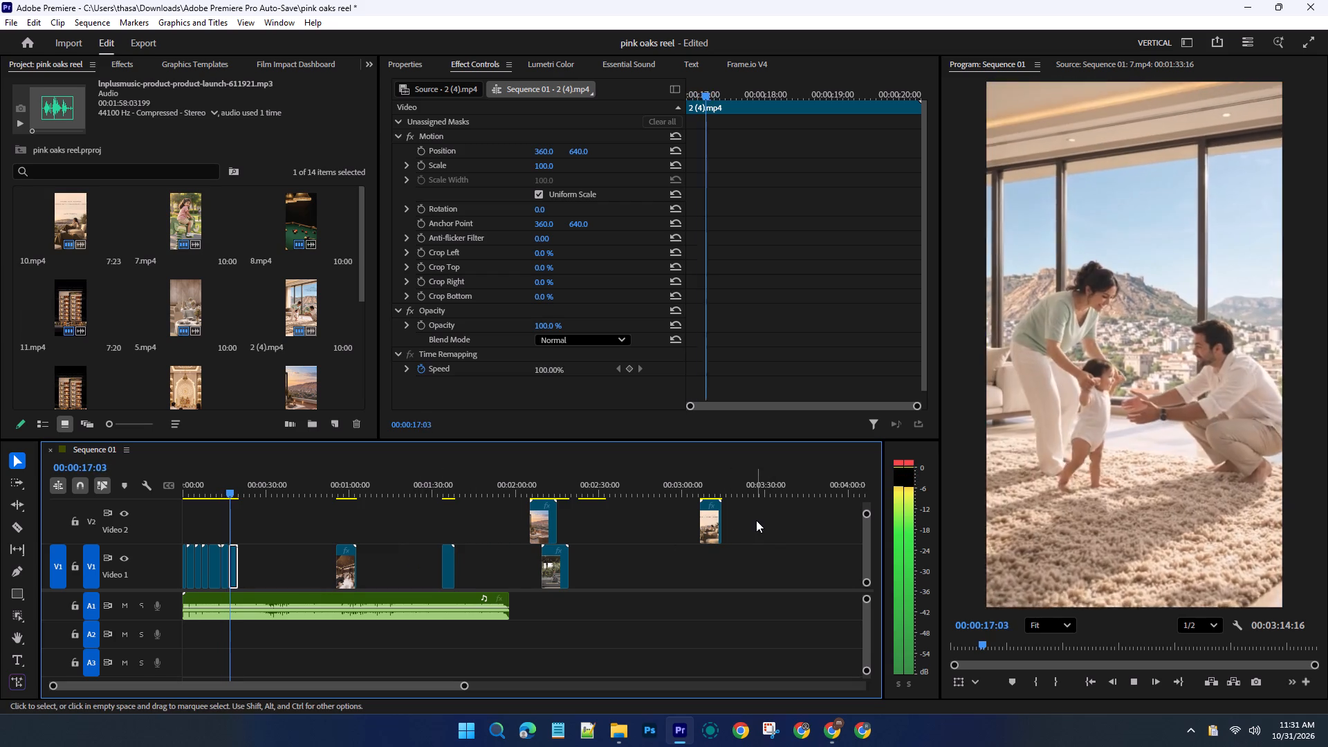
key(space)
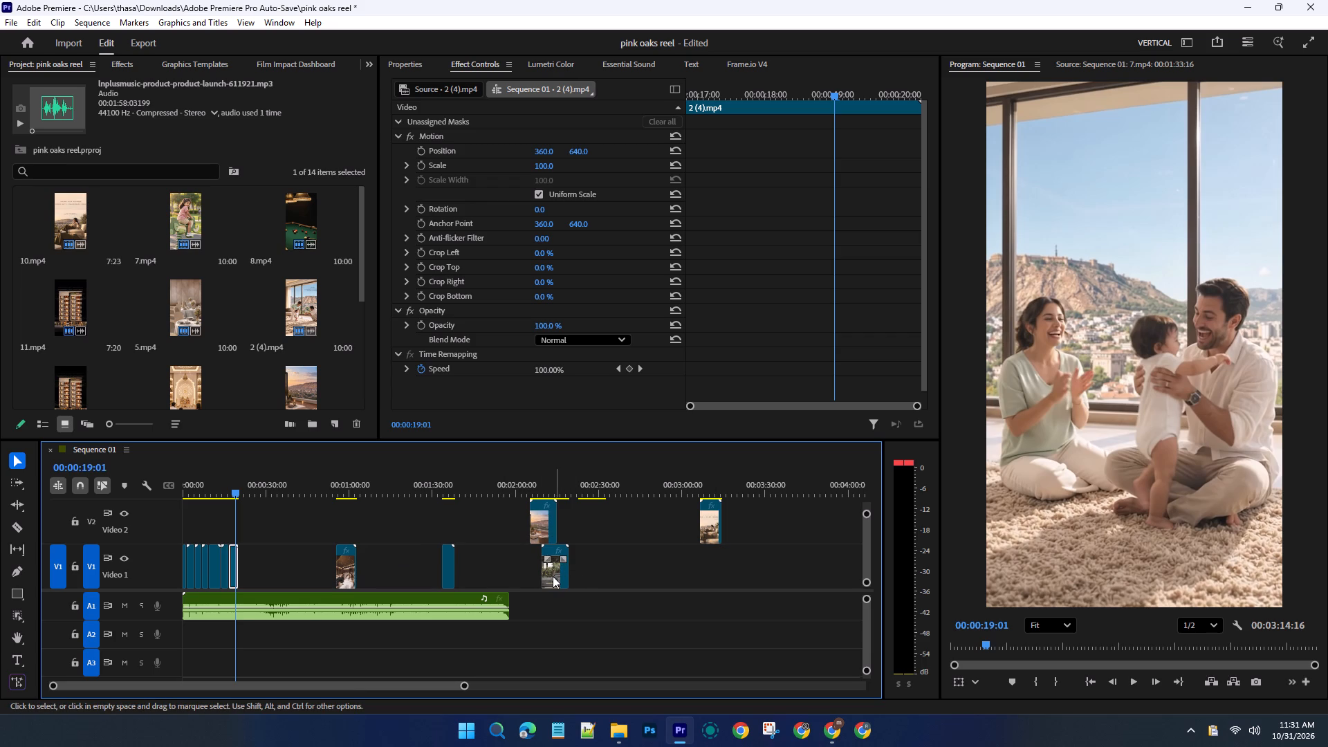
drag(553, 578, 268, 602)
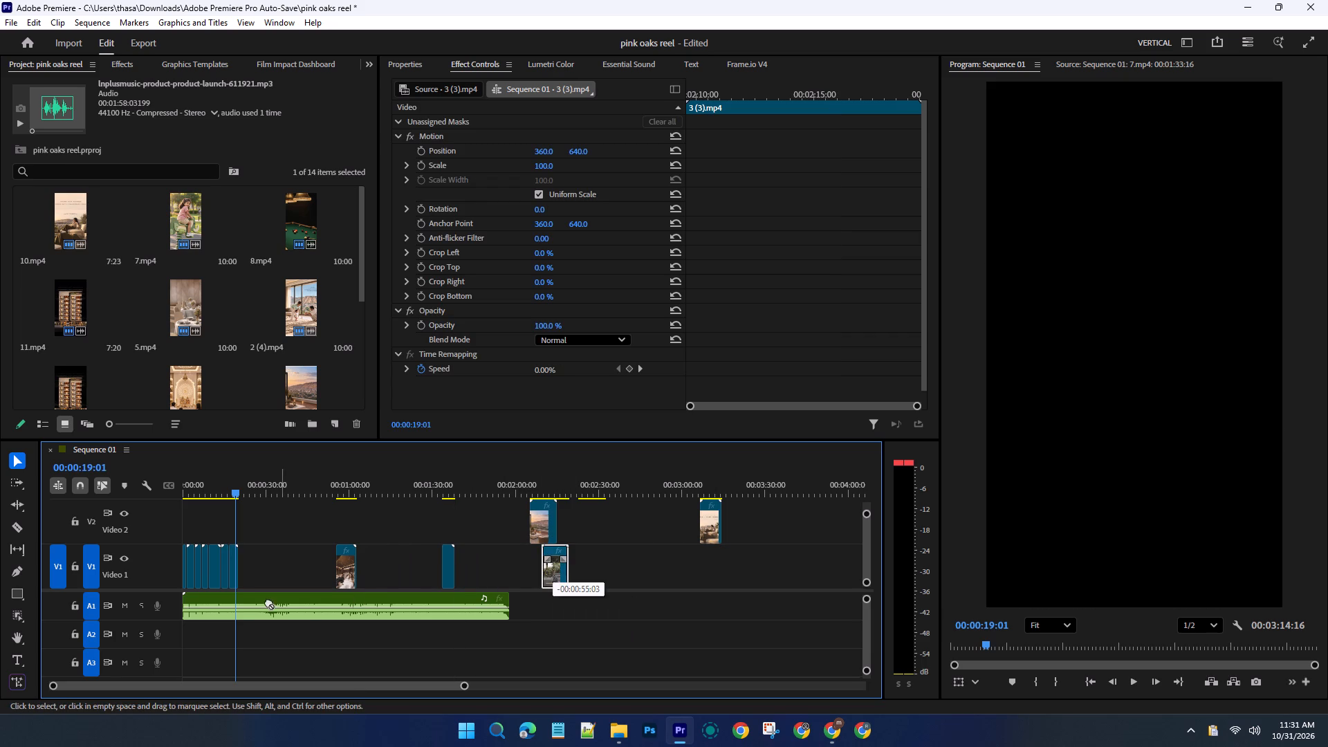
drag(268, 602, 246, 585)
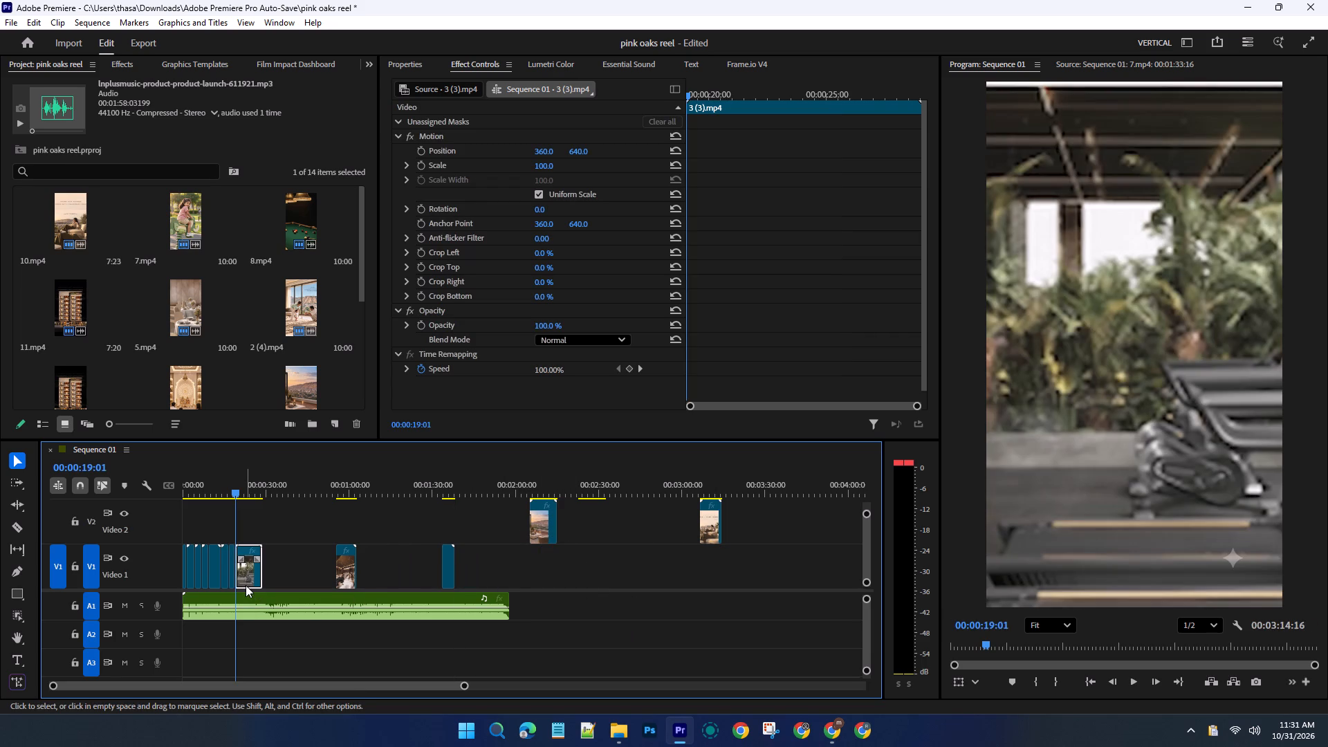
Play through the gym clip 3 (3).mp4 on V1 in short stretches to review its footage against the music.
key(space)
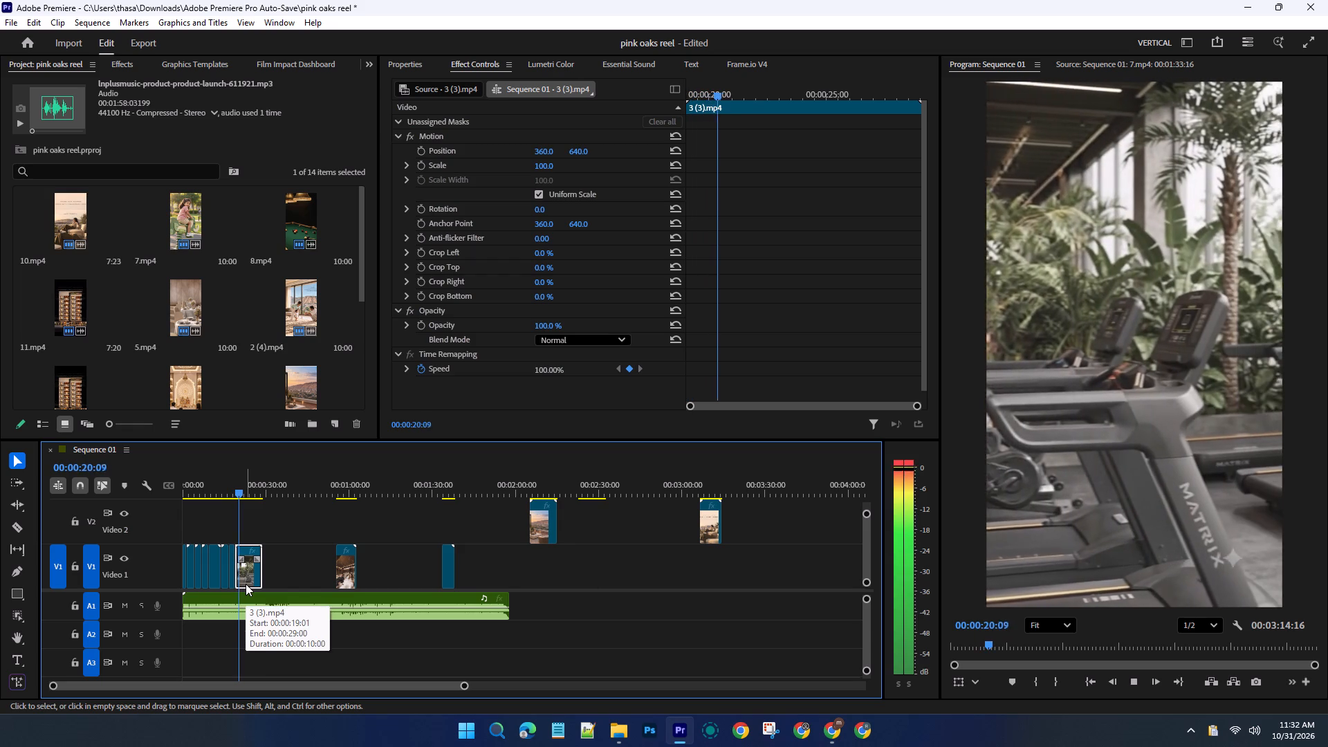
key(space)
key(space)
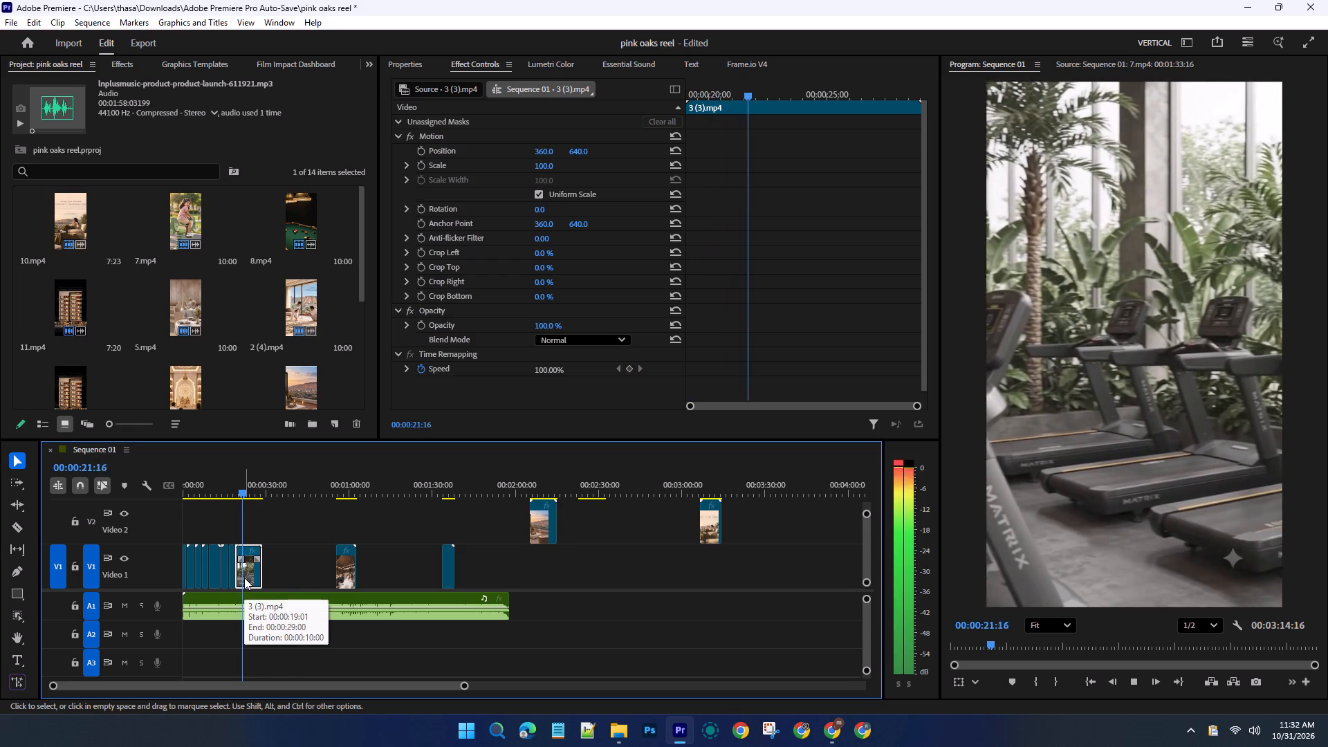
key(space)
key(space)
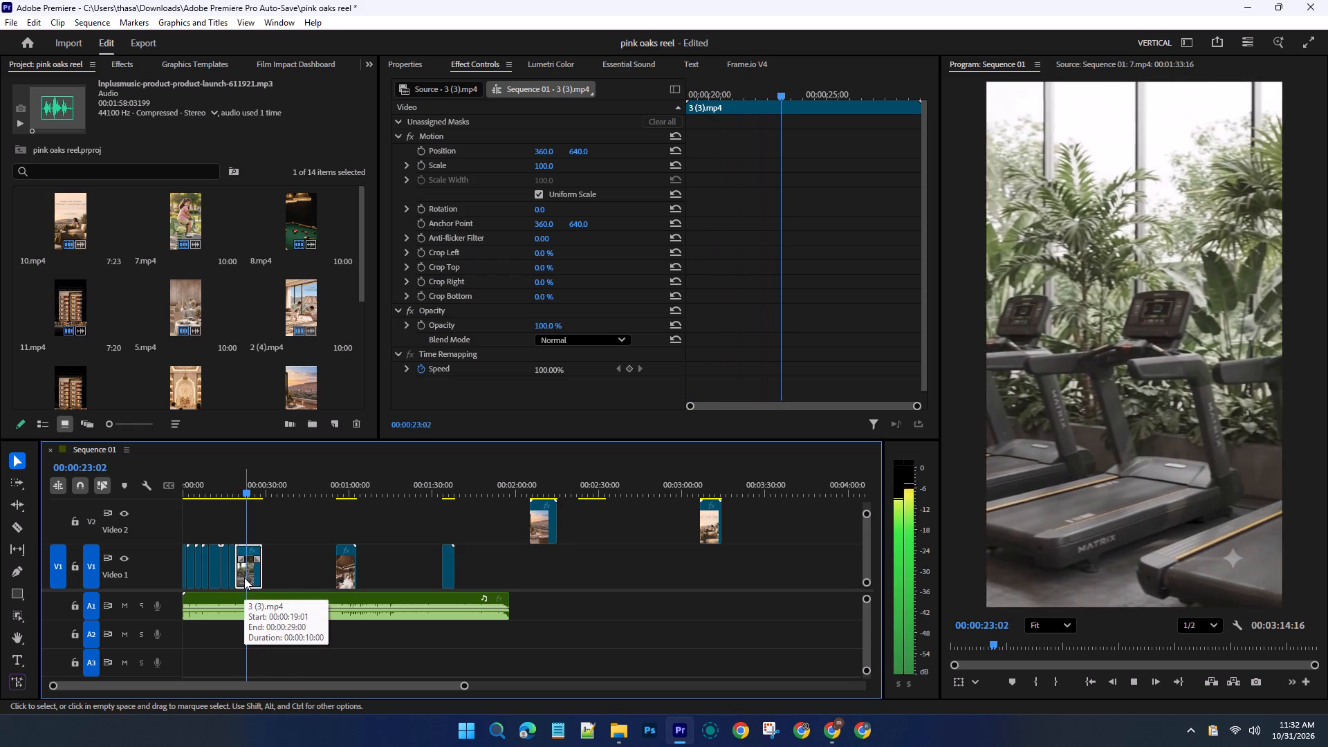
key(space)
key(space)
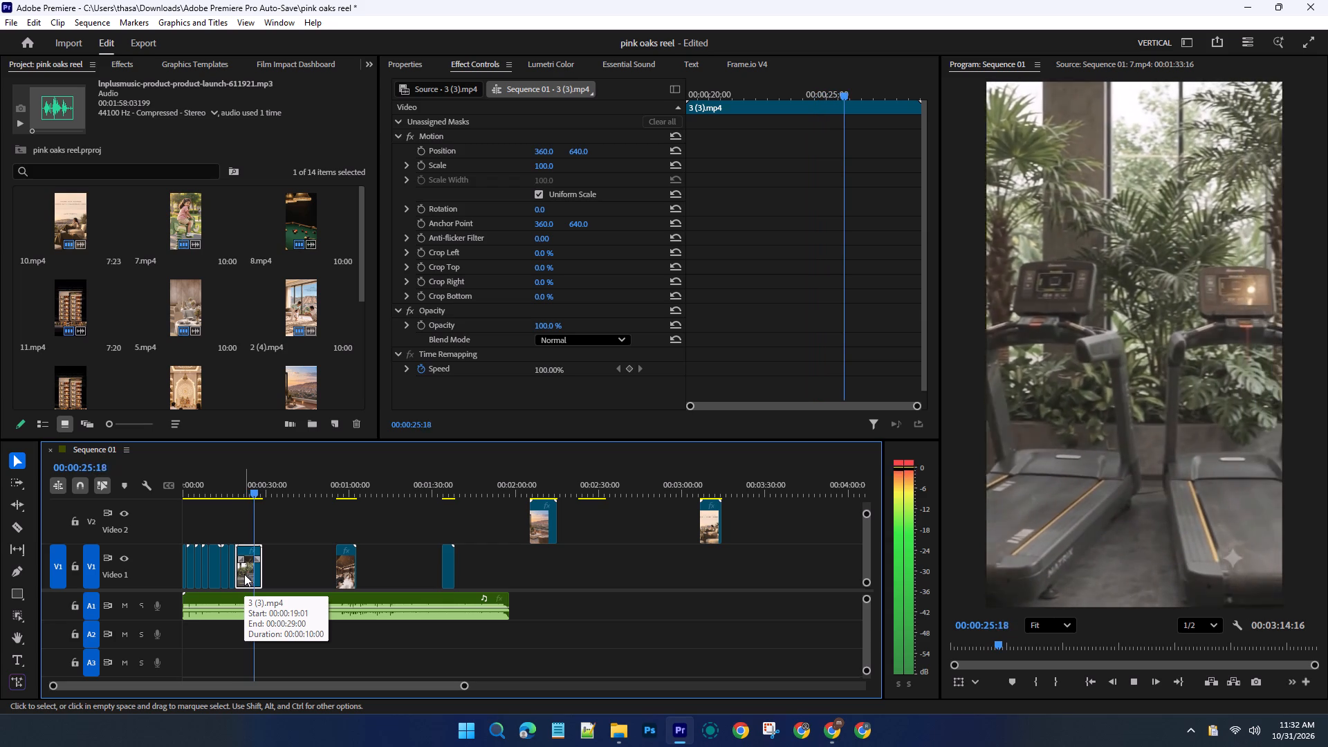
key(space)
Cut 3 (3).mp4 at 00:00:24:22, delete the part before the cut, and move the remainder back against 2 (4).mp4.
drag(255, 487, 243, 492)
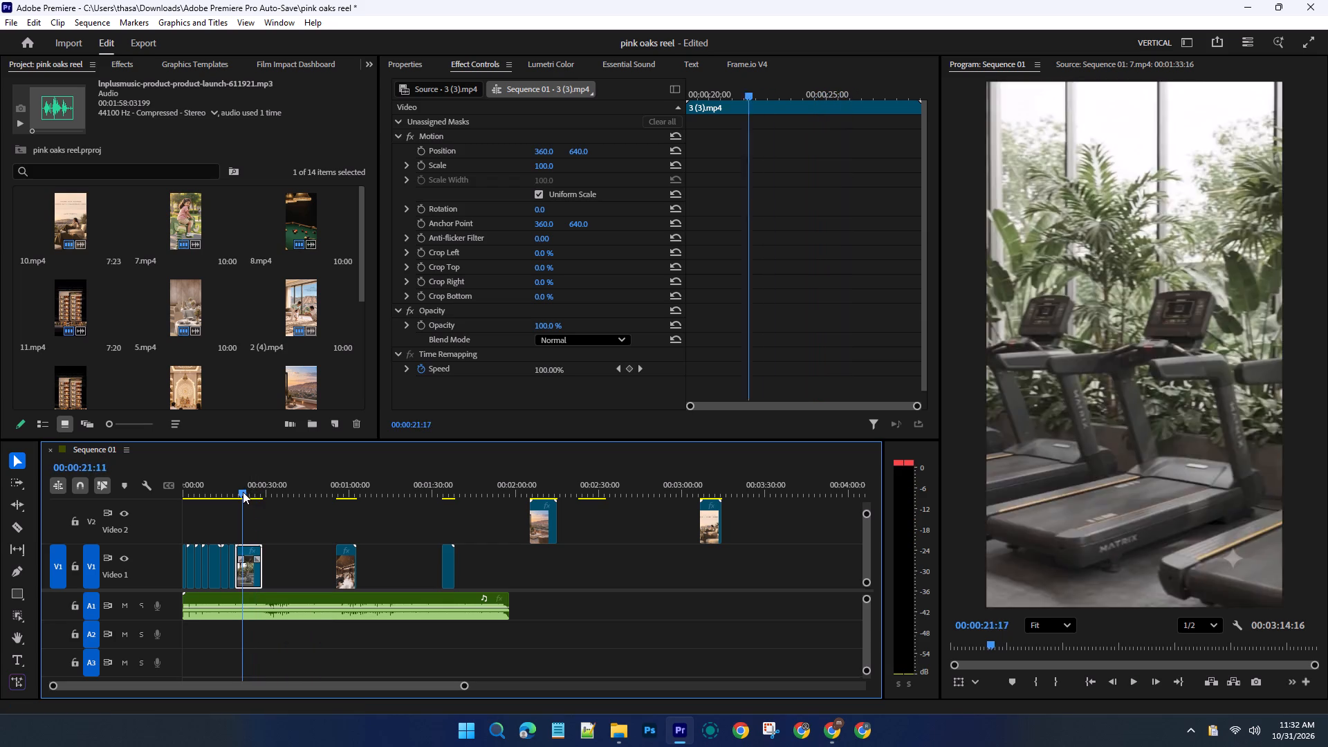
drag(243, 492, 240, 493)
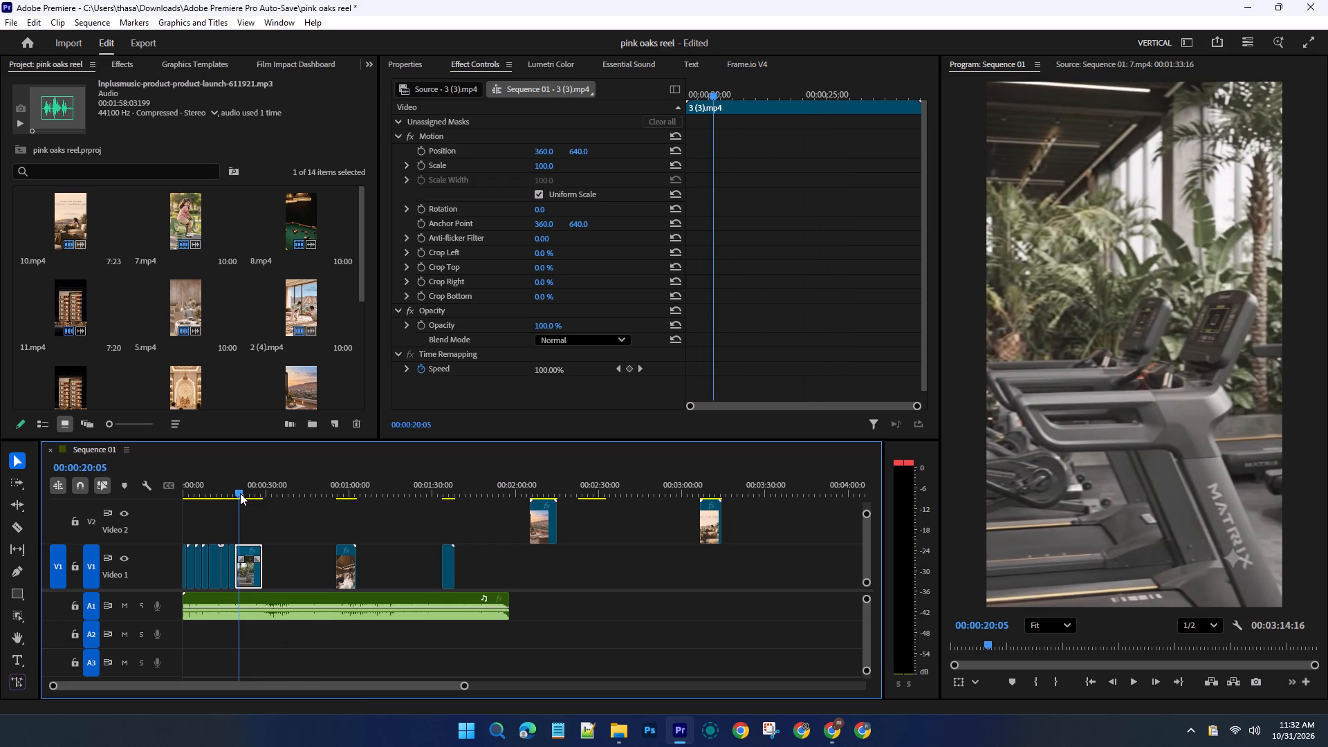
drag(240, 493, 252, 499)
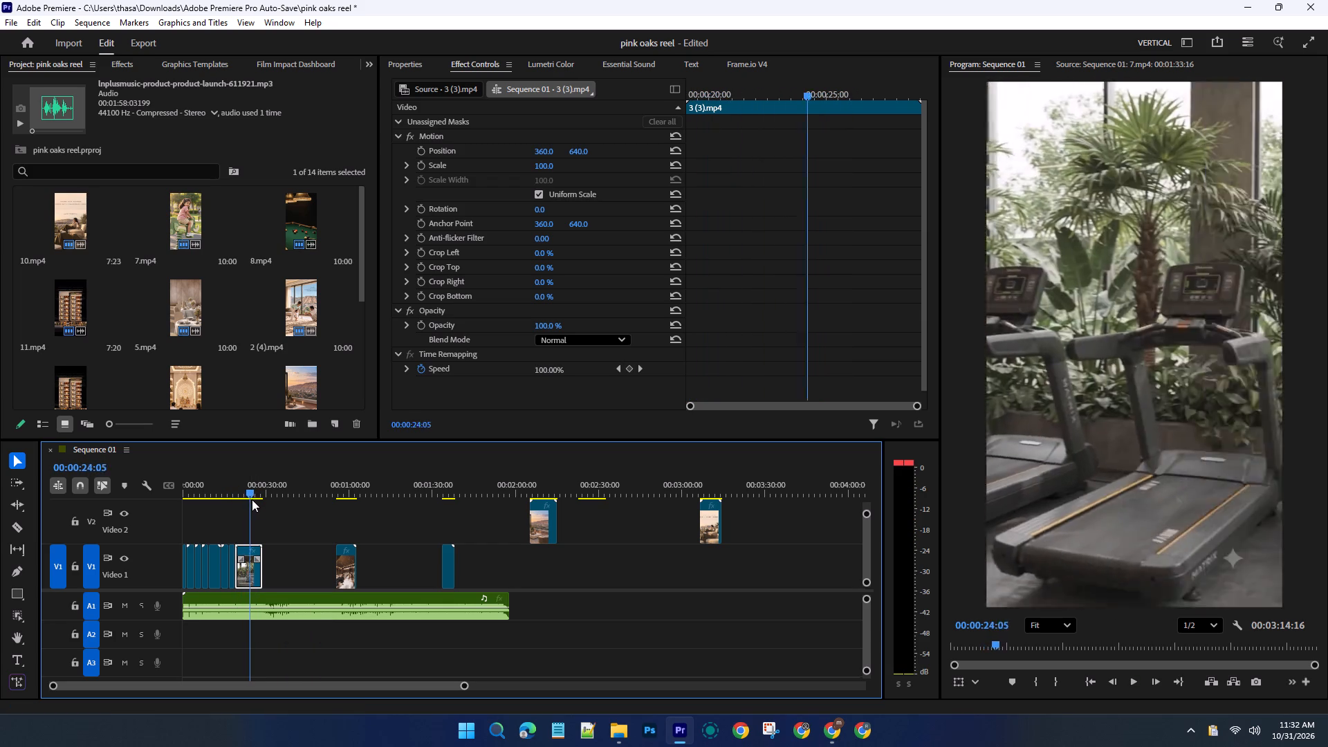
drag(252, 499, 259, 502)
drag(259, 502, 255, 502)
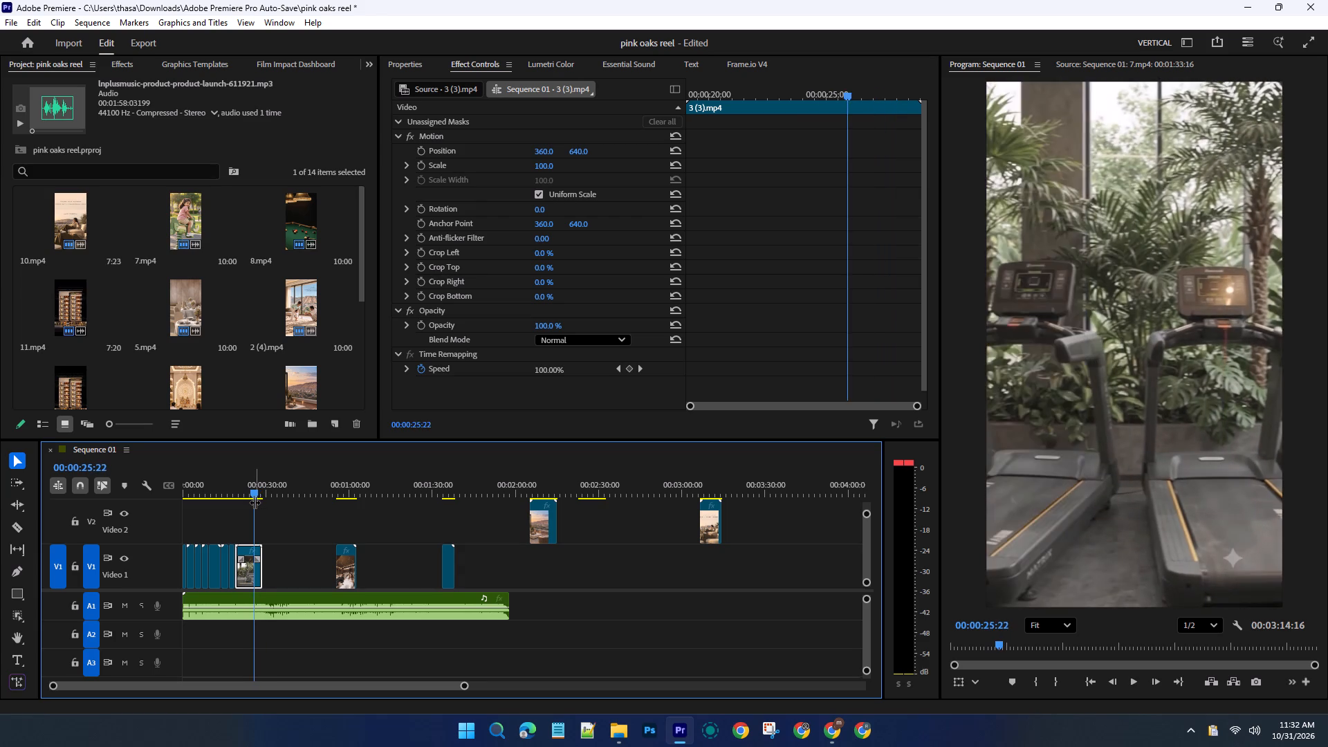
drag(255, 502, 252, 502)
key(c)
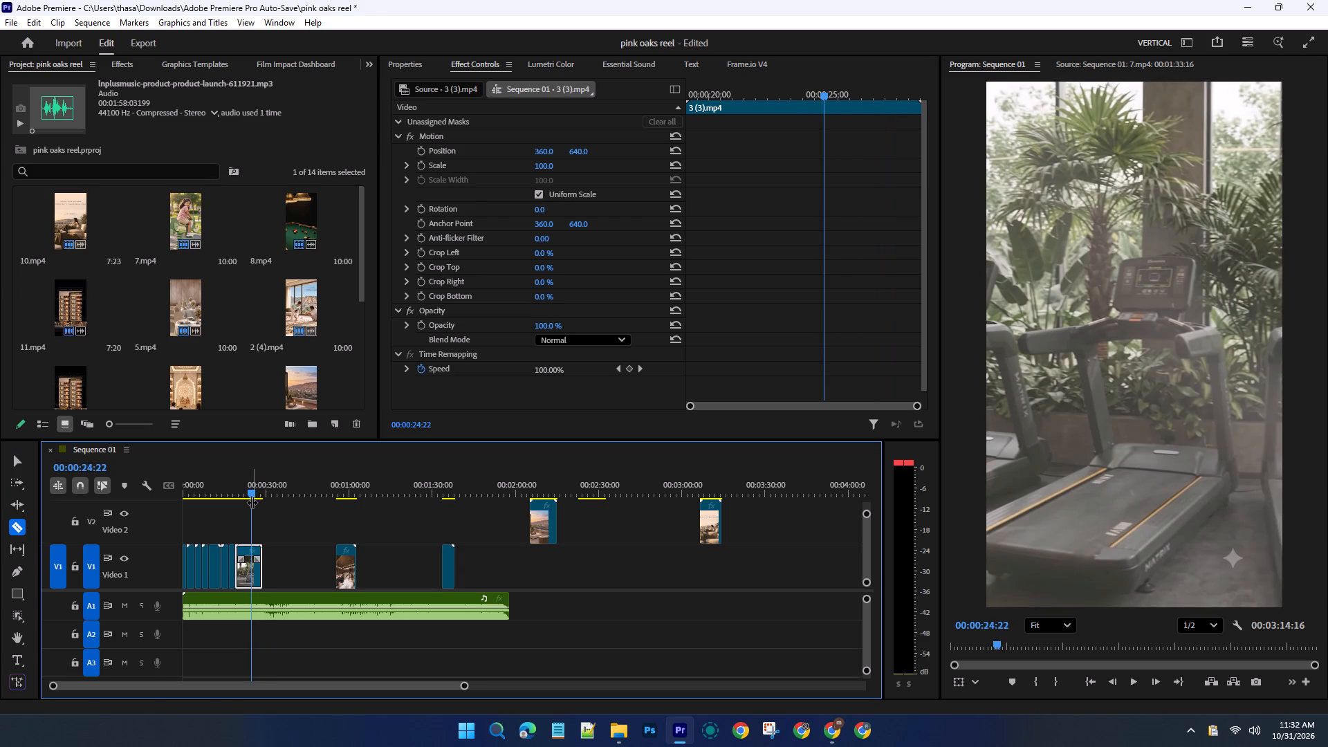
click(252, 560)
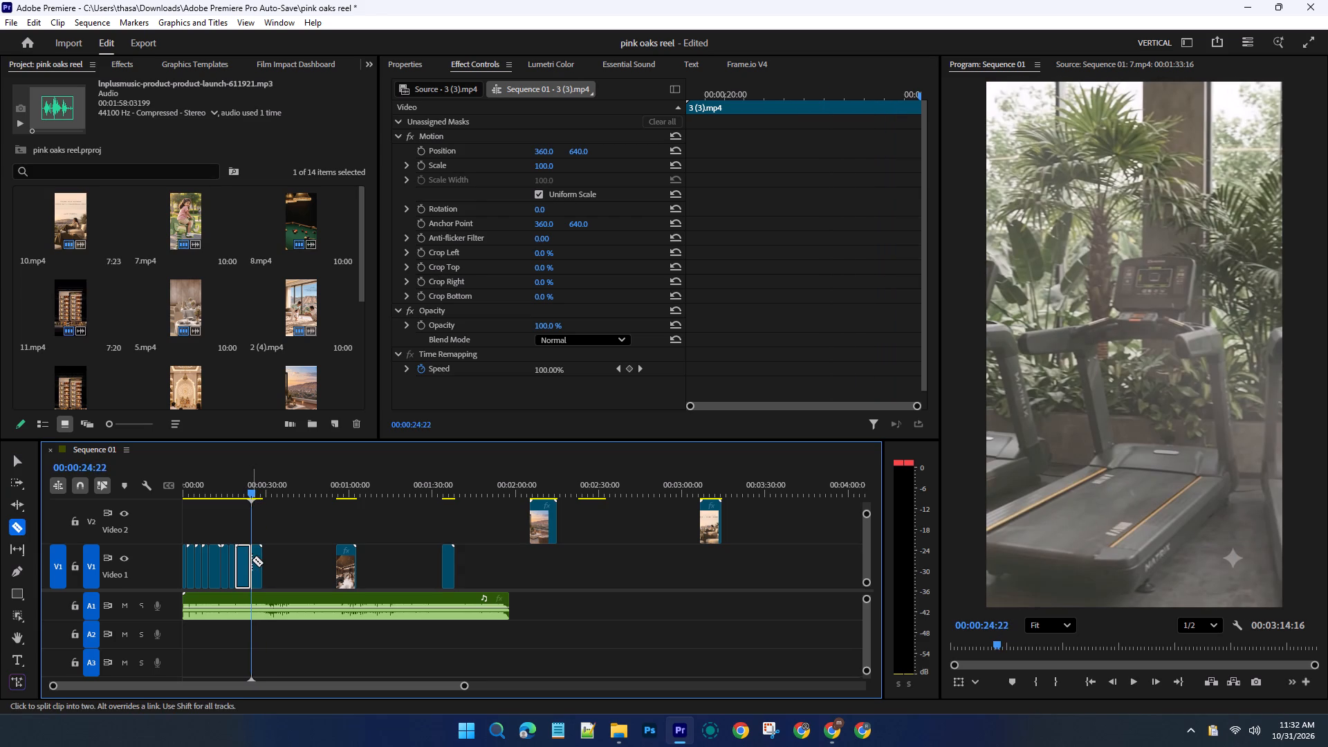
key(v)
click(243, 558)
key(Delete)
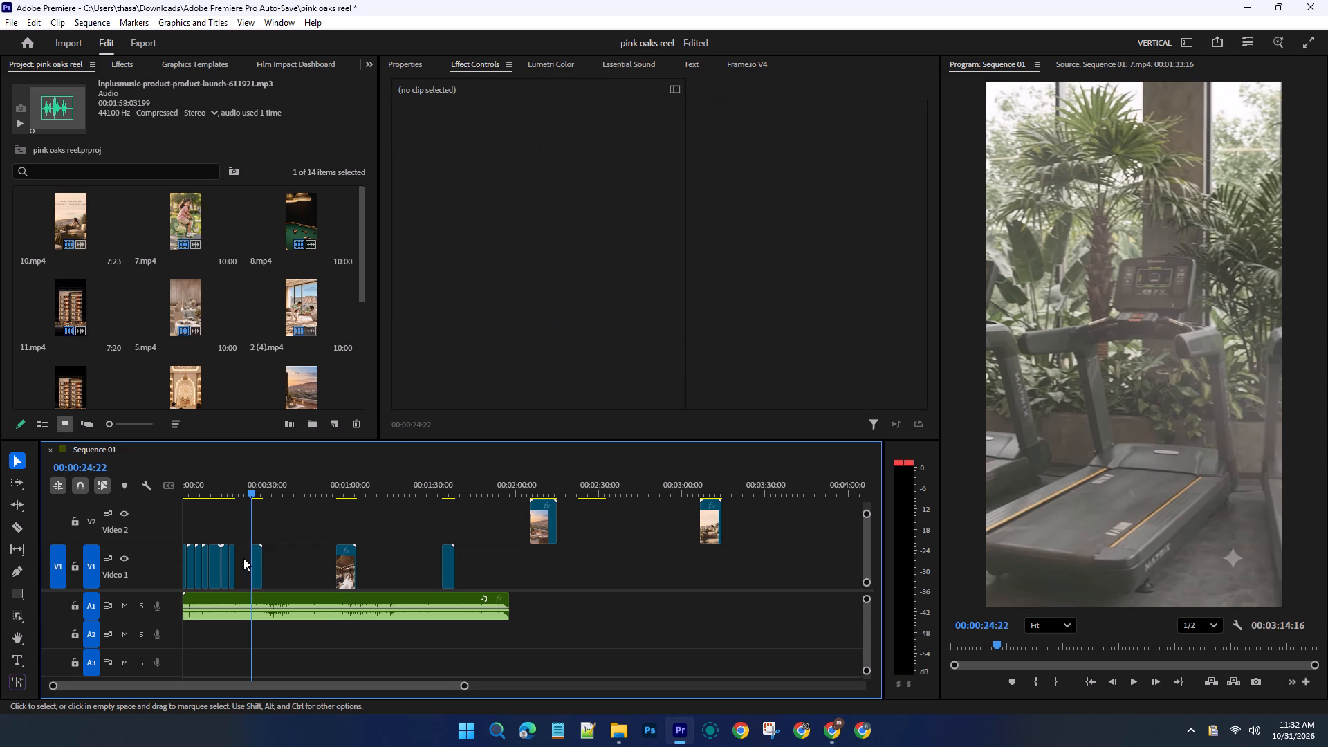
drag(258, 560, 245, 556)
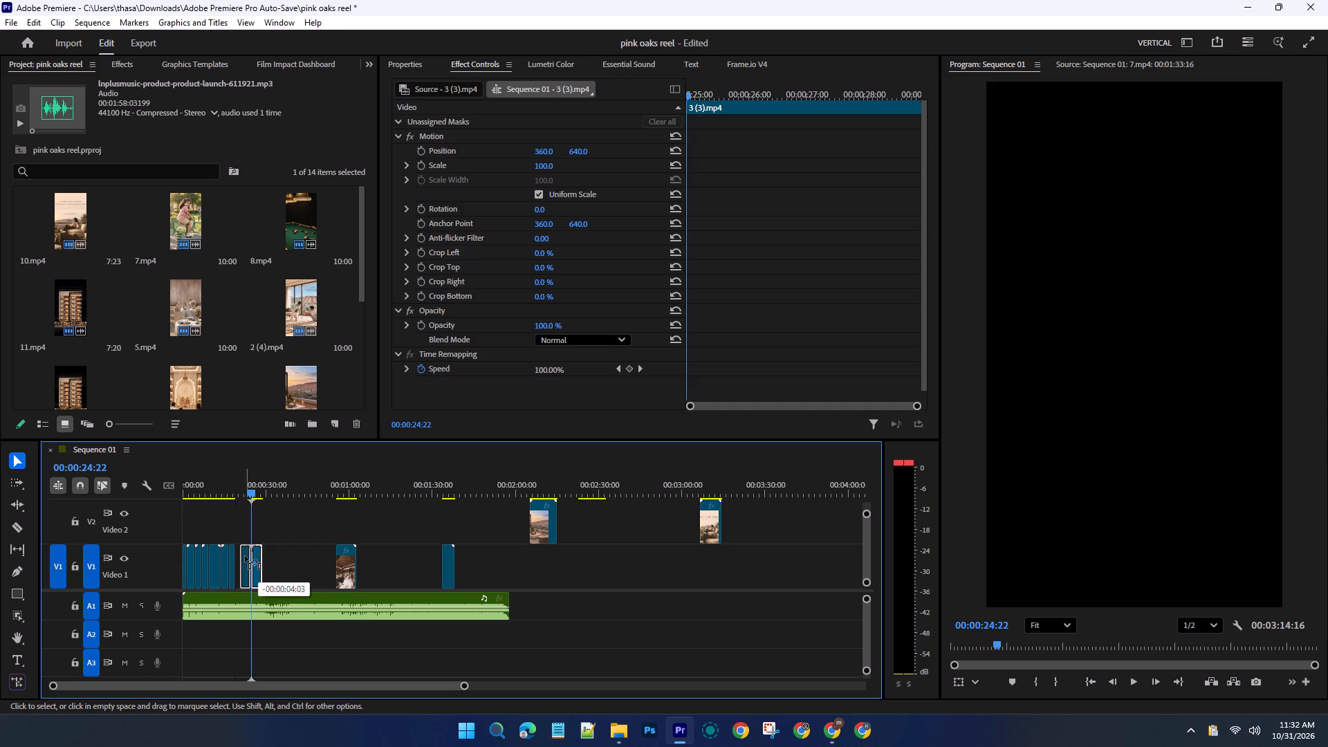
drag(245, 556, 240, 555)
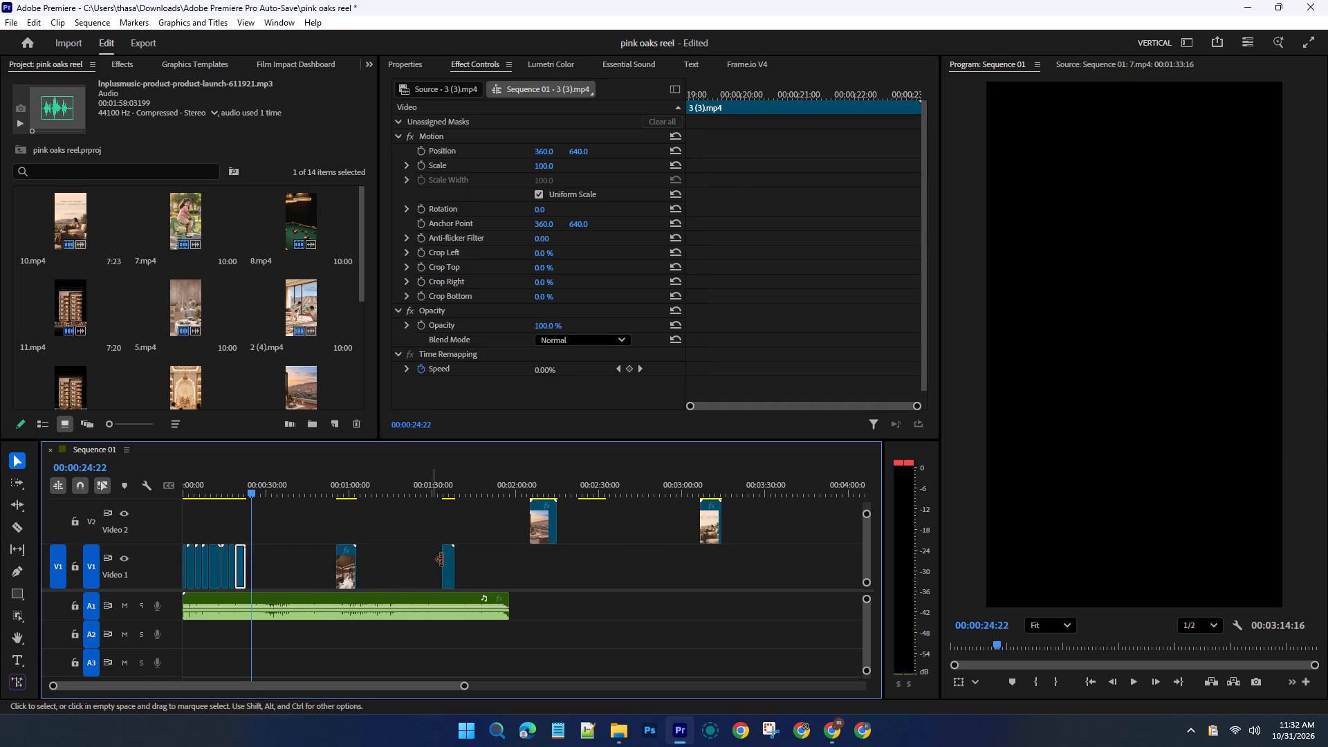
Move the terrace clip 4 (3).mp4 from V2 to V1 directly after 3 (3).mp4 and play the transition between them.
drag(537, 533, 528, 533)
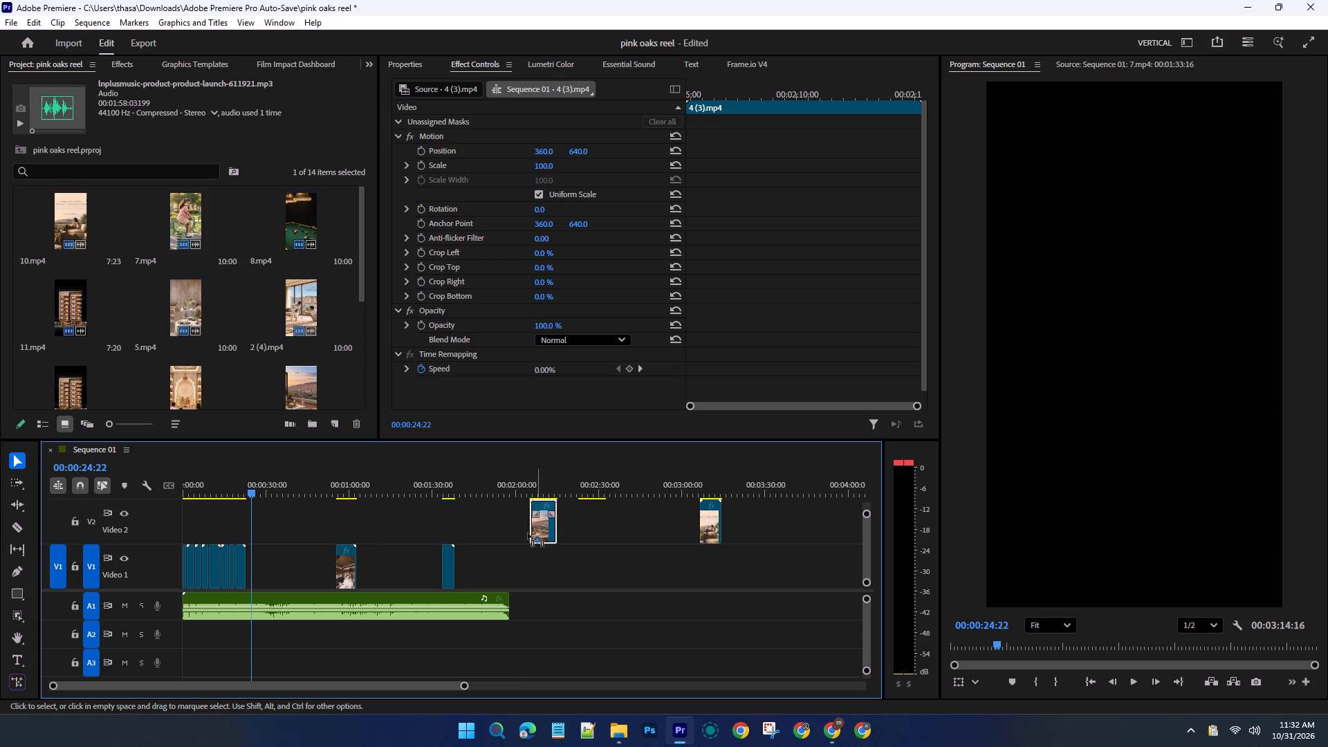
drag(528, 533, 264, 575)
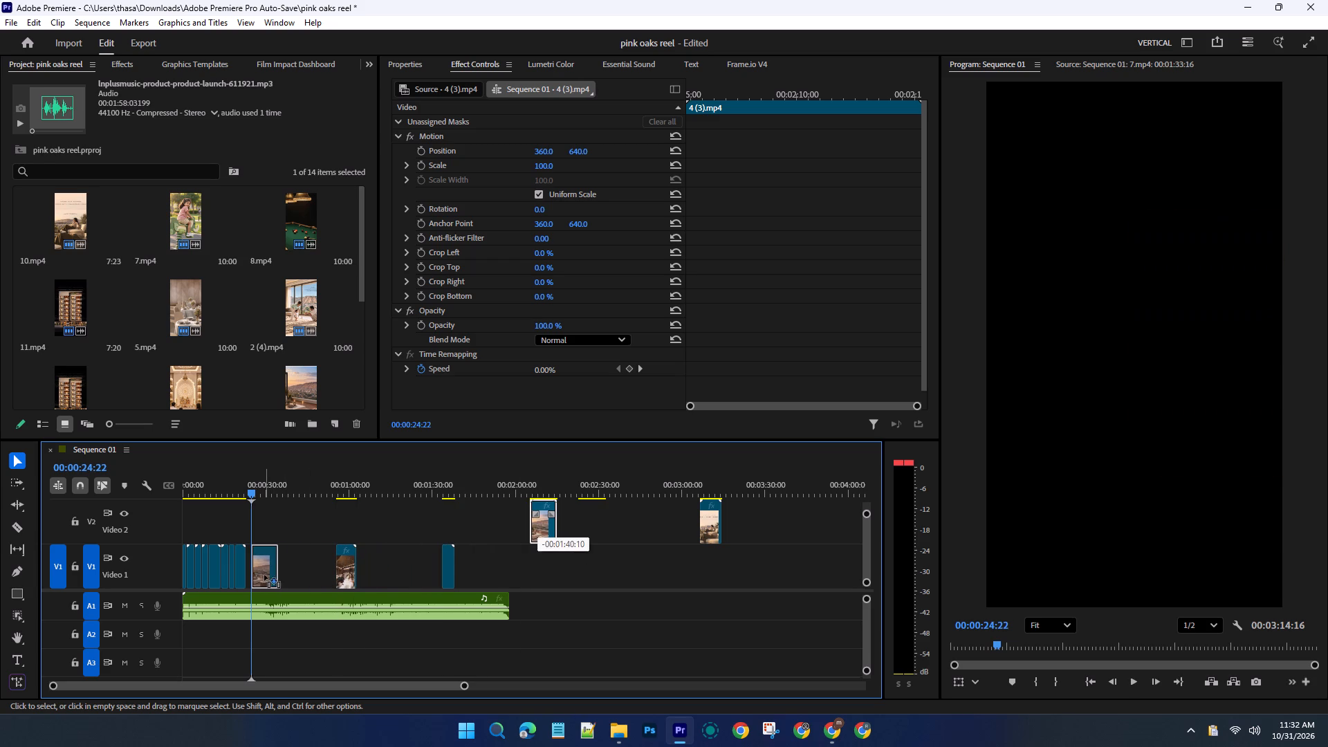
drag(264, 575, 250, 575)
click(255, 572)
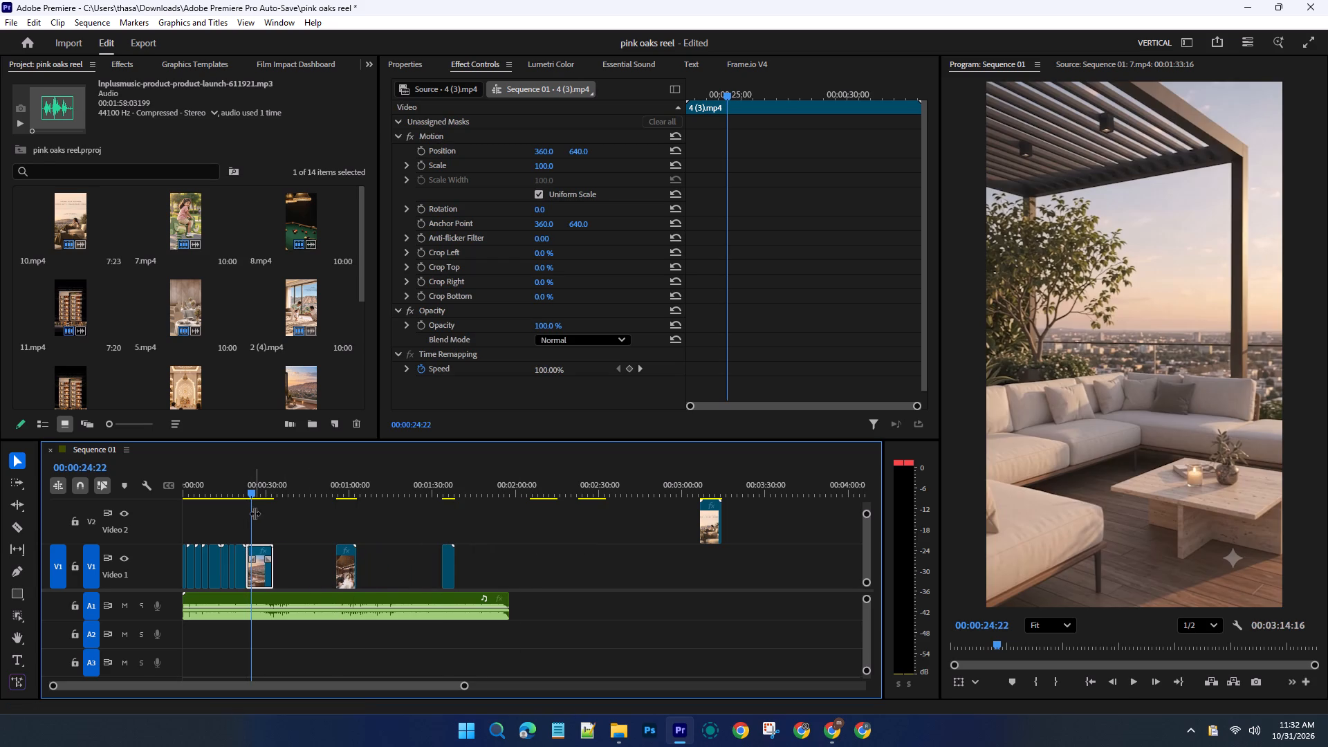
drag(252, 490, 242, 492)
key(space)
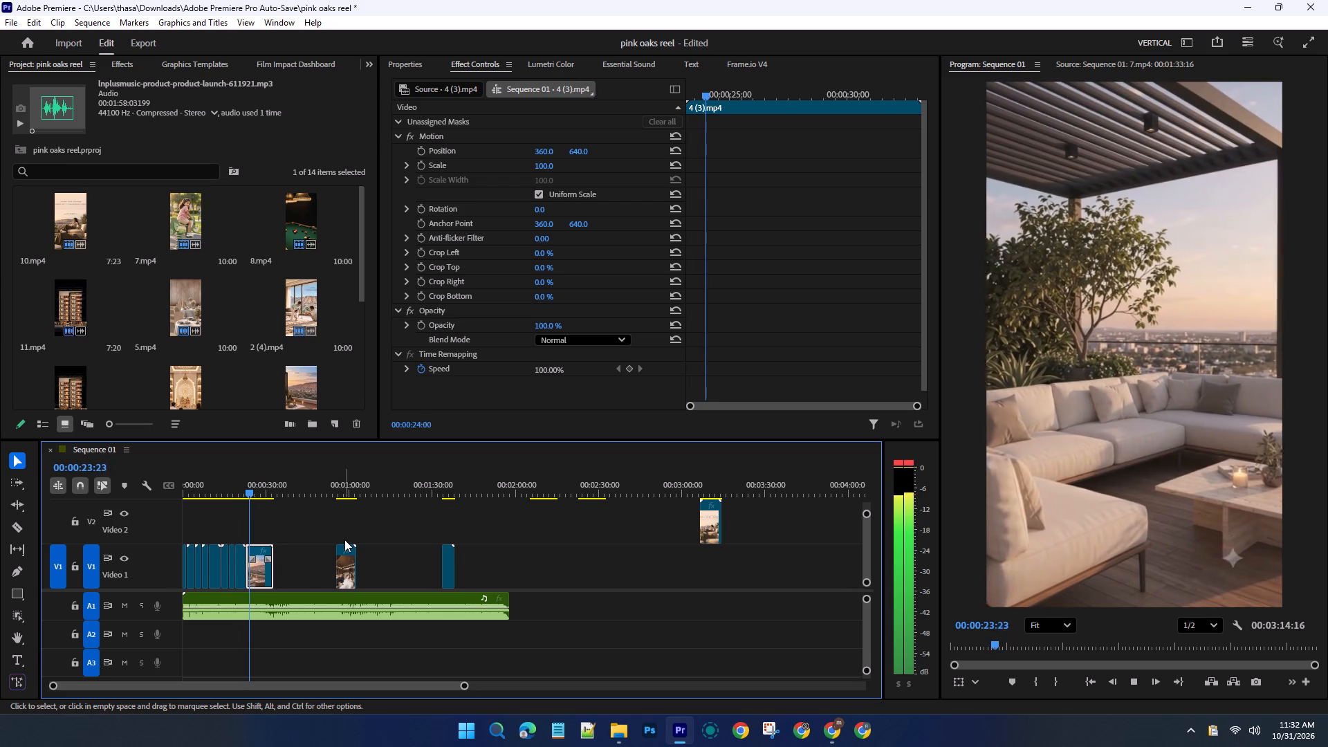
key(space)
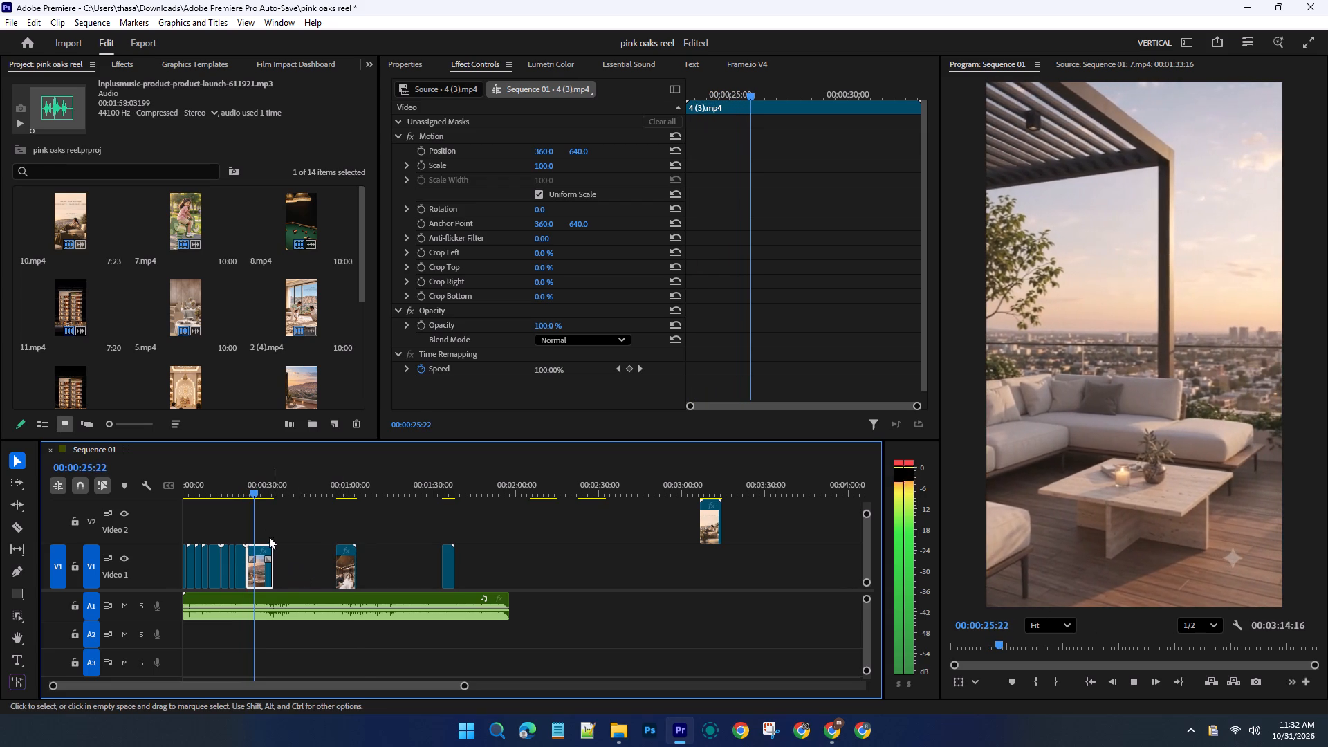
Speed up 3 (3).mp4 by shortening its duration, and move 4 (3).mp4 back against its new end on V1.
click(243, 562)
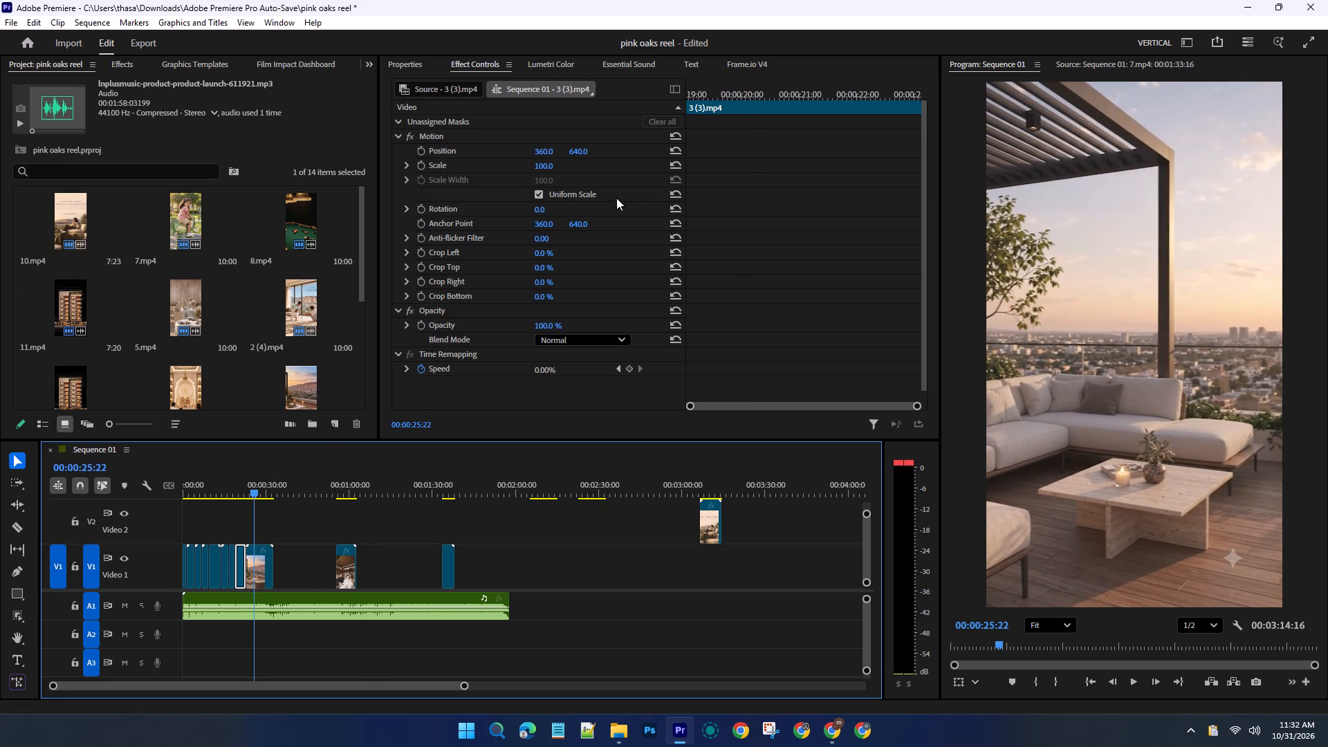
right_click(239, 565)
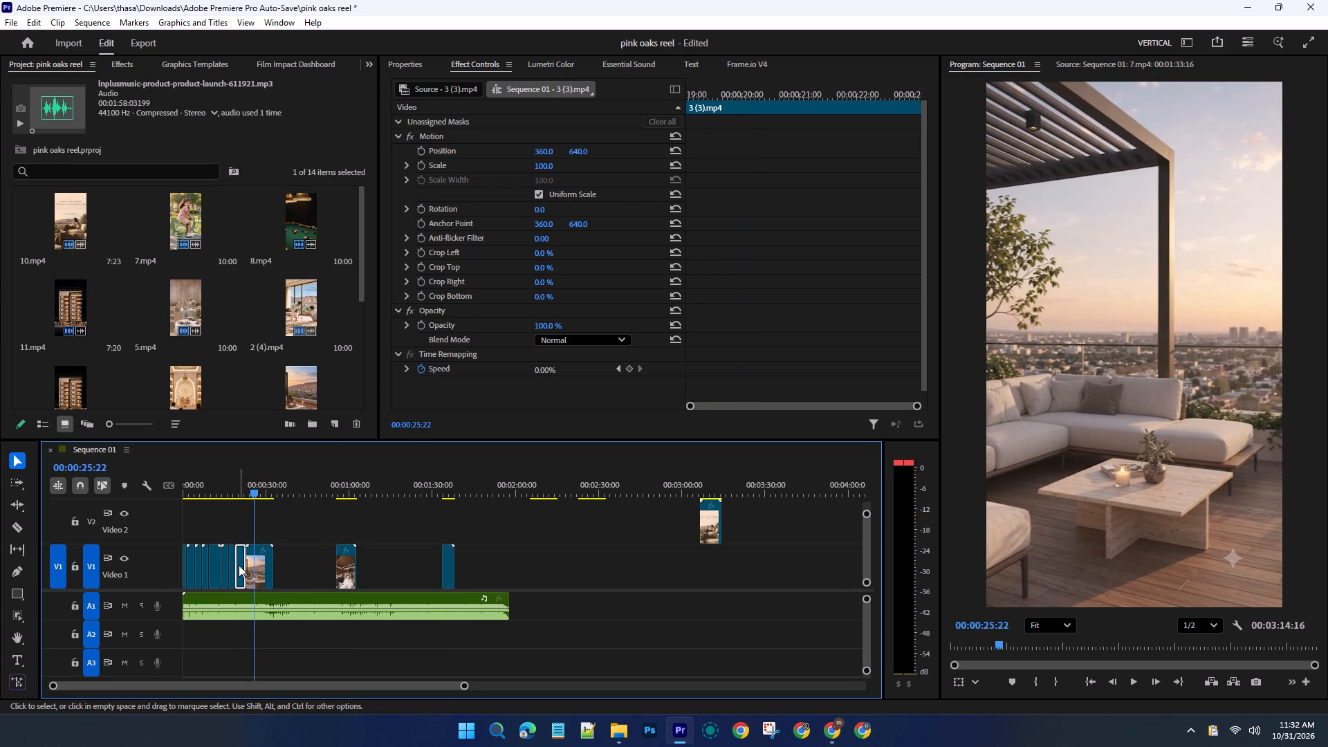
click(285, 437)
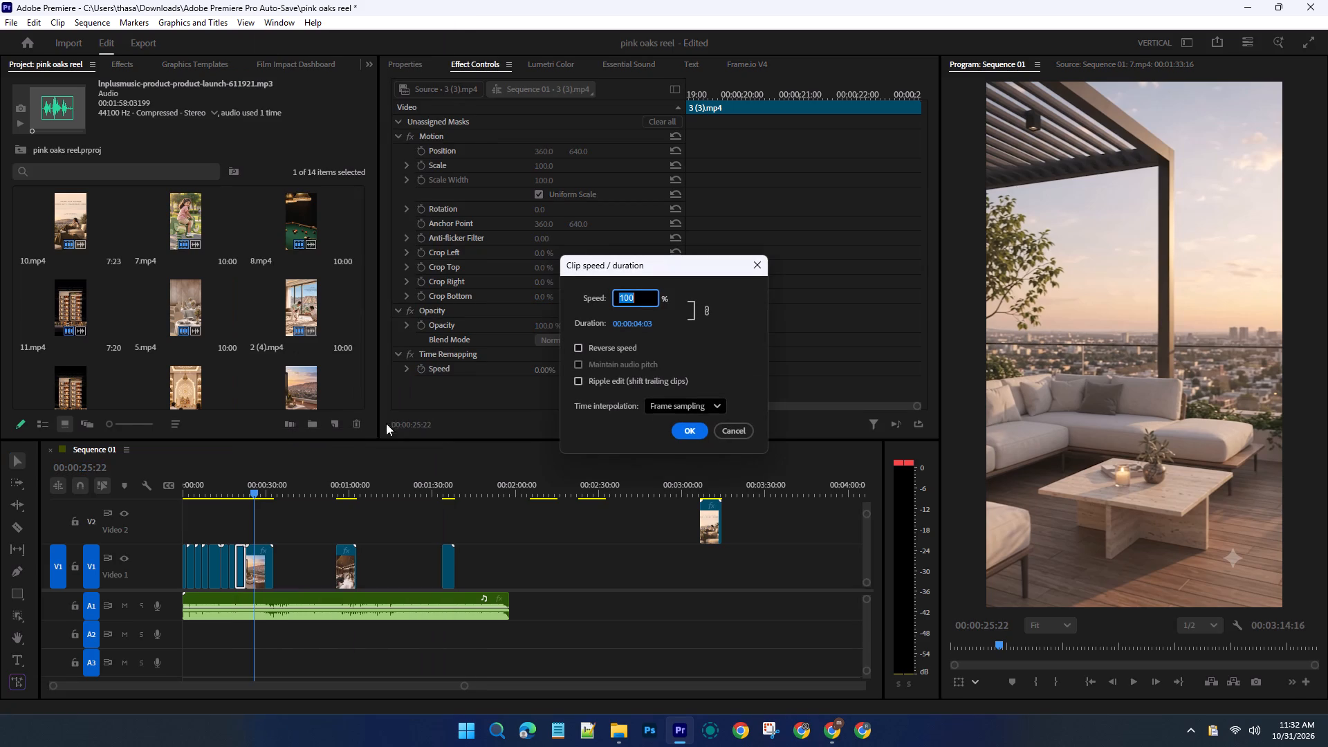
drag(635, 323, 626, 323)
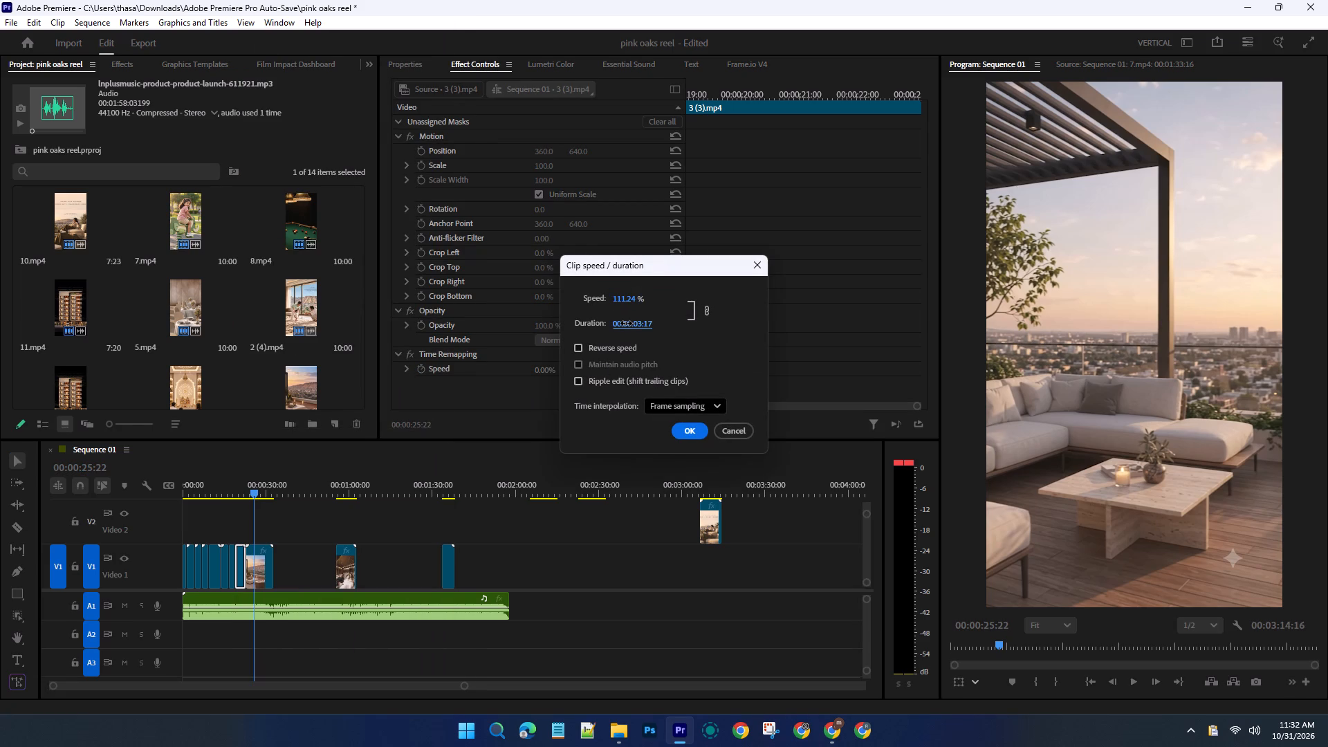
drag(626, 323, 611, 323)
click(683, 429)
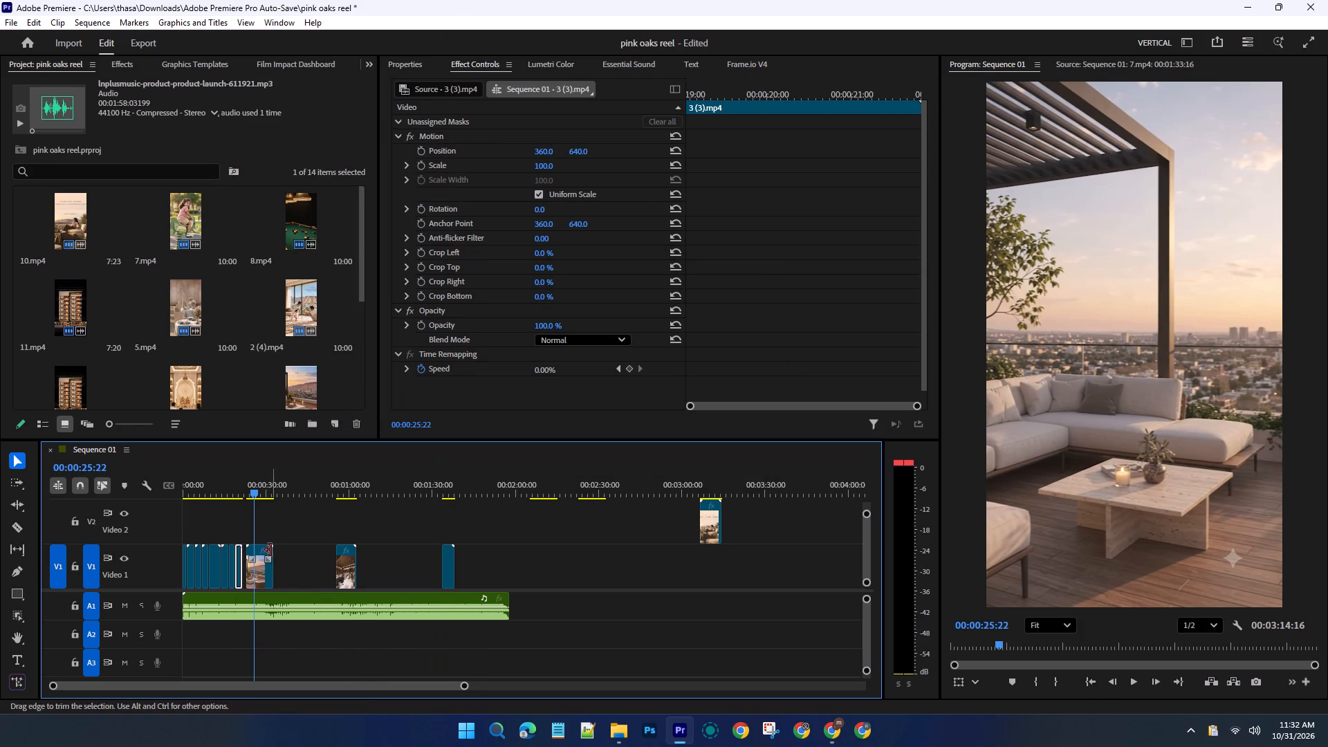
click(259, 571)
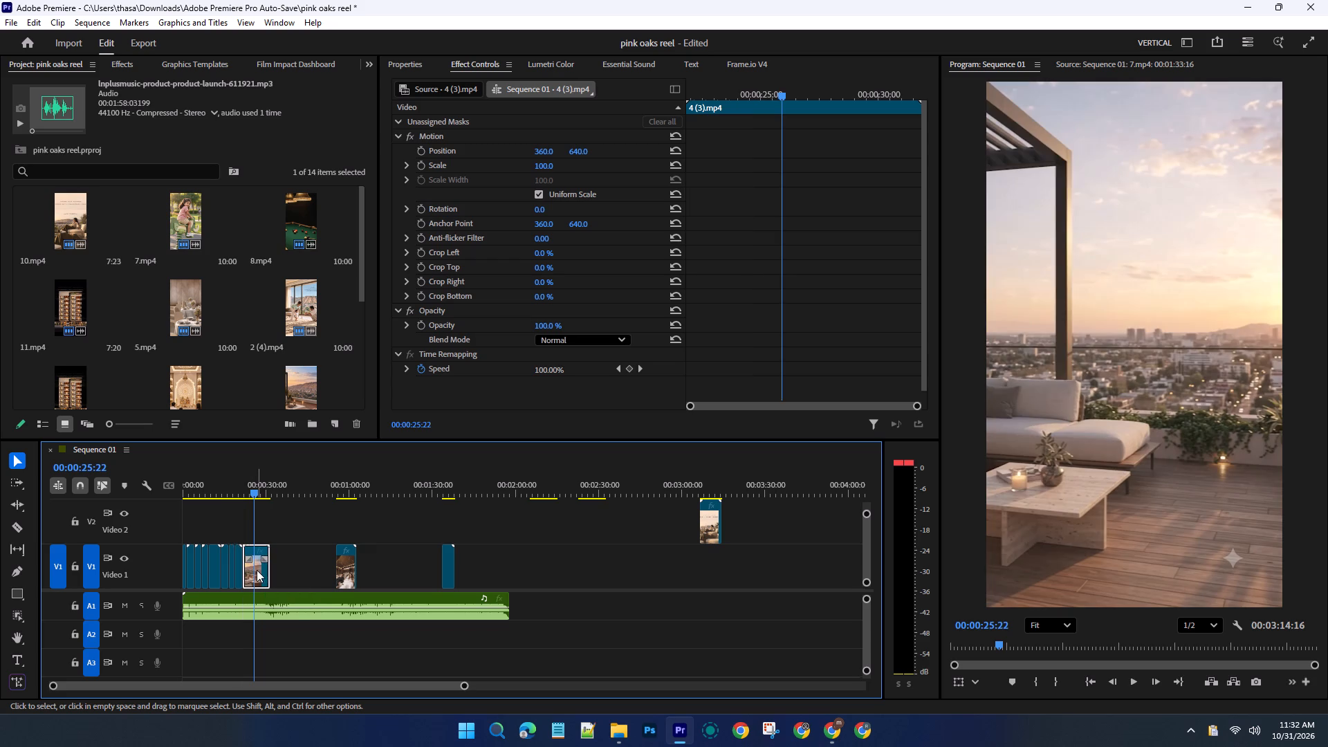
Play the gym-to-terrace section, cut 4 (3).mp4 at 00:00:25:22, and delete the part after the cut.
drag(255, 495, 237, 495)
key(space)
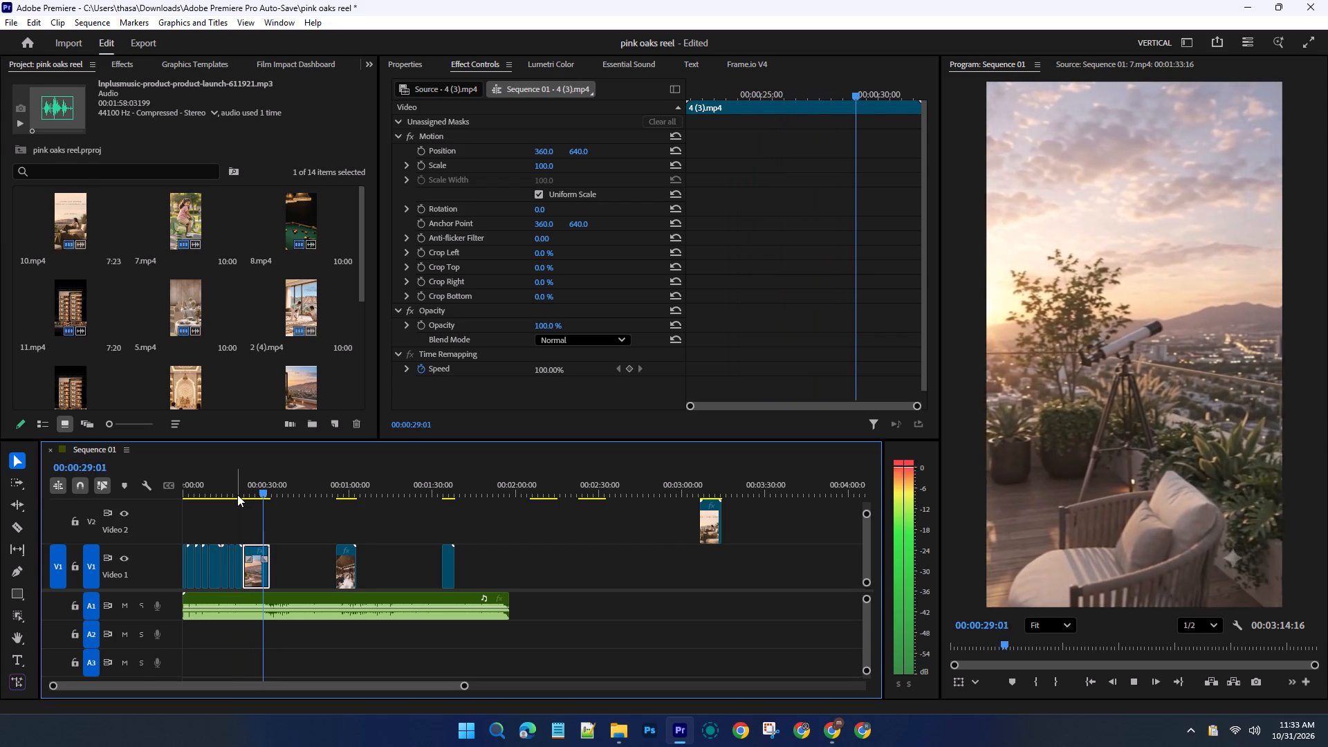
drag(266, 497, 233, 493)
key(space)
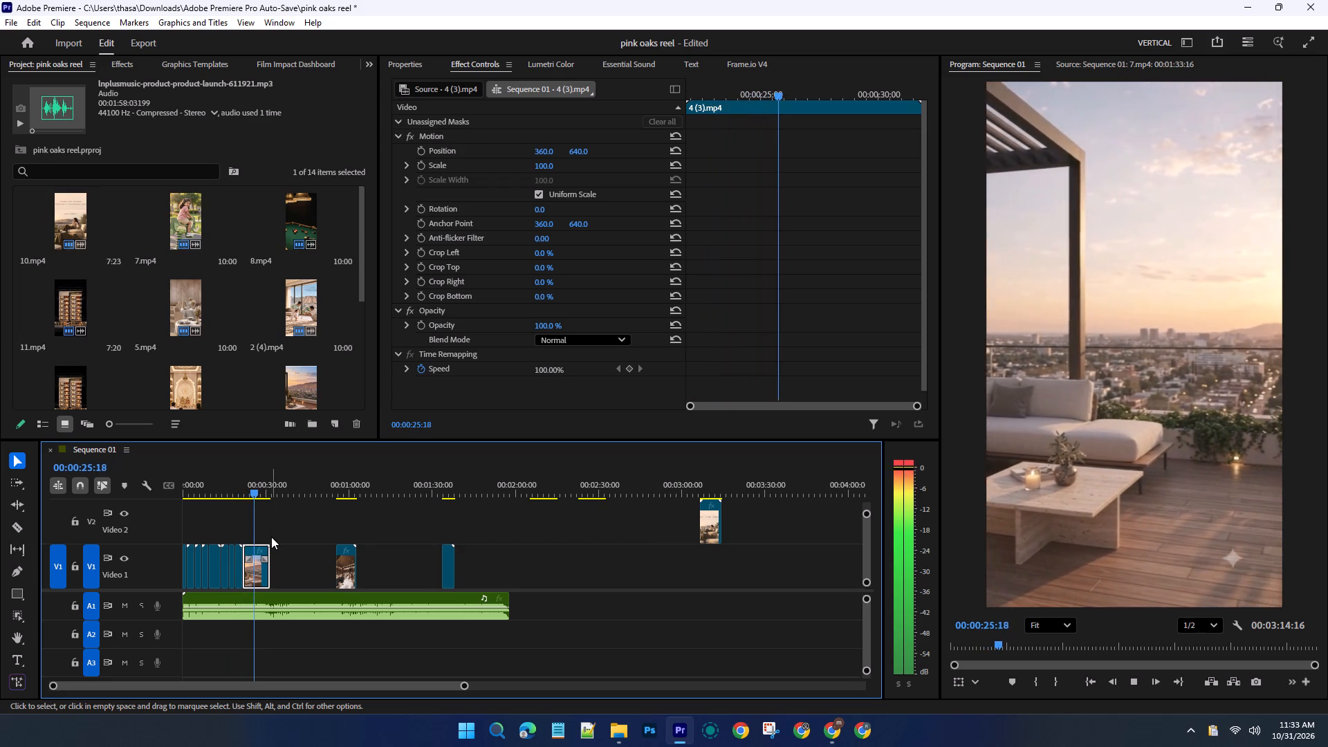
key(space)
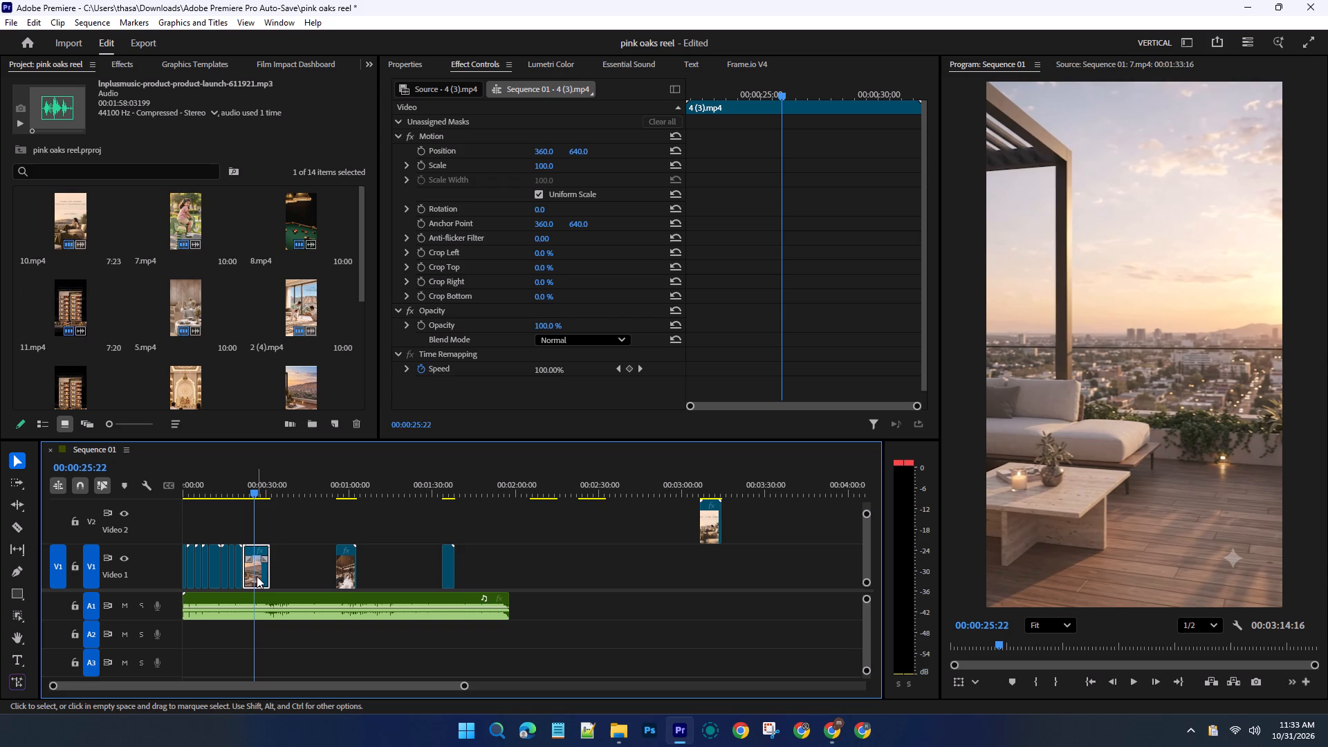
key(c)
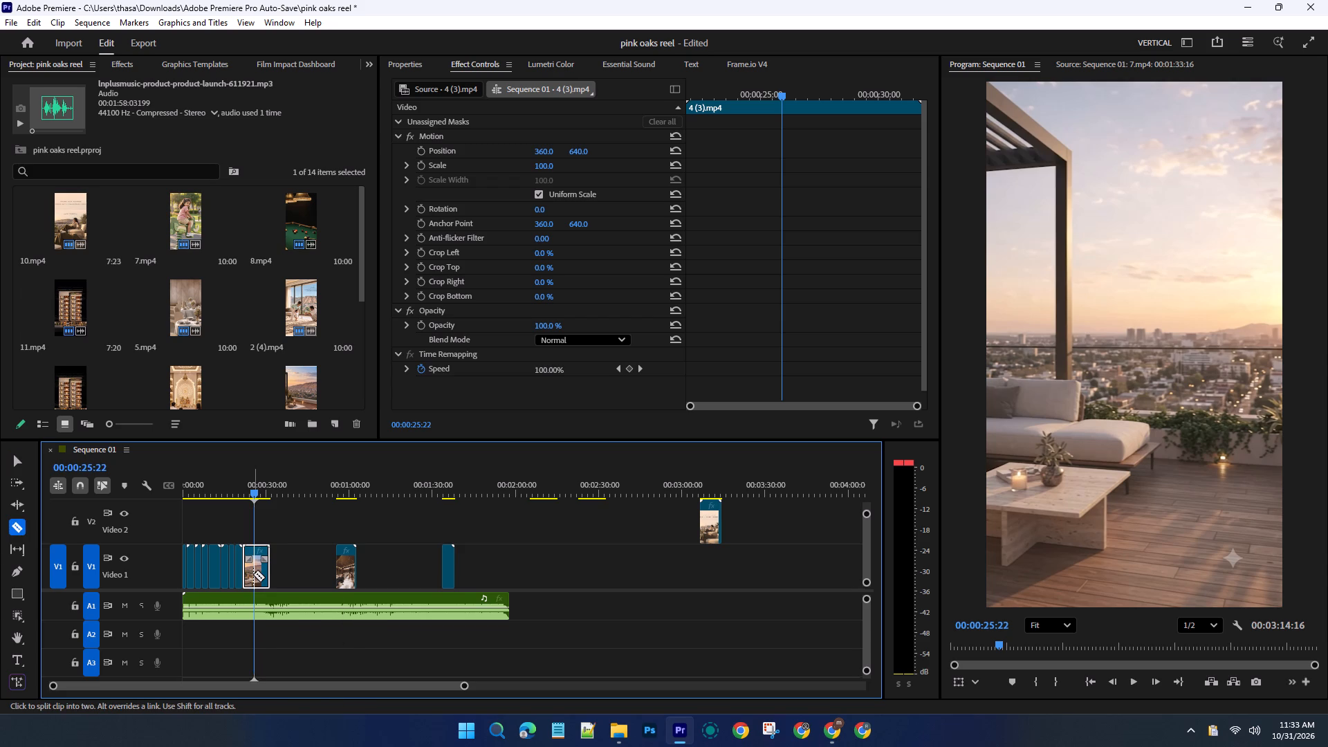
click(253, 573)
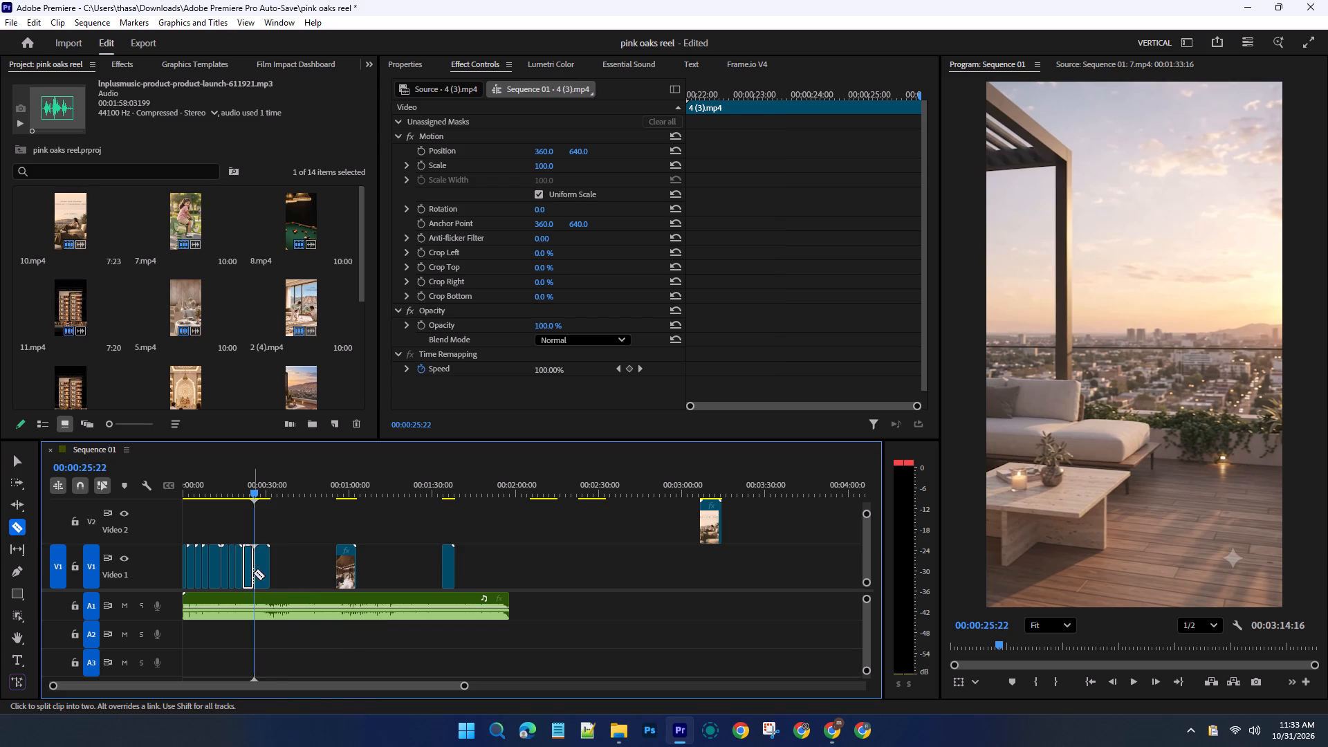
key(v)
click(265, 573)
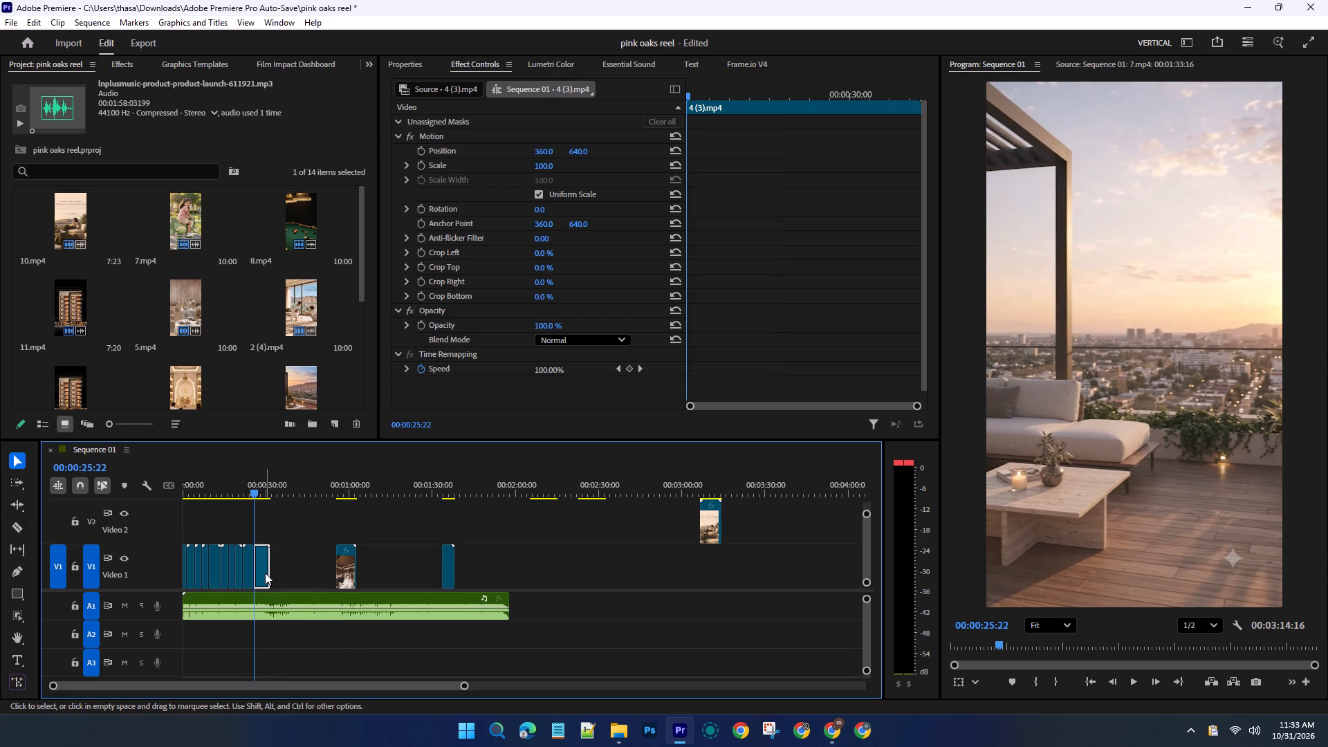
key(BackSpace)
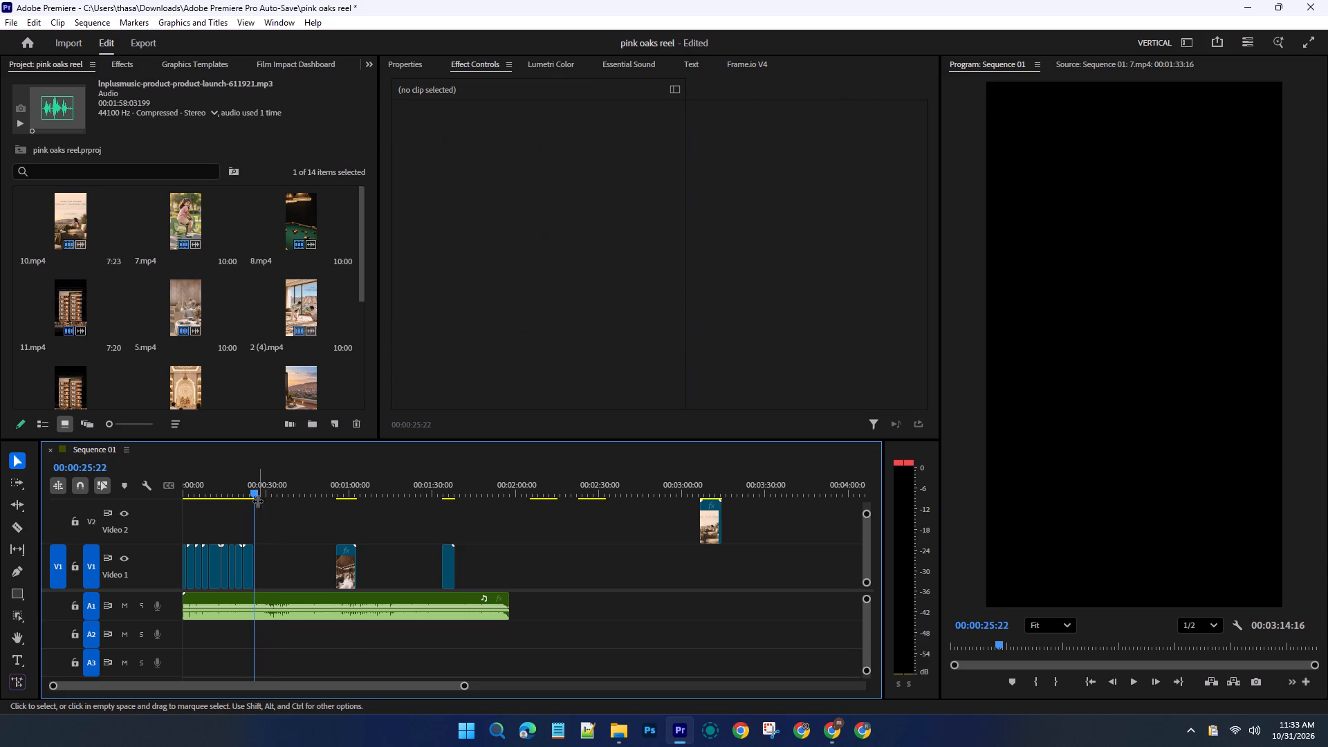
Delete the leftover clips beyond the edited section: 9.mp4 and 7.mp4 on V1, and 10.mp4 on V2.
click(347, 566)
key(Delete)
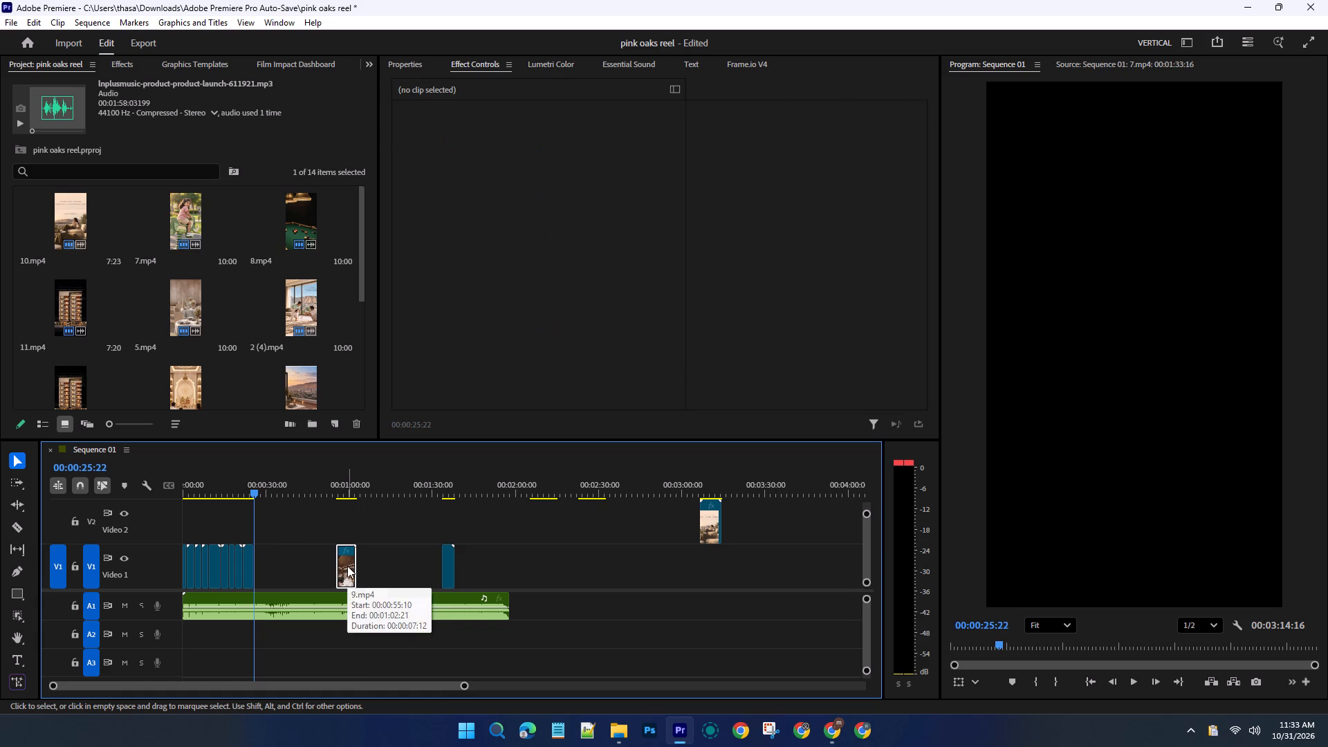
click(451, 572)
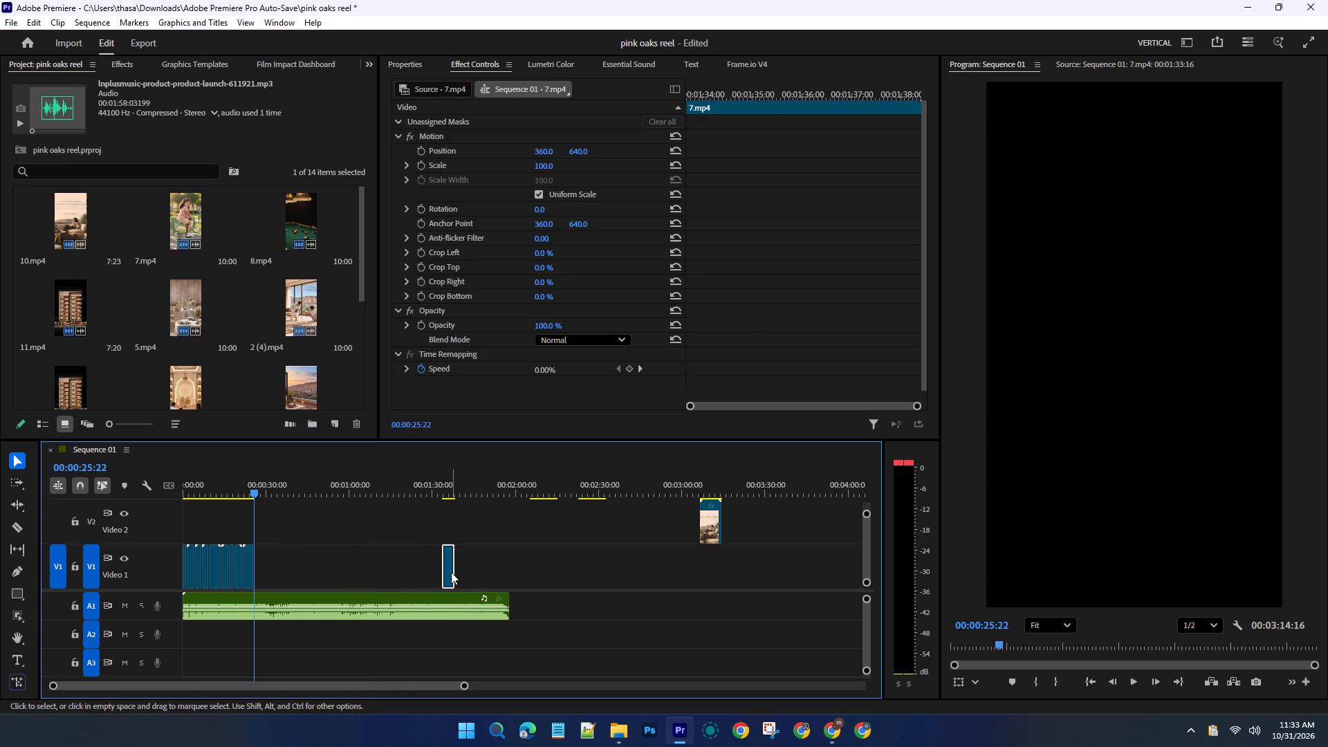
key(Delete)
click(710, 528)
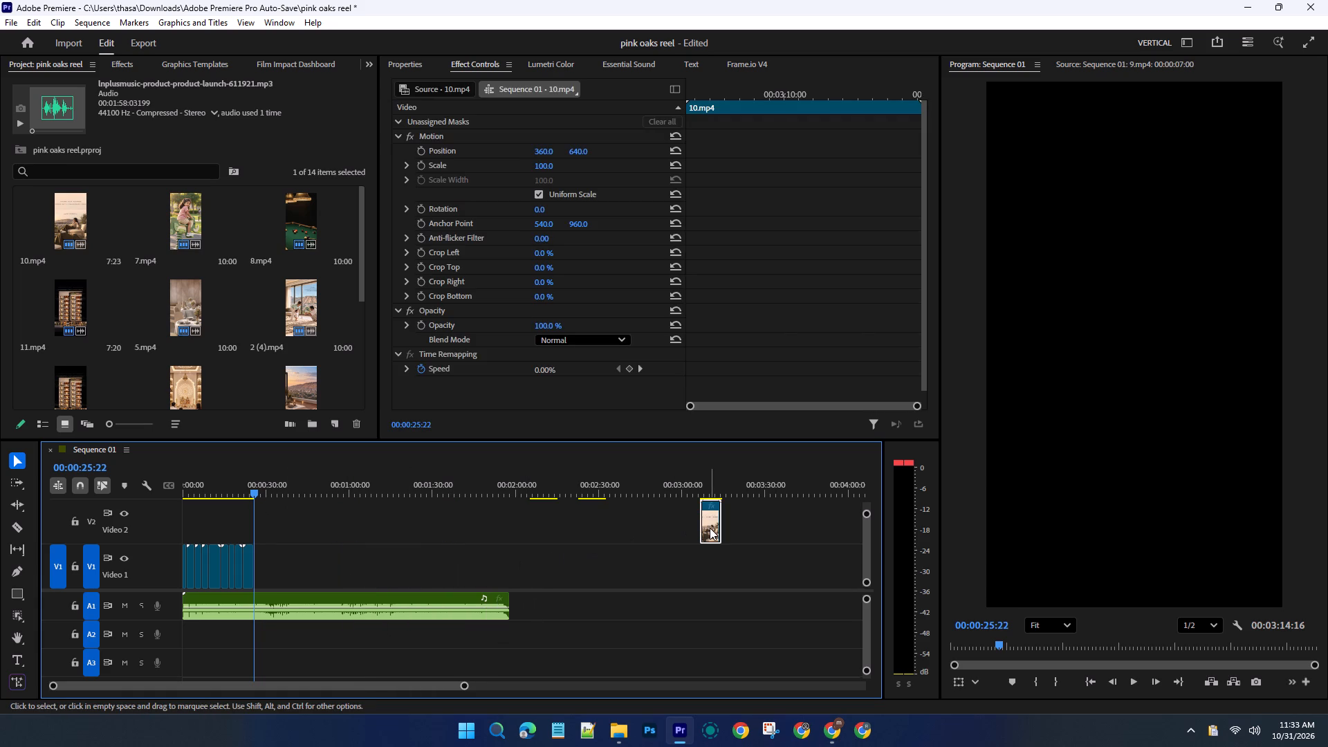
key(Delete)
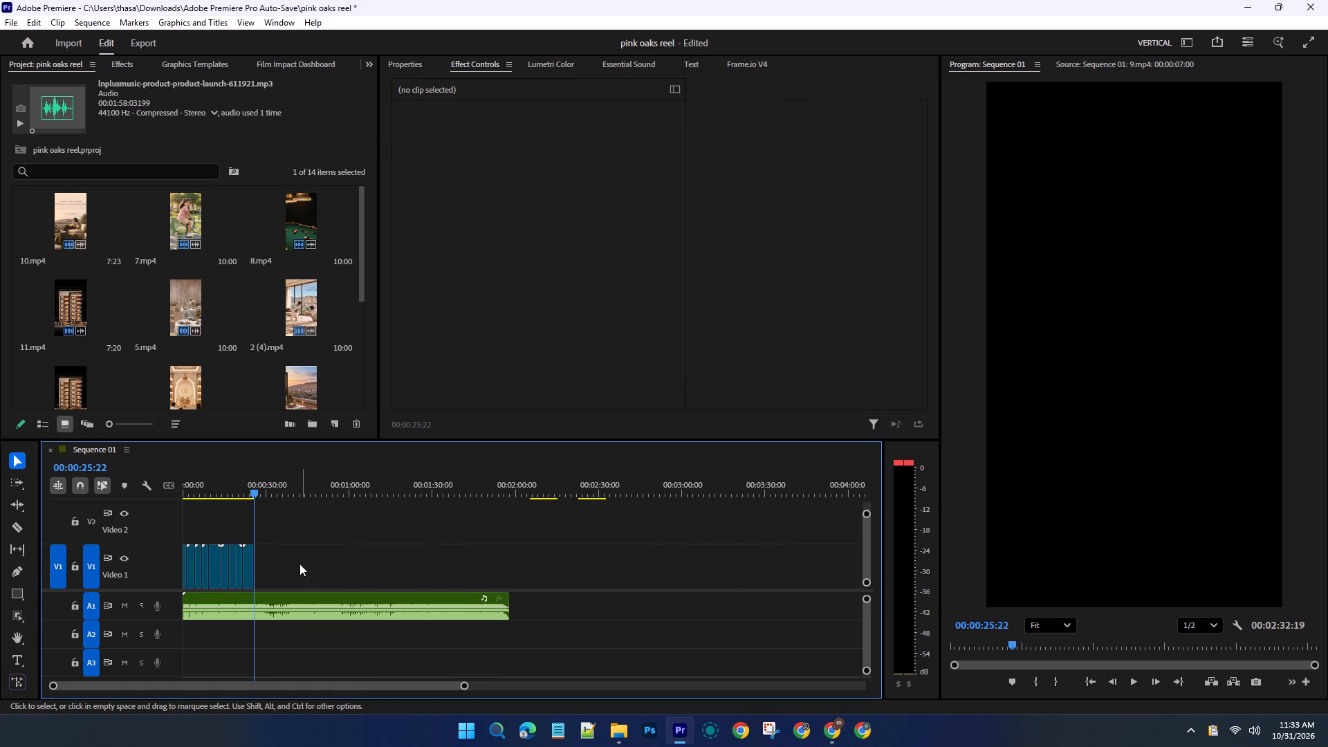
Play the whole edited section from the sequence start to review the V1 clips against the music.
drag(255, 489, 170, 498)
key(space)
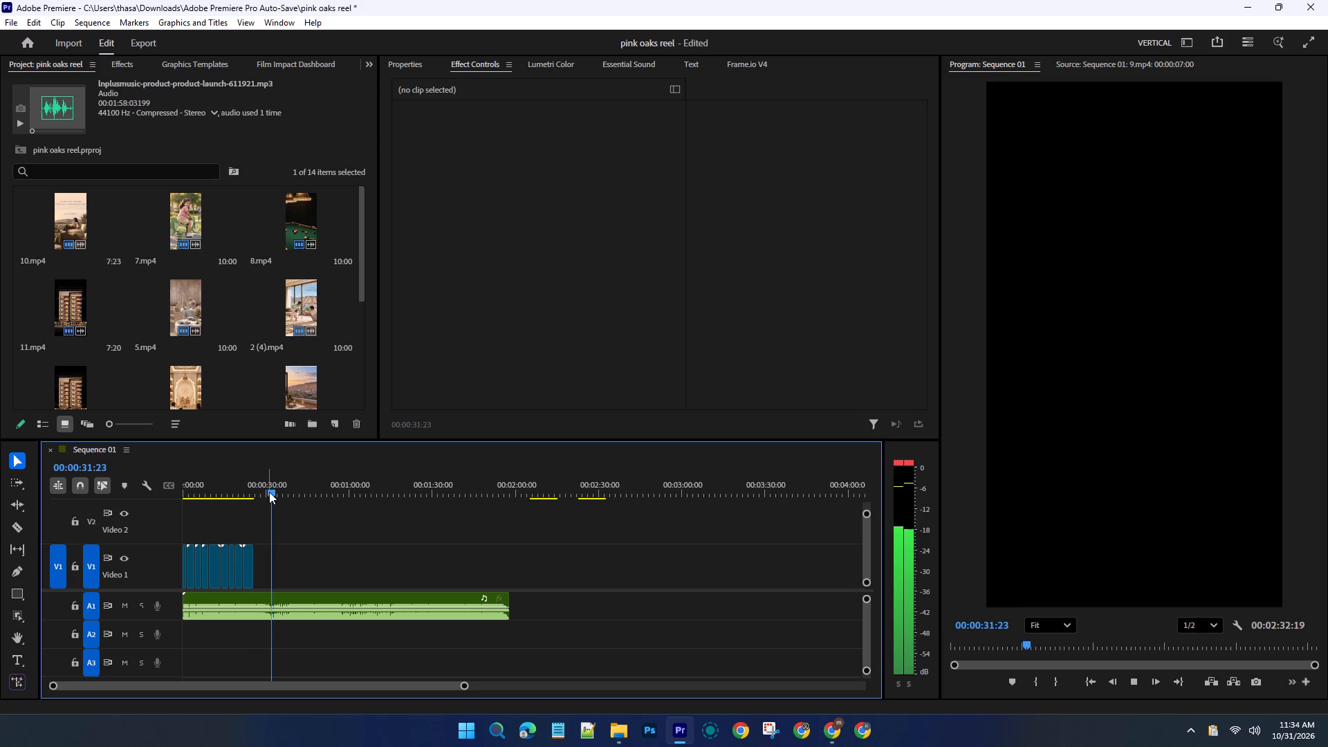
Replay the opening exterior building shots from the sequence start in short stop-and-go bursts, examining the cuts against the music.
drag(269, 492, 171, 510)
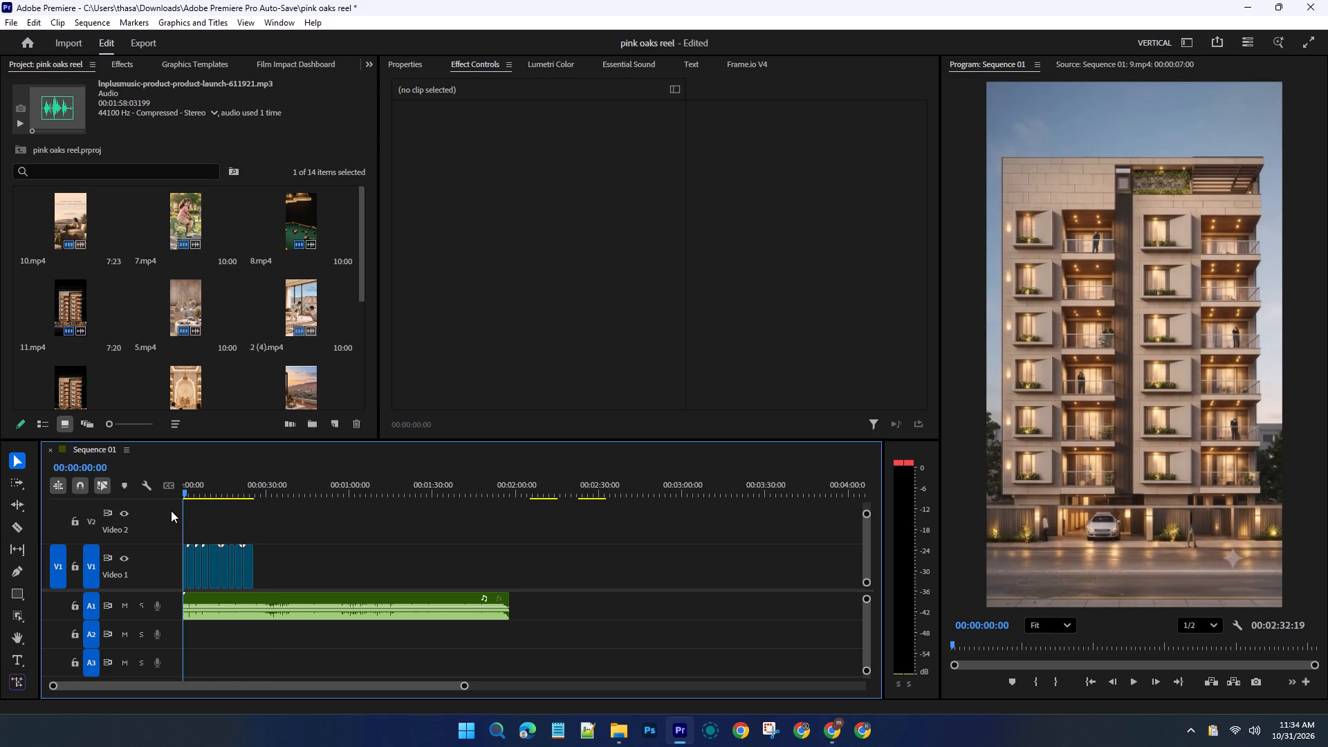
key(space)
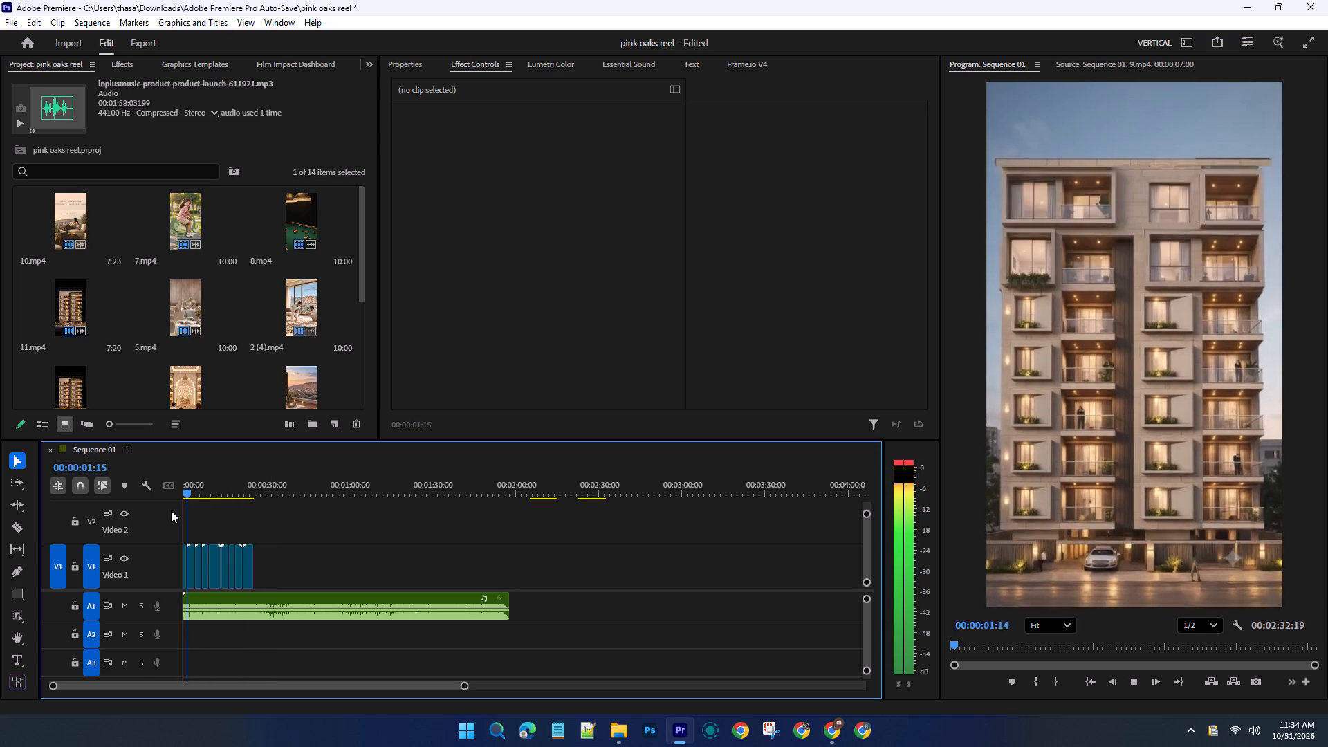
key(space)
key(space)
key(space)
key(space)
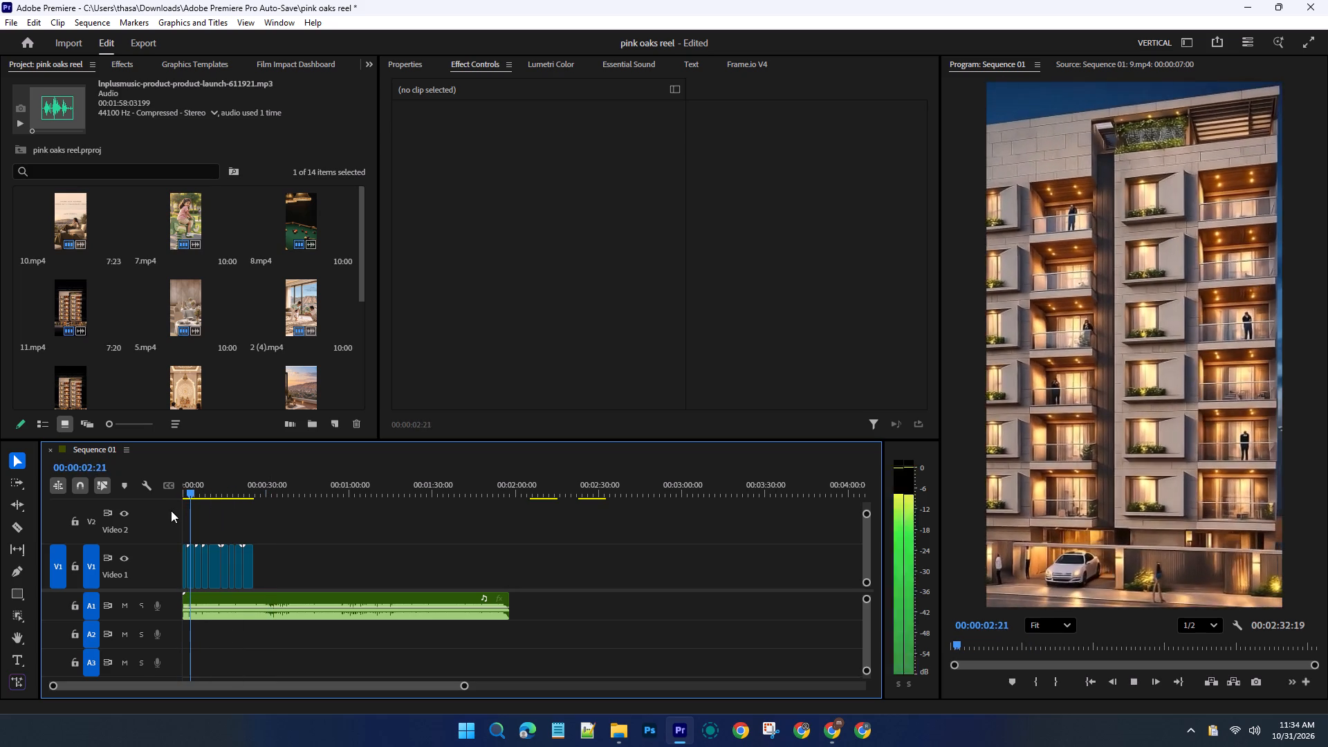
key(space)
key(space)
key(space)
key(space)
key(space)
key(space)
key(space)
key(space)
key(space)
key(space)
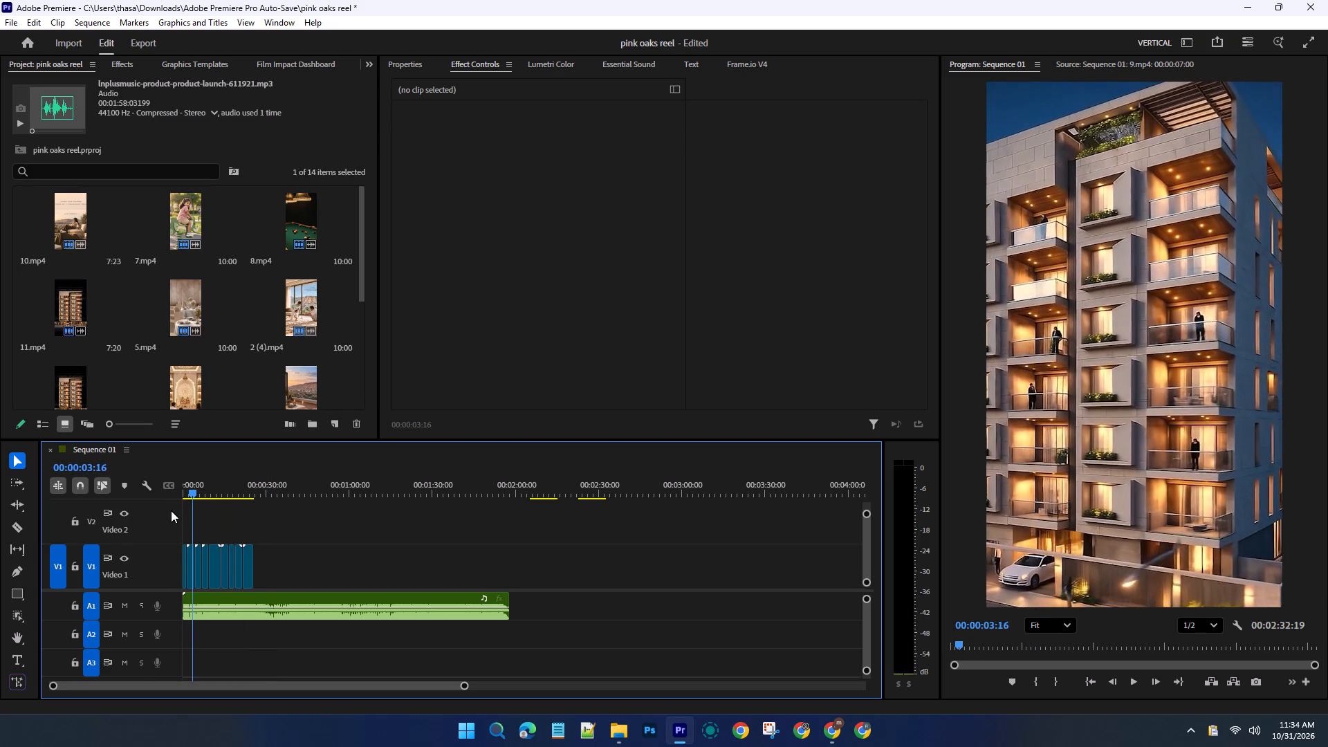
key(space)
key(space)
key(space)
key(space)
key(space)
key(space)
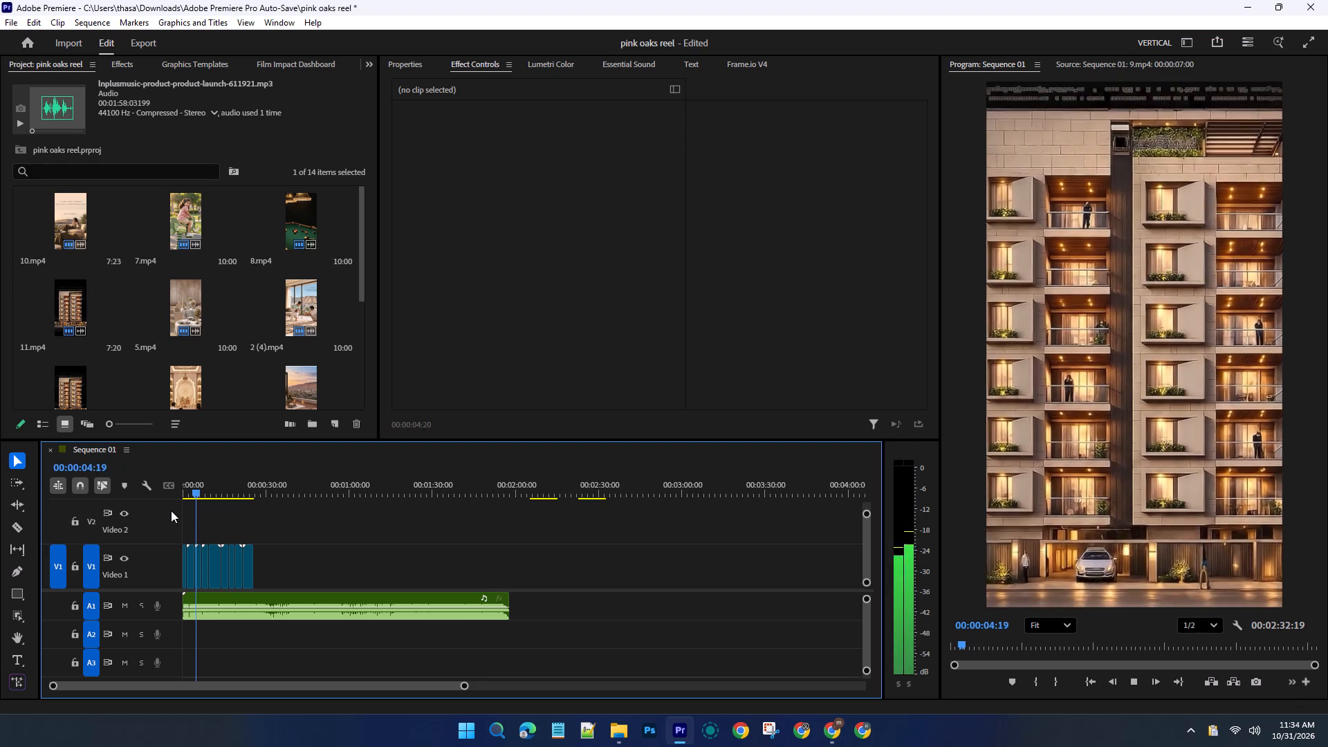
key(space)
key(space)
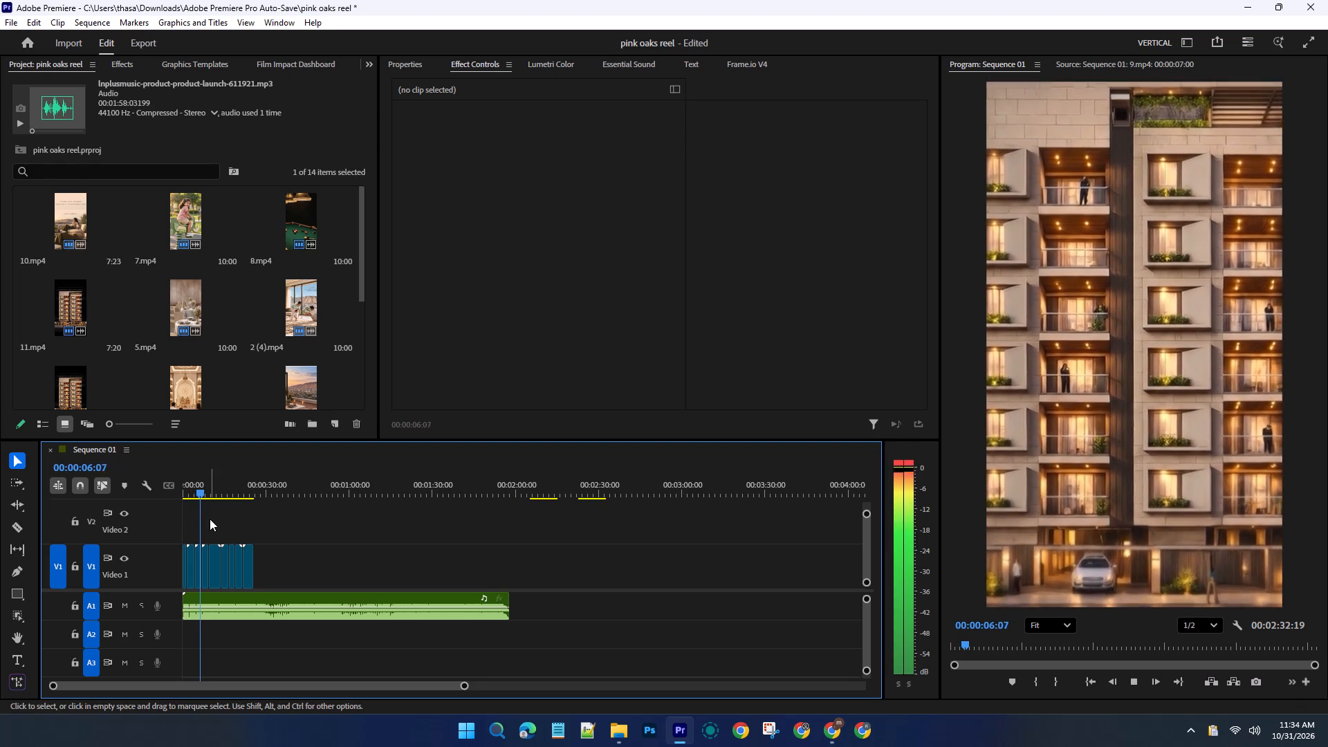